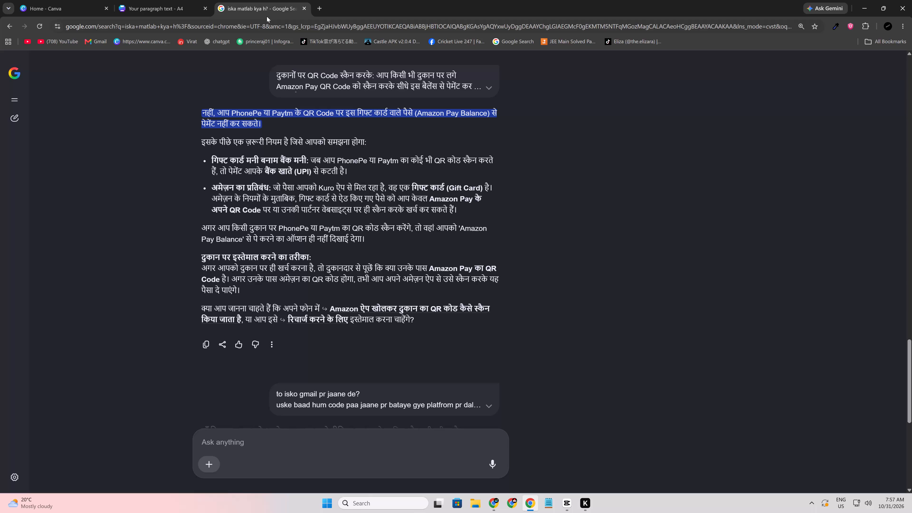
Close the Google search tab and the Canva medal design tab, leaving only the Canva home page open.
{"action": "middle_click", "coordinate": [266, 8]}
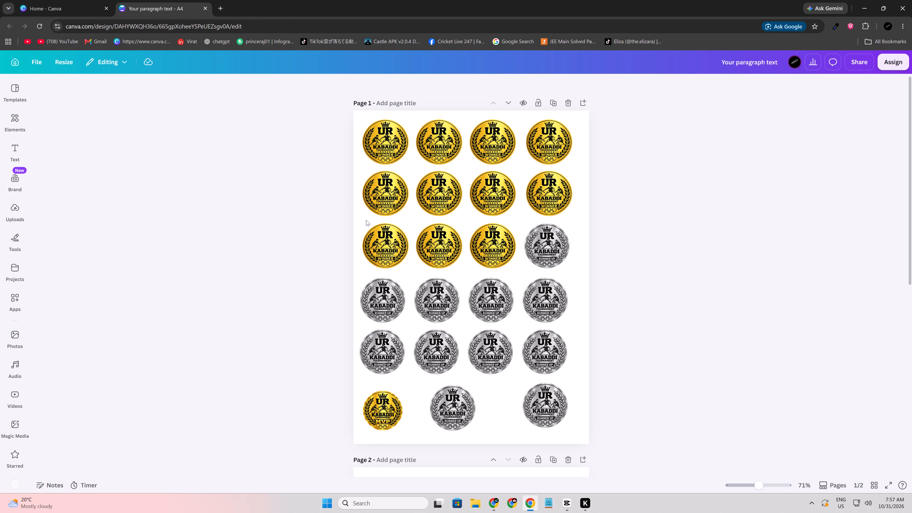
{"action": "scroll", "coordinate": [367, 220], "scroll_direction": "up", "scroll_amount": 3}
{"action": "scroll", "coordinate": [434, 293], "scroll_direction": "down", "scroll_amount": 4}
{"action": "scroll", "coordinate": [433, 293], "scroll_direction": "up", "scroll_amount": 2}
{"action": "left_click", "coordinate": [76, 9]}
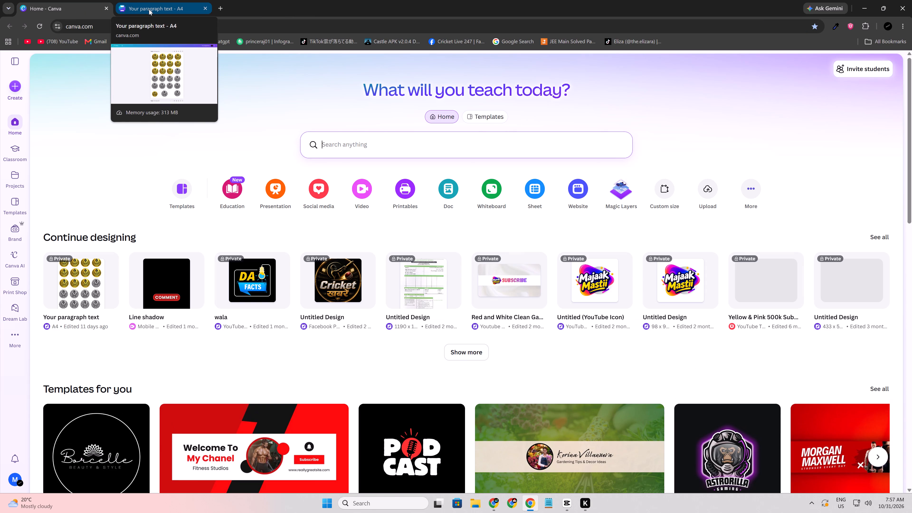
{"action": "middle_click", "coordinate": [149, 9]}
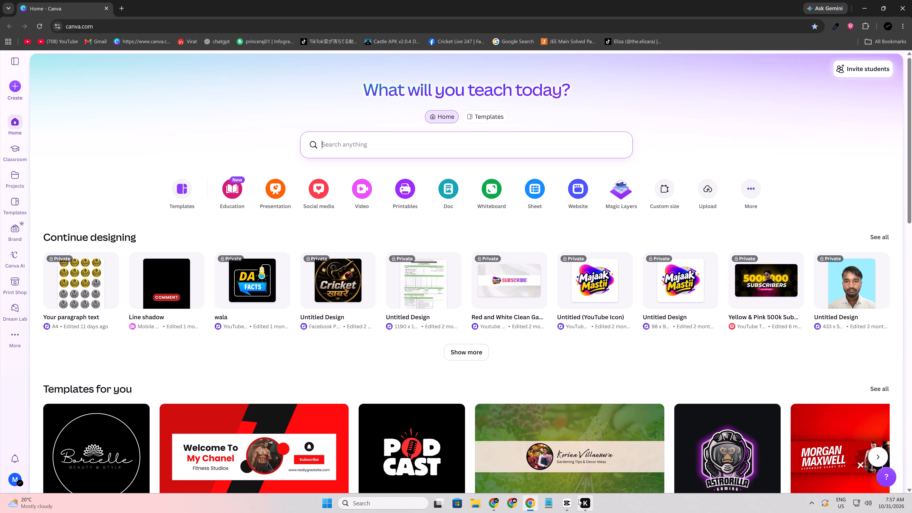
Switch to CapCut and move the playhead to the very start of the timeline.
{"action": "left_click", "coordinate": [813, 499]}
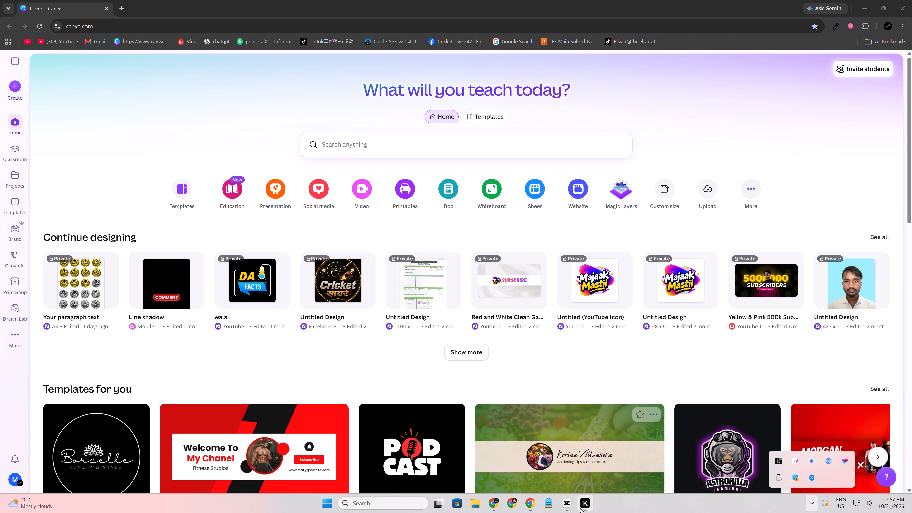
{"action": "left_click", "coordinate": [560, 505]}
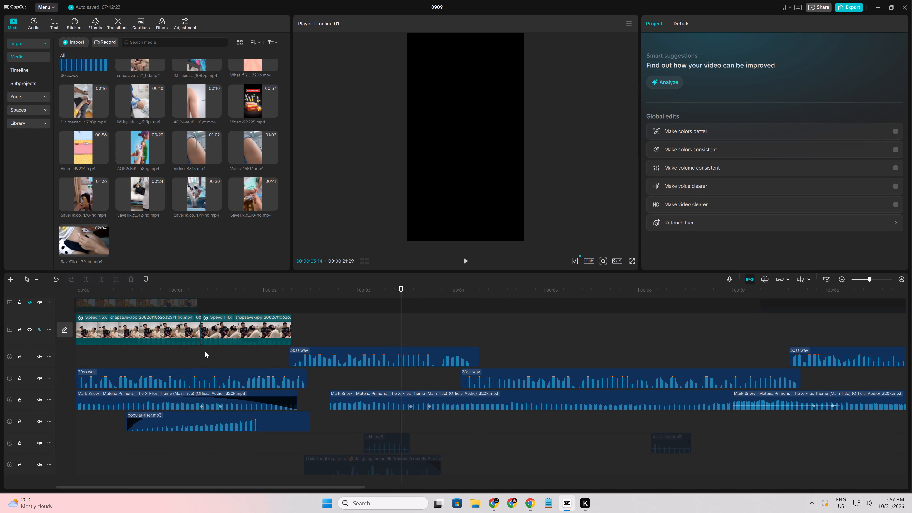
{"action": "left_click", "coordinate": [206, 358]}
{"action": "left_click_drag", "start_coordinate": [206, 358], "coordinate": [0, 327]}
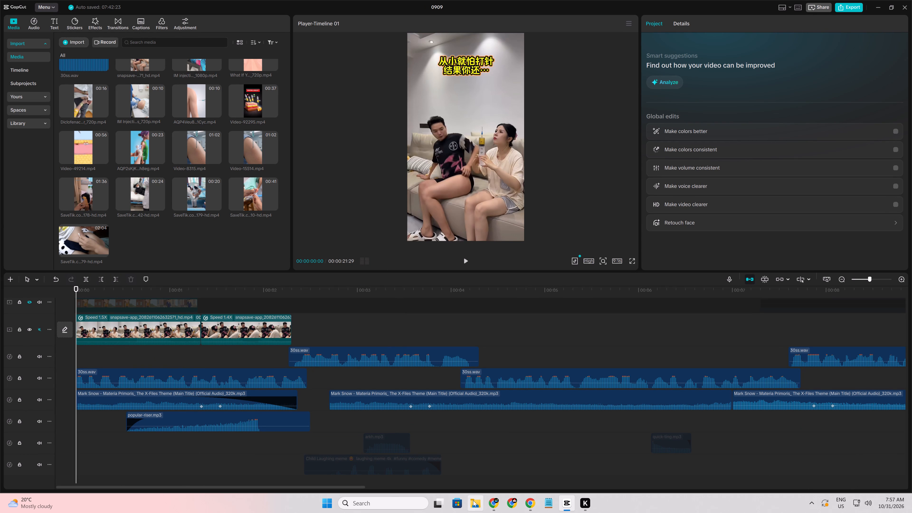
Preview the 02:04 SaveTik clip and the 01:36, 00:24, 00:20 and 00:41 SaveTik clips in the media library.
{"action": "left_click", "coordinate": [155, 242]}
{"action": "left_click_drag", "start_coordinate": [155, 242], "coordinate": [126, 245]}
{"action": "left_click_drag", "start_coordinate": [126, 245], "coordinate": [62, 241]}
{"action": "left_click", "coordinate": [64, 236]}
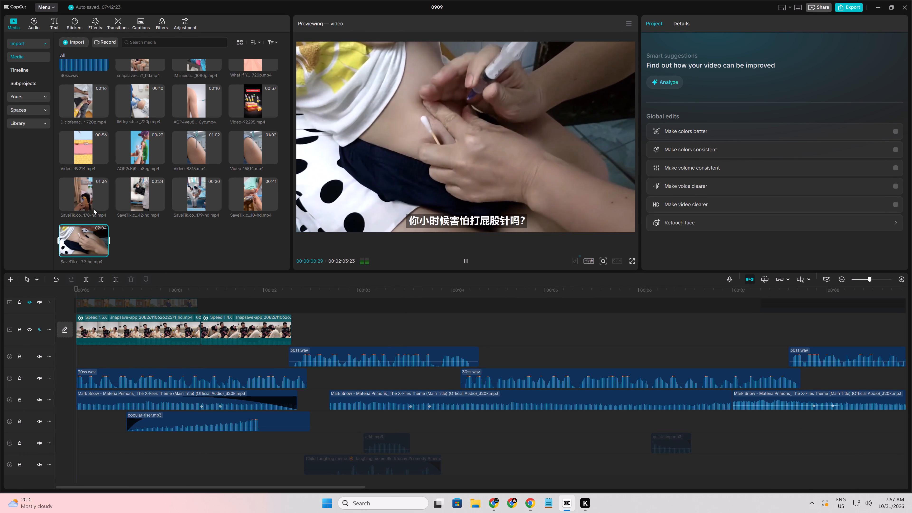
{"action": "left_click", "coordinate": [95, 198]}
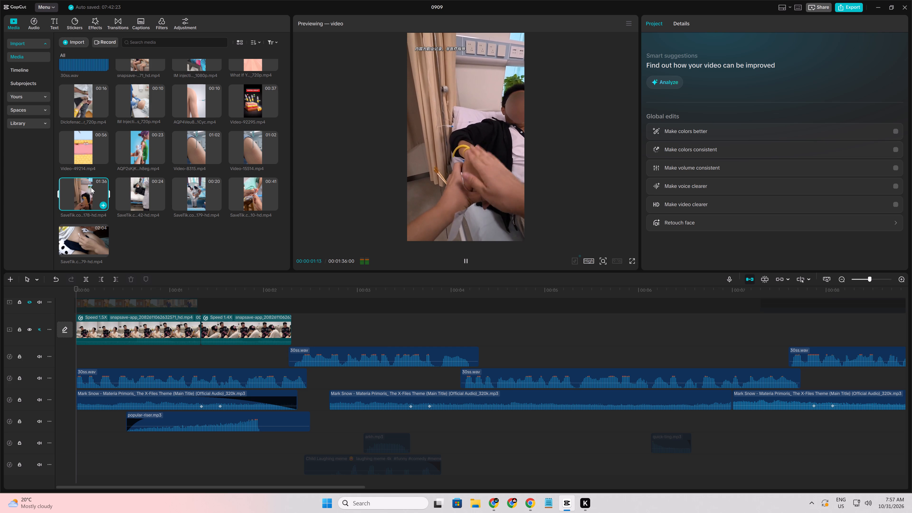
{"action": "left_click", "coordinate": [138, 198]}
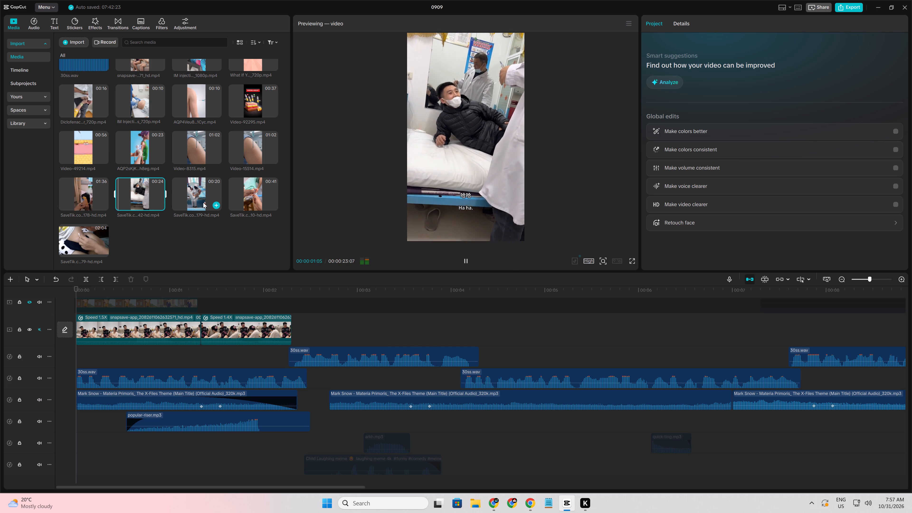
{"action": "left_click", "coordinate": [203, 202]}
{"action": "left_click", "coordinate": [265, 191]}
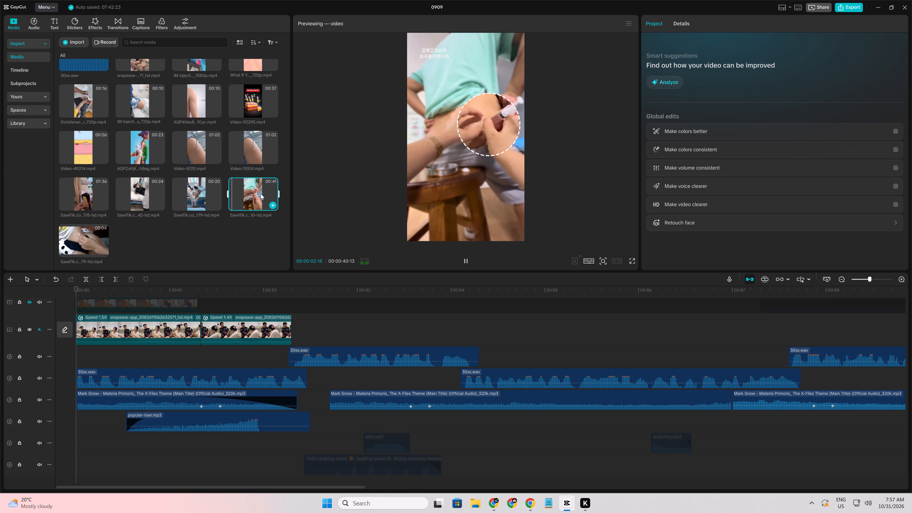
Insert the 01:36 SaveTik clip at the start of the main video track, before the existing clips.
{"action": "left_click_drag", "start_coordinate": [79, 198], "coordinate": [76, 337]}
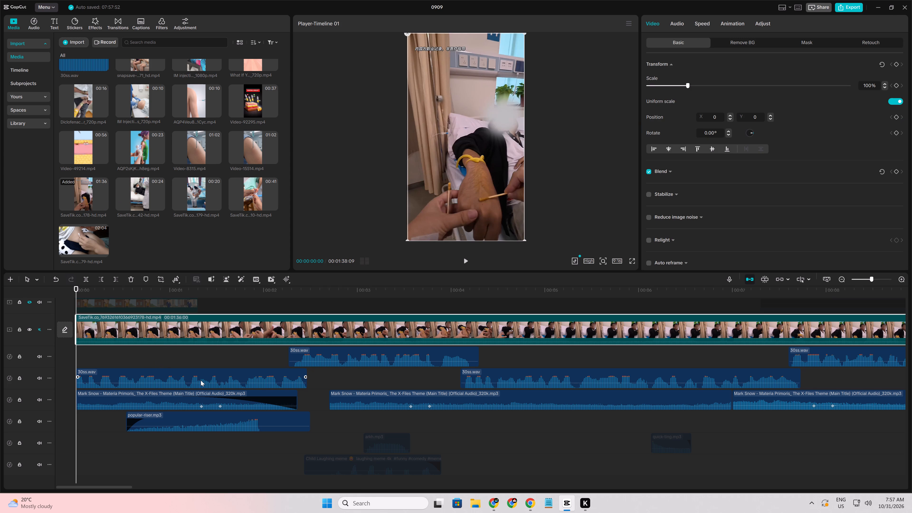
Find the shot of the beige curtain at 00:01:07:23 and trim away everything before it from the inserted SaveTik clip.
{"action": "scroll", "coordinate": [216, 367], "scroll_direction": "down", "scroll_amount": 5}
{"action": "scroll", "coordinate": [348, 366], "scroll_direction": "down", "scroll_amount": 16, "text": "ctrl"}
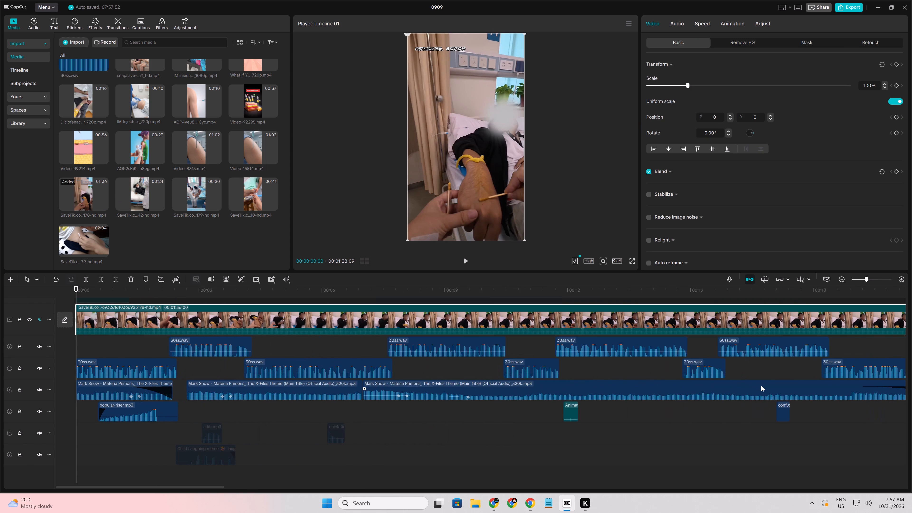
{"action": "scroll", "coordinate": [761, 385], "scroll_direction": "down", "scroll_amount": 20, "text": "ctrl"}
{"action": "scroll", "coordinate": [761, 385], "scroll_direction": "down", "scroll_amount": 8, "text": "ctrl"}
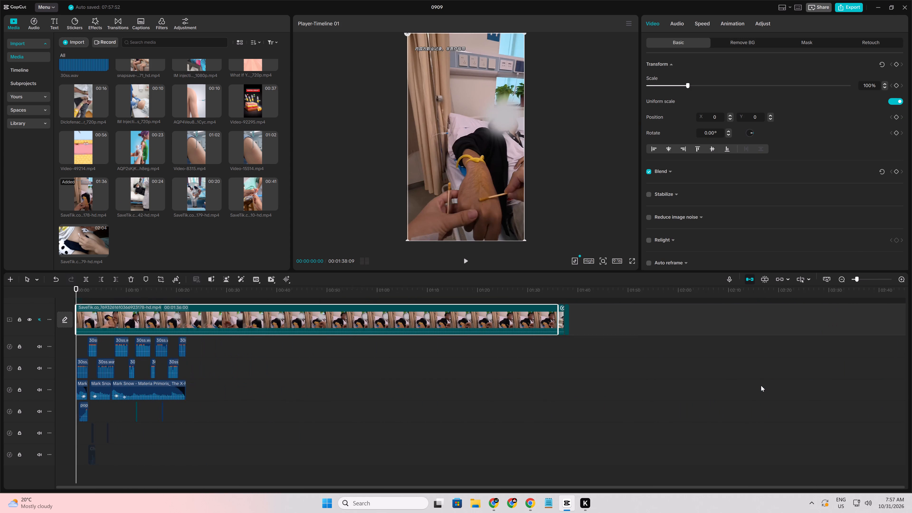
{"action": "left_click", "coordinate": [254, 349]}
{"action": "left_click_drag", "start_coordinate": [254, 349], "coordinate": [264, 349]}
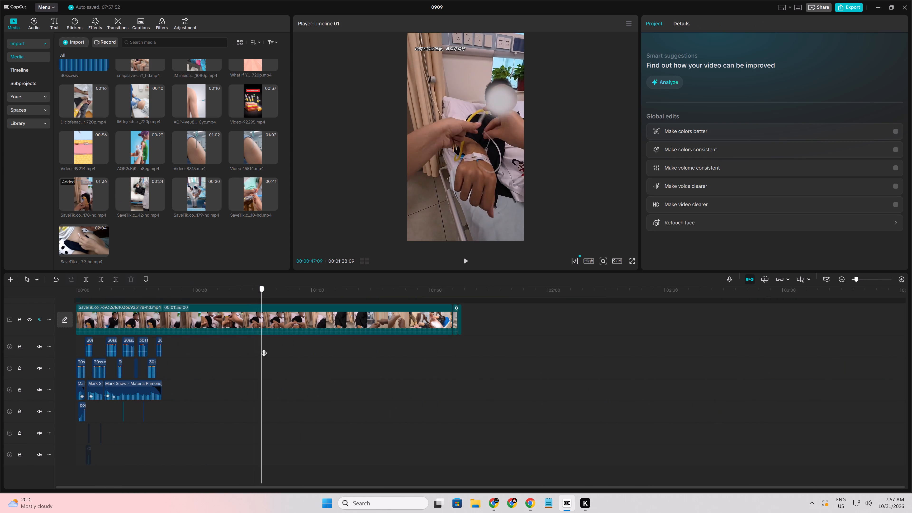
{"action": "left_click_drag", "start_coordinate": [264, 349], "coordinate": [351, 352]}
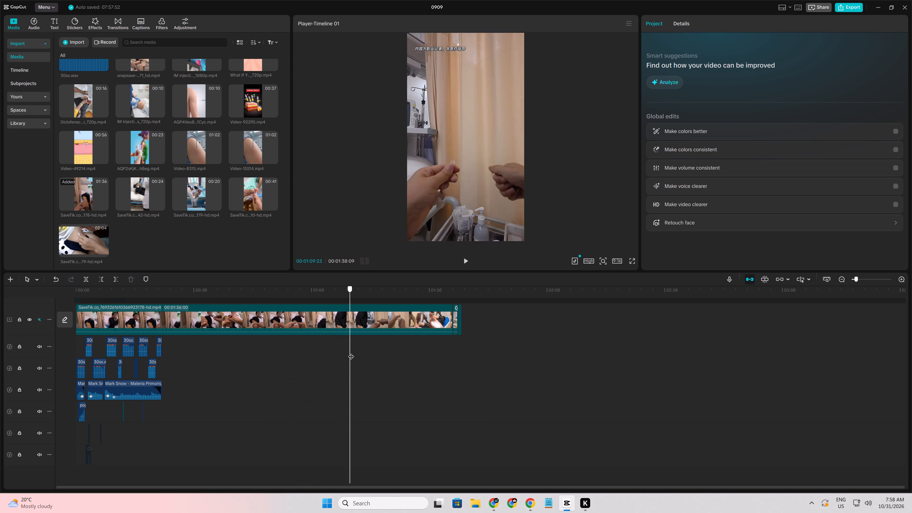
{"action": "left_click_drag", "start_coordinate": [351, 352], "coordinate": [339, 355]}
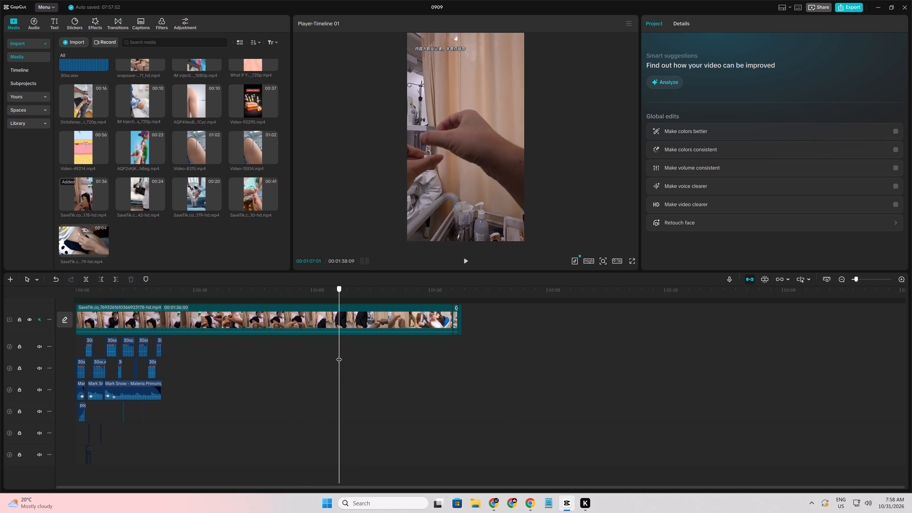
{"action": "left_click_drag", "start_coordinate": [339, 355], "coordinate": [342, 356]}
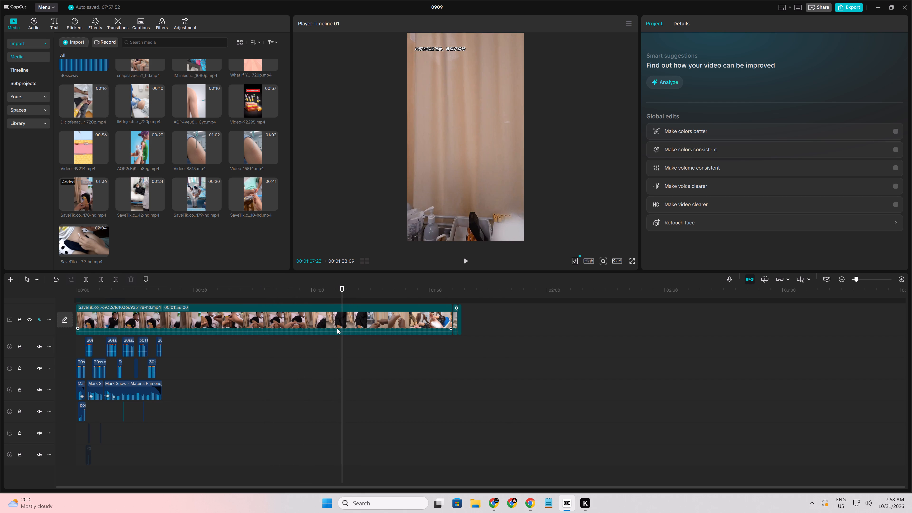
{"action": "left_click", "coordinate": [337, 328]}
{"action": "key", "text": "q"}
Trim off the SaveTik clip's beginning up to 00:00:02:12, where the syringe is held beside the monitor.
{"action": "scroll", "coordinate": [166, 395], "scroll_direction": "up", "scroll_amount": 16, "text": "ctrl"}
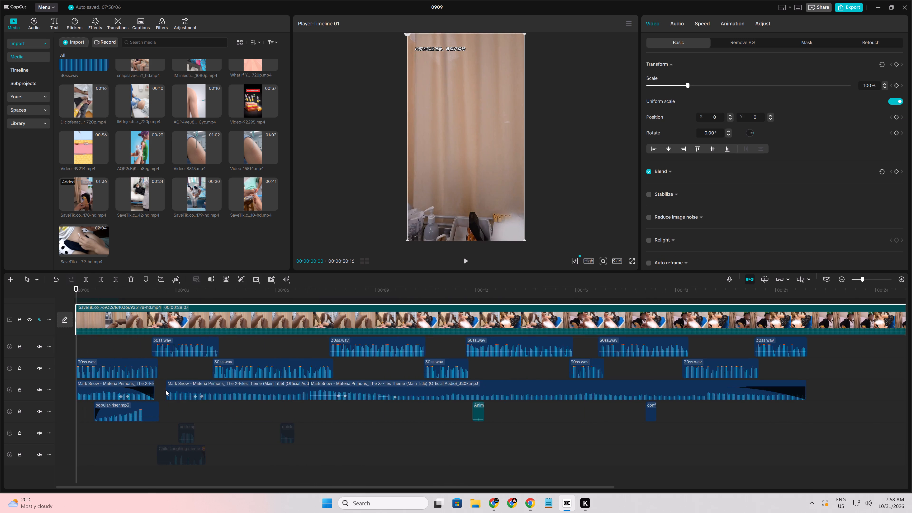
{"action": "scroll", "coordinate": [166, 390], "scroll_direction": "up", "scroll_amount": 20, "text": "ctrl"}
{"action": "scroll", "coordinate": [166, 390], "scroll_direction": "up", "scroll_amount": 3, "text": "ctrl"}
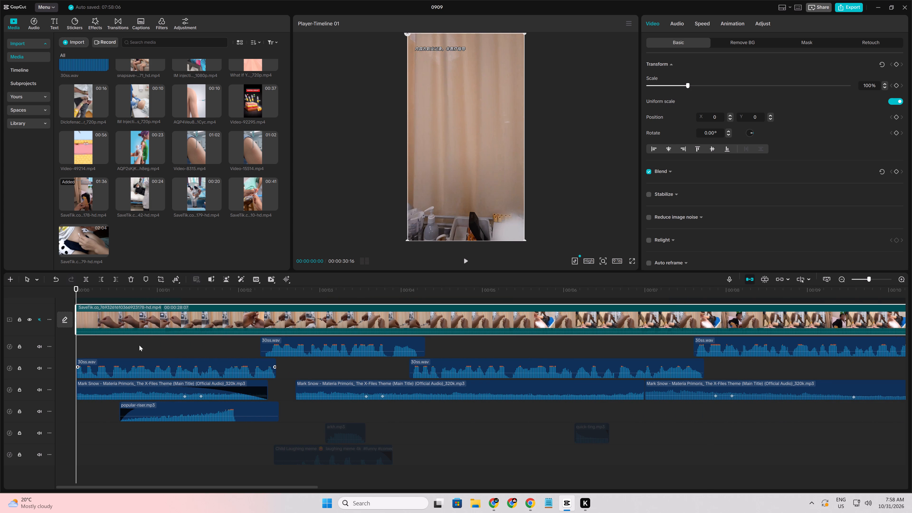
{"action": "left_click", "coordinate": [139, 345]}
{"action": "left_click_drag", "start_coordinate": [139, 345], "coordinate": [109, 360]}
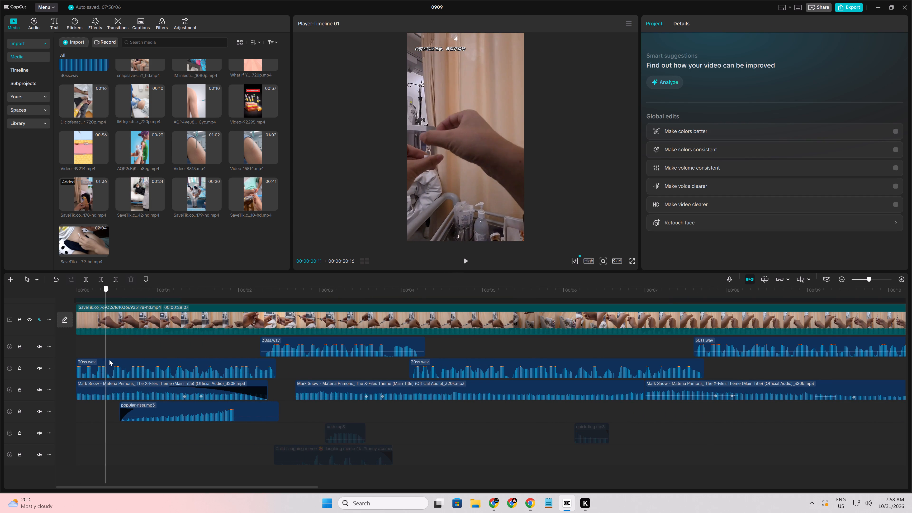
{"action": "left_click_drag", "start_coordinate": [109, 360], "coordinate": [265, 373]}
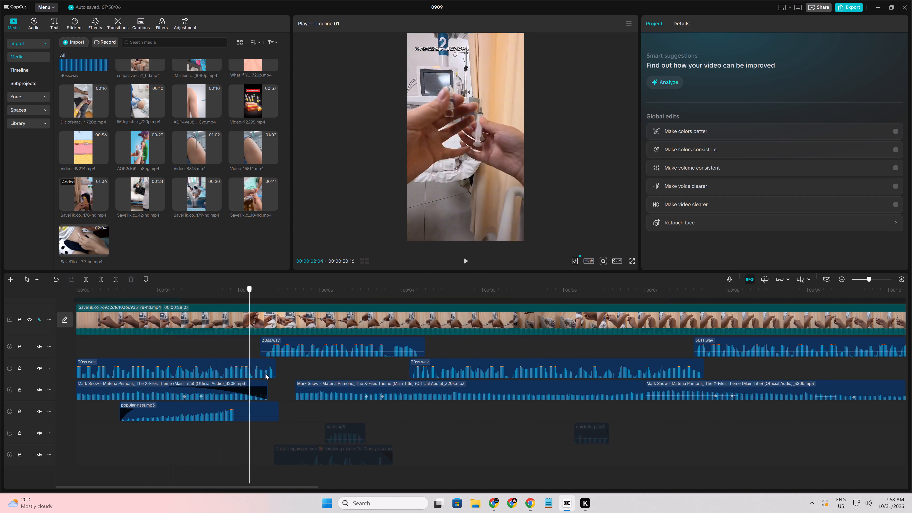
{"action": "left_click_drag", "start_coordinate": [265, 373], "coordinate": [272, 378]}
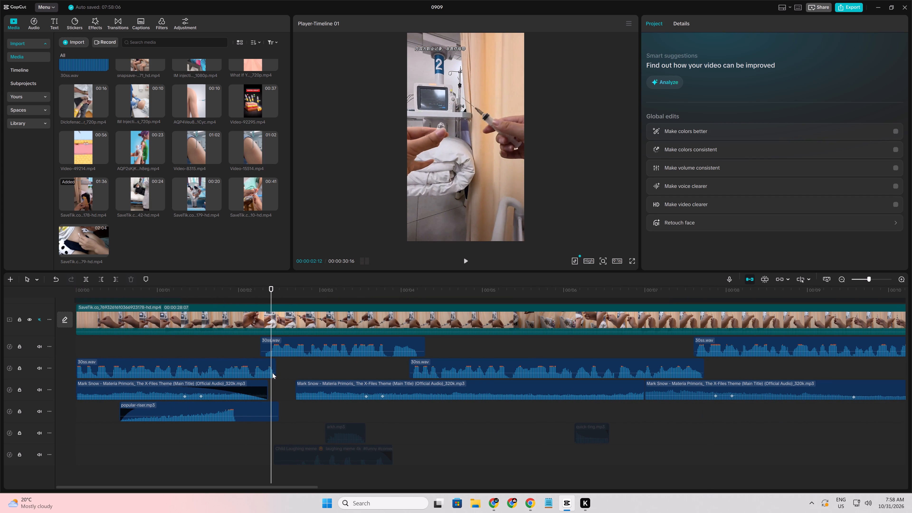
{"action": "left_click", "coordinate": [275, 309]}
{"action": "key", "text": "q"}
Scrub through the syringe footage and trim off the SaveTik clip's beginning up to 00:00:04:01.
{"action": "left_click", "coordinate": [128, 339]}
{"action": "left_click_drag", "start_coordinate": [128, 339], "coordinate": [144, 341]}
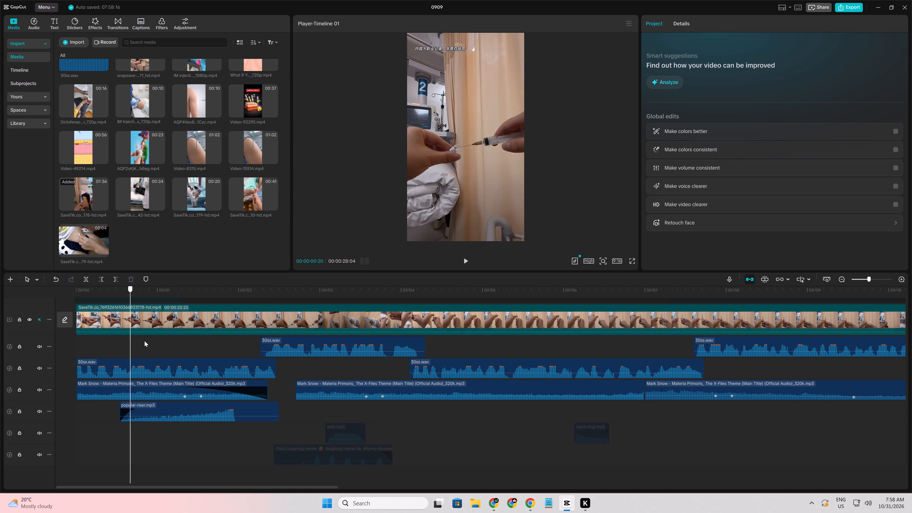
{"action": "left_click_drag", "start_coordinate": [144, 341], "coordinate": [361, 349]}
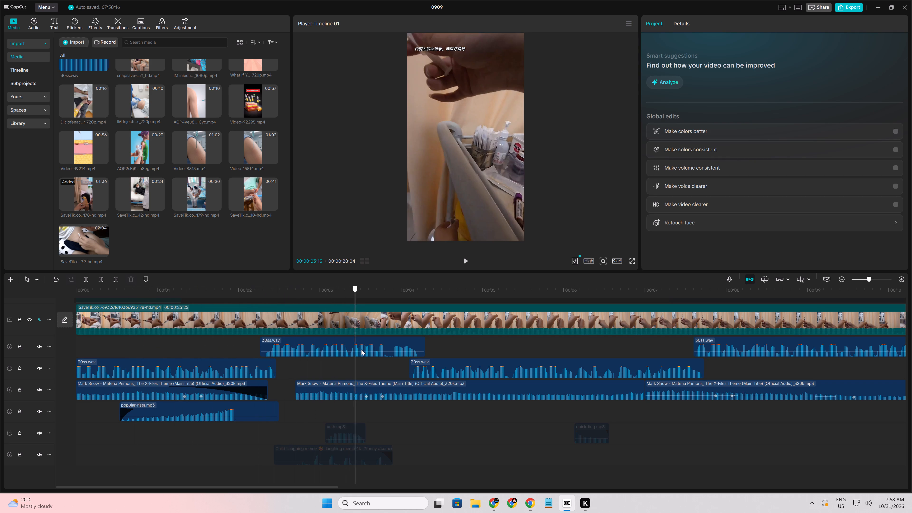
{"action": "left_click_drag", "start_coordinate": [361, 349], "coordinate": [280, 348]}
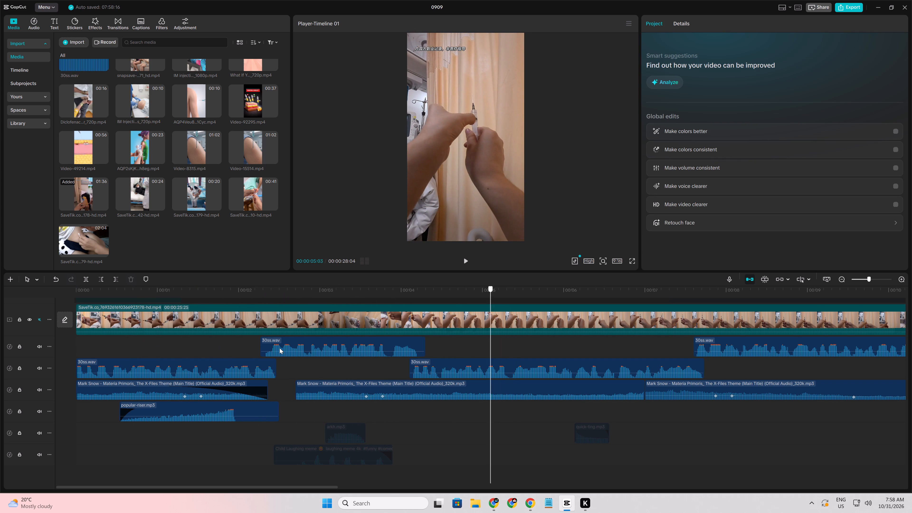
{"action": "left_click_drag", "start_coordinate": [280, 348], "coordinate": [179, 356]}
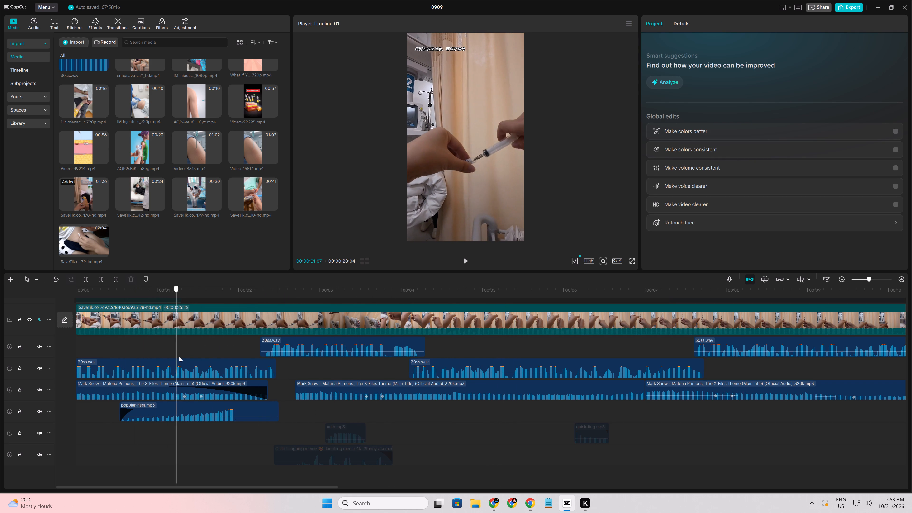
{"action": "left_click_drag", "start_coordinate": [179, 356], "coordinate": [449, 357]}
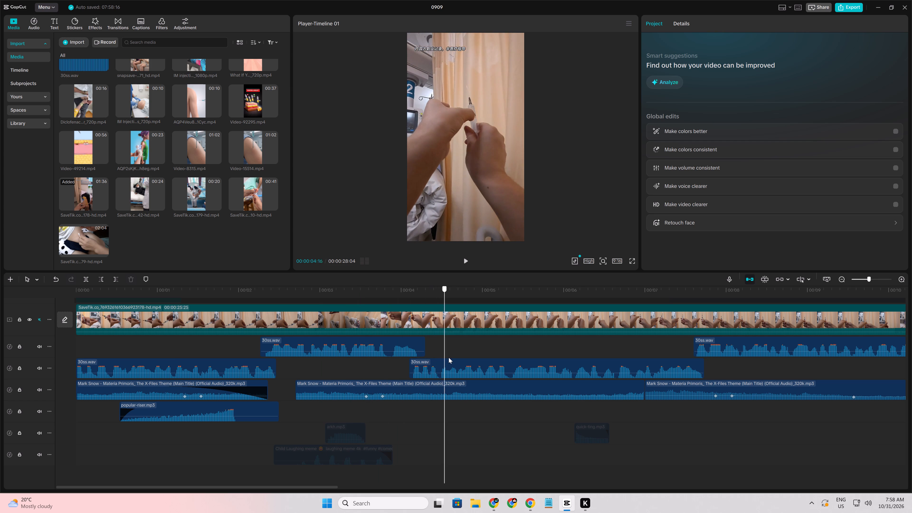
{"action": "left_click_drag", "start_coordinate": [449, 357], "coordinate": [403, 352]}
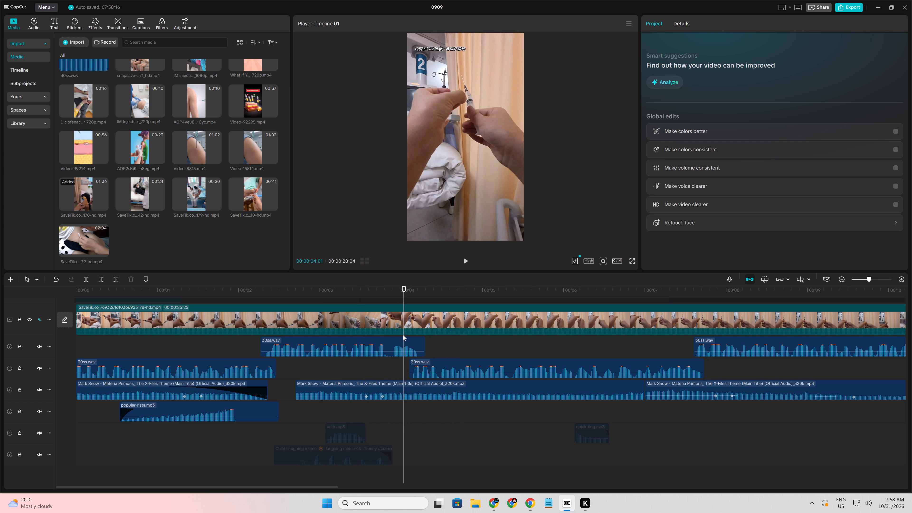
{"action": "left_click", "coordinate": [402, 330]}
{"action": "key", "text": "q"}
Trim about 3 more seconds off the SaveTik clip's beginning so it opens on the syringe held upright.
{"action": "left_click", "coordinate": [95, 349]}
{"action": "left_click_drag", "start_coordinate": [95, 349], "coordinate": [131, 349]}
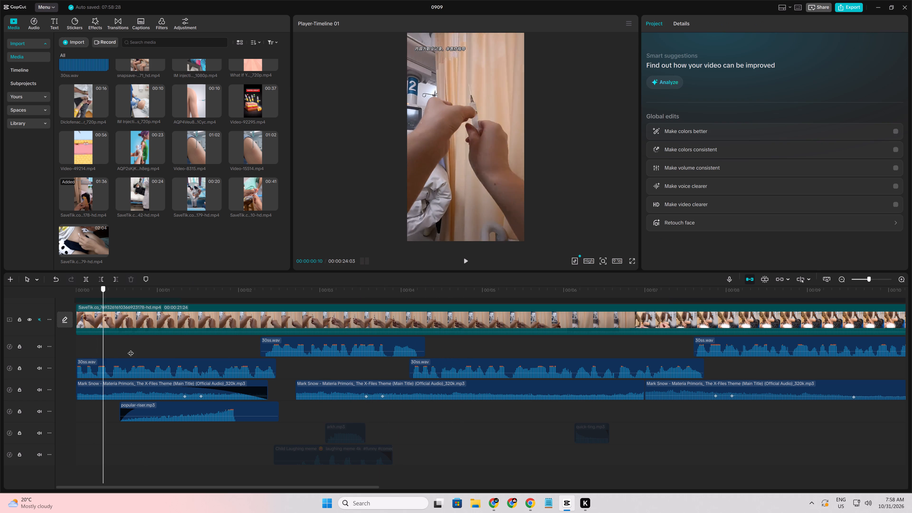
{"action": "left_click_drag", "start_coordinate": [131, 349], "coordinate": [215, 356]}
{"action": "left_click", "coordinate": [219, 347]}
{"action": "left_click_drag", "start_coordinate": [219, 347], "coordinate": [221, 347]}
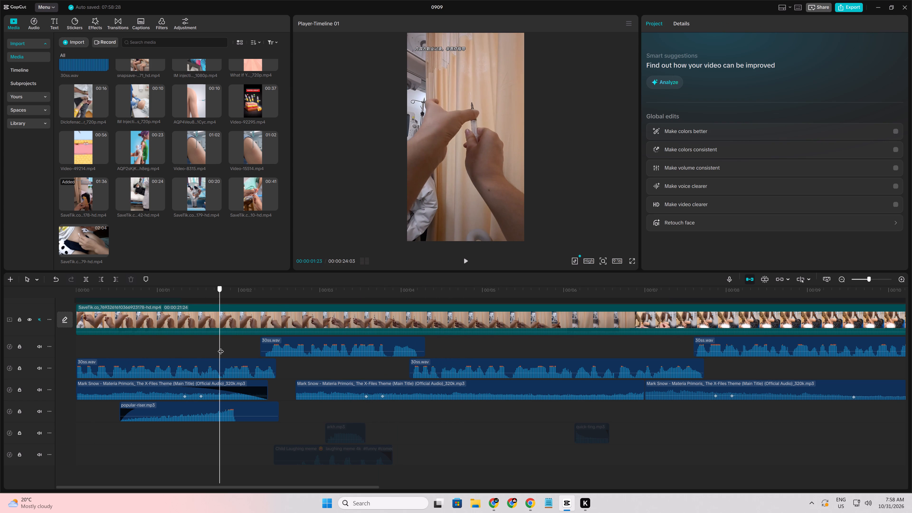
{"action": "left_click_drag", "start_coordinate": [221, 347], "coordinate": [413, 350]}
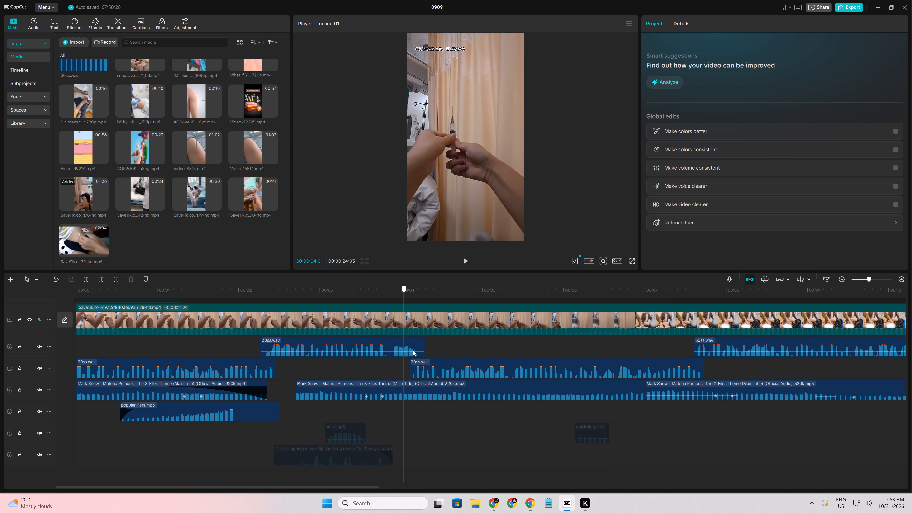
{"action": "left_click_drag", "start_coordinate": [413, 350], "coordinate": [327, 349]}
{"action": "left_click", "coordinate": [321, 324]}
{"action": "key", "text": "q"}
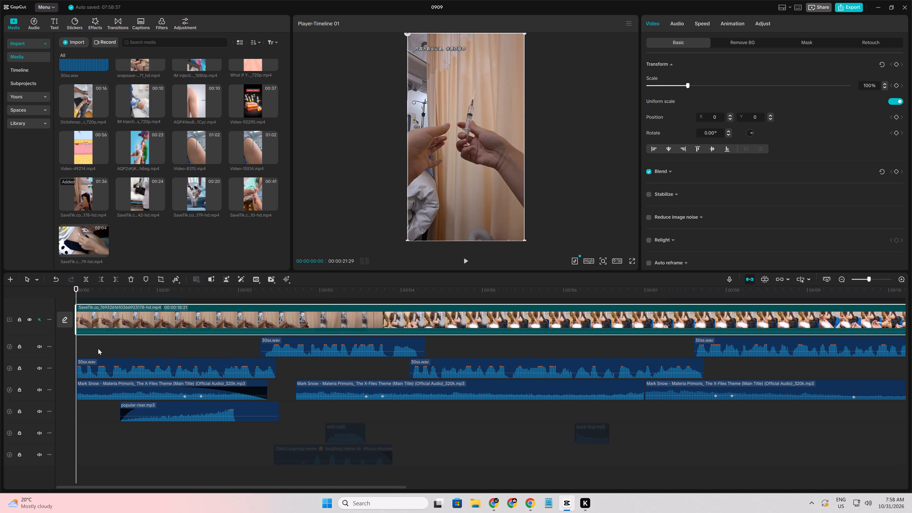
Split the SaveTik clip at 00:00:02:13, near the end of the first voice-over segment.
{"action": "left_click", "coordinate": [98, 349]}
{"action": "left_click_drag", "start_coordinate": [98, 349], "coordinate": [274, 354]}
{"action": "left_click", "coordinate": [279, 325]}
{"action": "key", "text": "ctrl+b"}
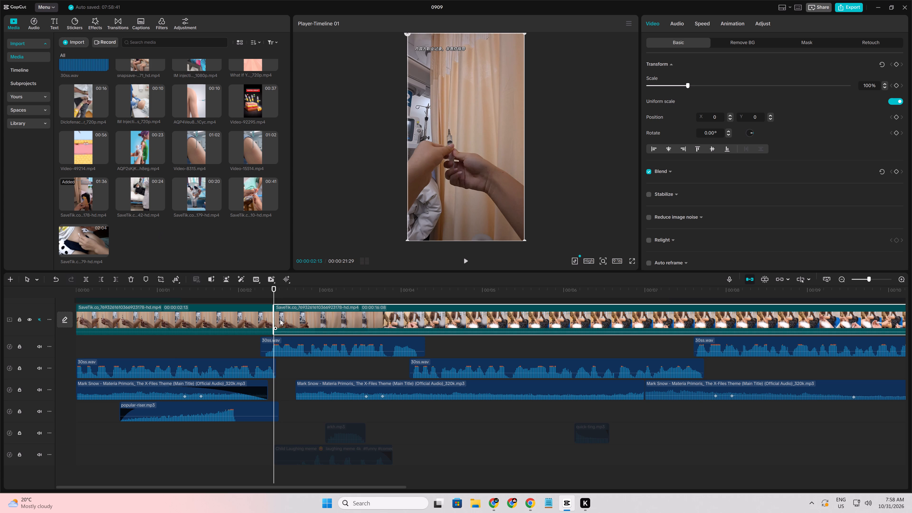
Trim about 5 seconds off the beginning of the second SaveTik piece so it opens on the patient's hip being swabbed.
{"action": "left_click_drag", "start_coordinate": [275, 315], "coordinate": [436, 315]}
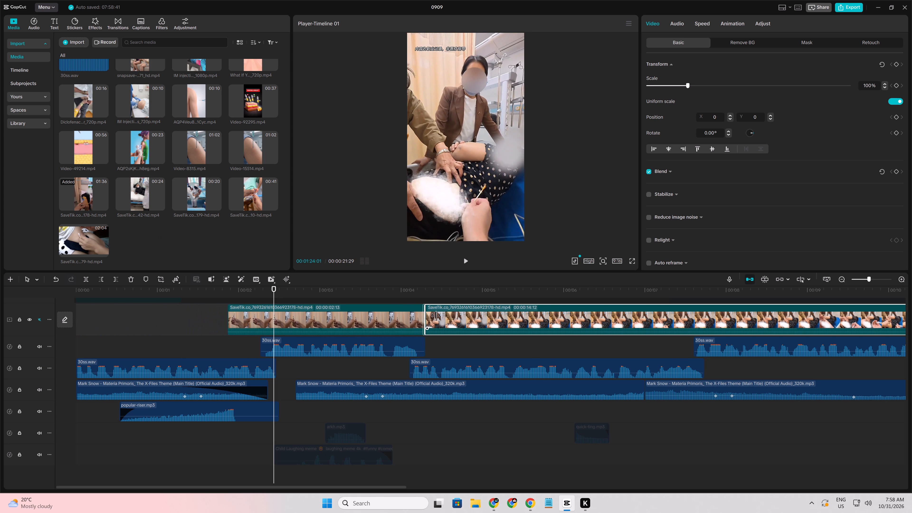
{"action": "left_click_drag", "start_coordinate": [436, 315], "coordinate": [679, 292]}
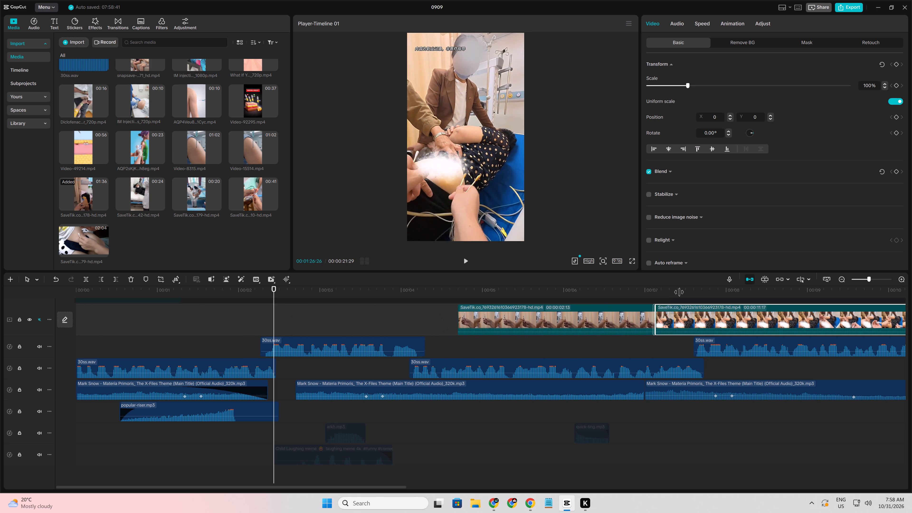
{"action": "left_click_drag", "start_coordinate": [679, 292], "coordinate": [717, 295]}
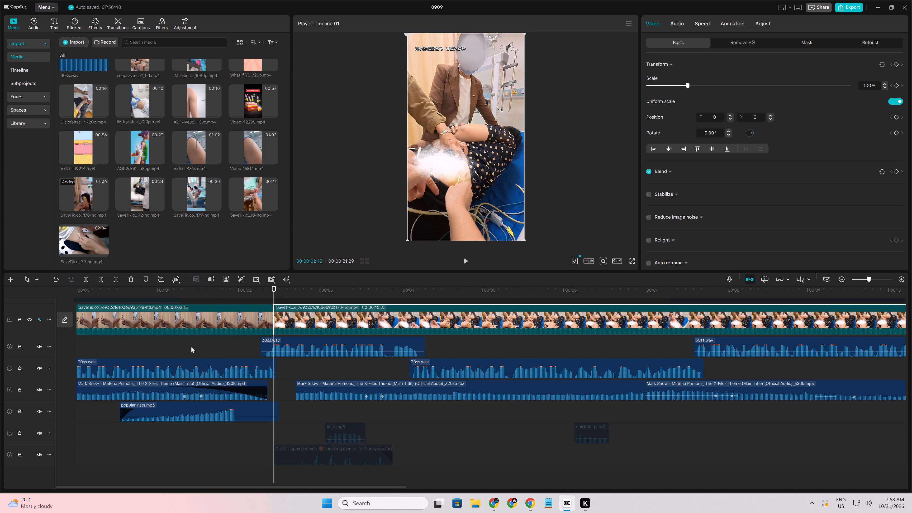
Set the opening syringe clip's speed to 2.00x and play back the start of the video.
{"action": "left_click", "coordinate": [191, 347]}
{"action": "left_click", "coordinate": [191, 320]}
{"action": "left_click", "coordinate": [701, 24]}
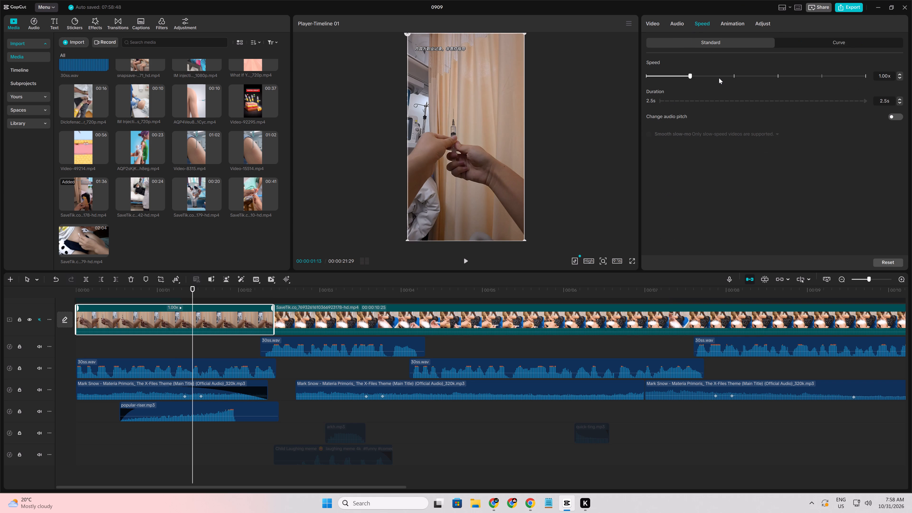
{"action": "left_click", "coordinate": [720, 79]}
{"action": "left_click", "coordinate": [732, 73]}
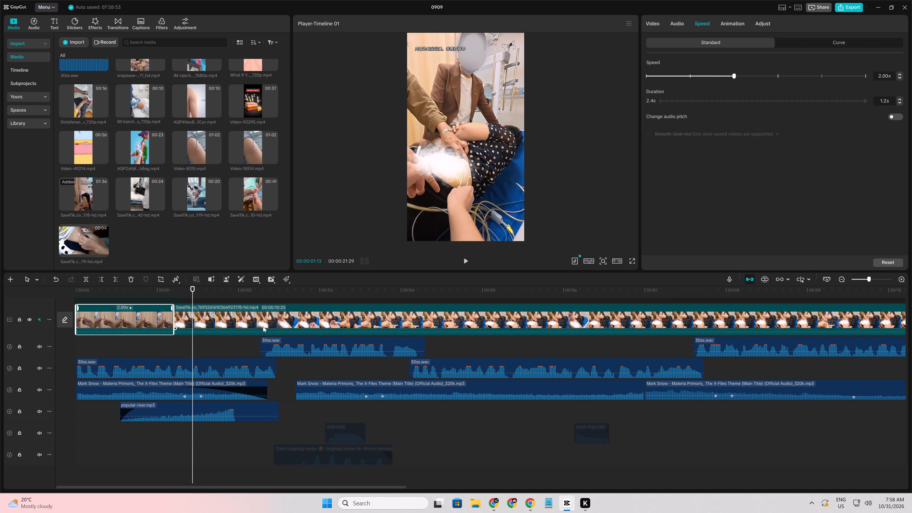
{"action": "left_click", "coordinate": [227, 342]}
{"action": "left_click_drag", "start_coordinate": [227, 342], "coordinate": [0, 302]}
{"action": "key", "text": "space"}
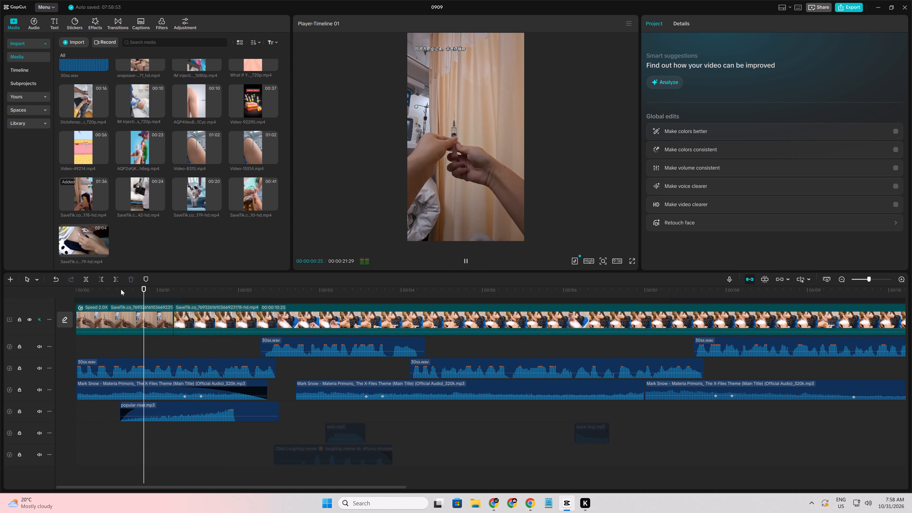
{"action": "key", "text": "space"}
Speed up the opening syringe clip to 3.3x and play back the start of the video.
{"action": "left_click", "coordinate": [115, 321]}
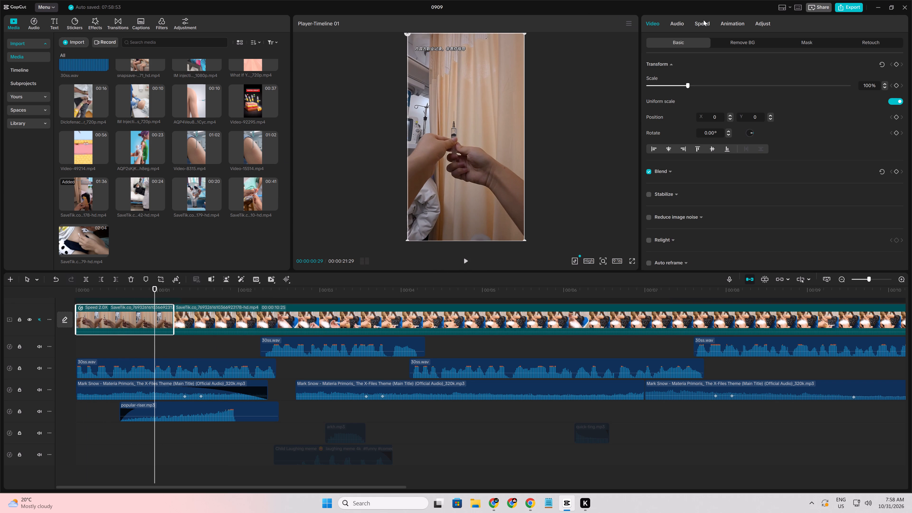
{"action": "left_click", "coordinate": [703, 20]}
{"action": "left_click", "coordinate": [753, 79]}
{"action": "left_click", "coordinate": [204, 349]}
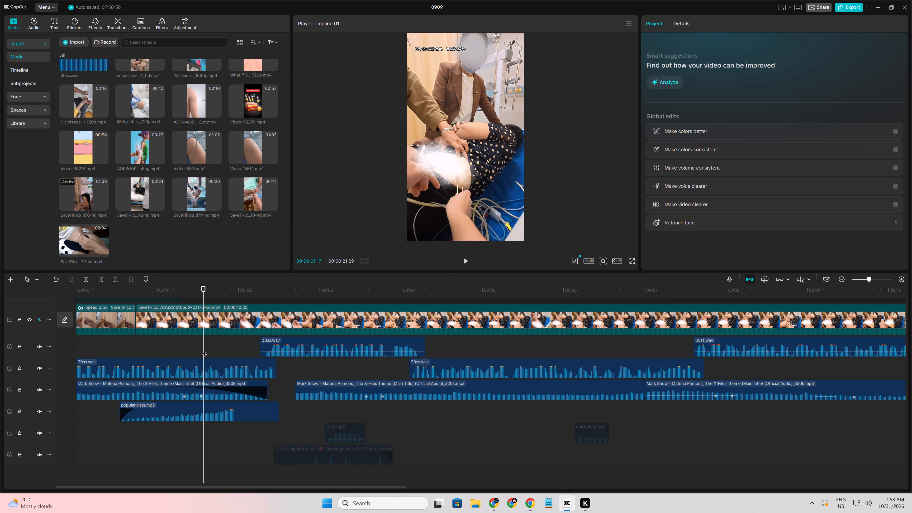
{"action": "left_click_drag", "start_coordinate": [204, 349], "coordinate": [0, 325]}
{"action": "key", "text": "space"}
{"action": "key", "text": "space"}
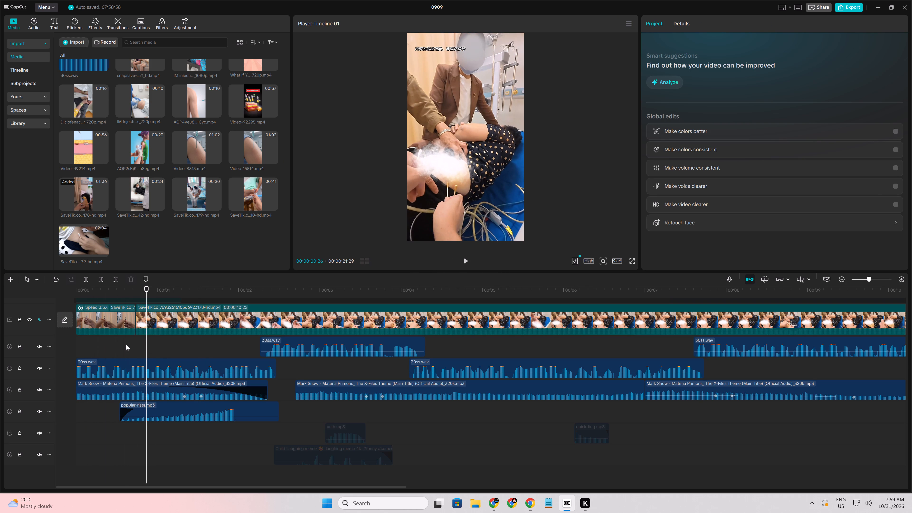
Play back the opening and trim off the syringe clip's end from 00:00:00:19 onward.
{"action": "left_click", "coordinate": [118, 342]}
{"action": "left_click_drag", "start_coordinate": [118, 342], "coordinate": [3, 337]}
{"action": "key", "text": "space"}
{"action": "key", "text": "space"}
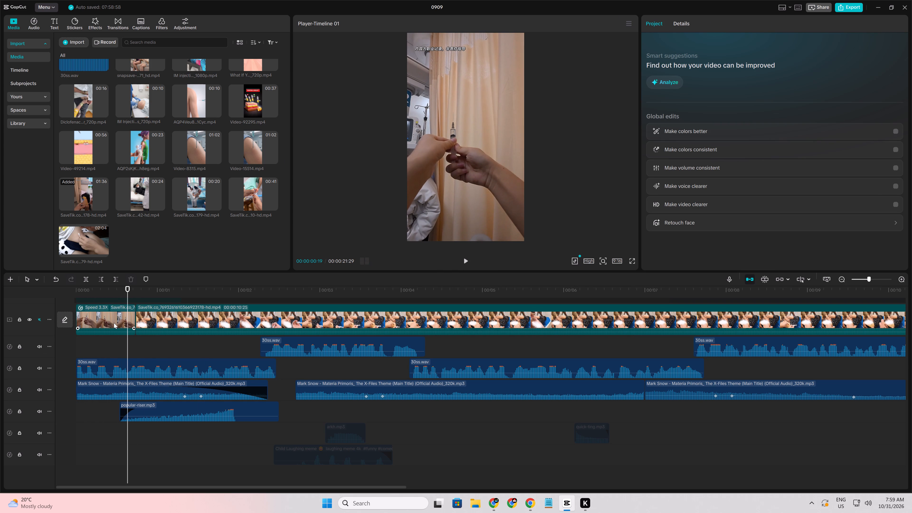
{"action": "left_click", "coordinate": [114, 323]}
{"action": "key", "text": "w"}
Review the second SaveTik piece and trim off its beginning up to 00:00:02:18, where the syringe is brought towards the hip.
{"action": "key", "text": "space"}
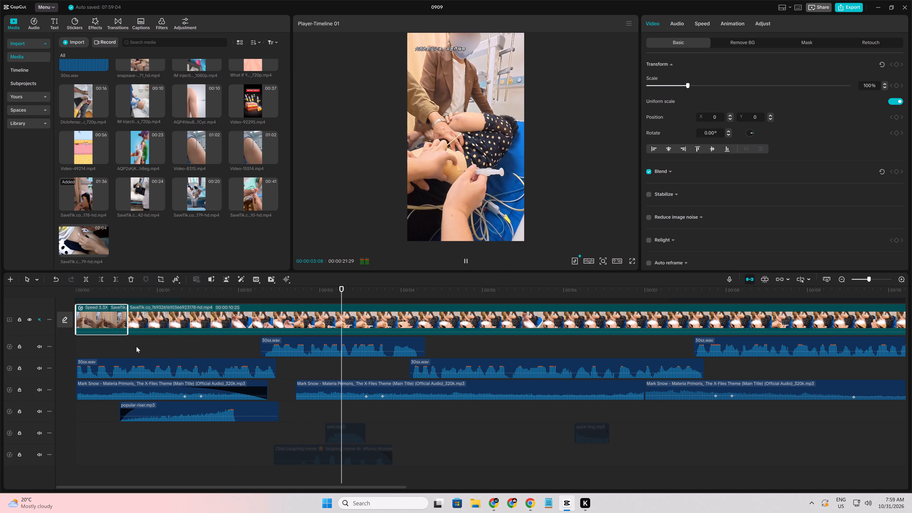
{"action": "left_click", "coordinate": [126, 339]}
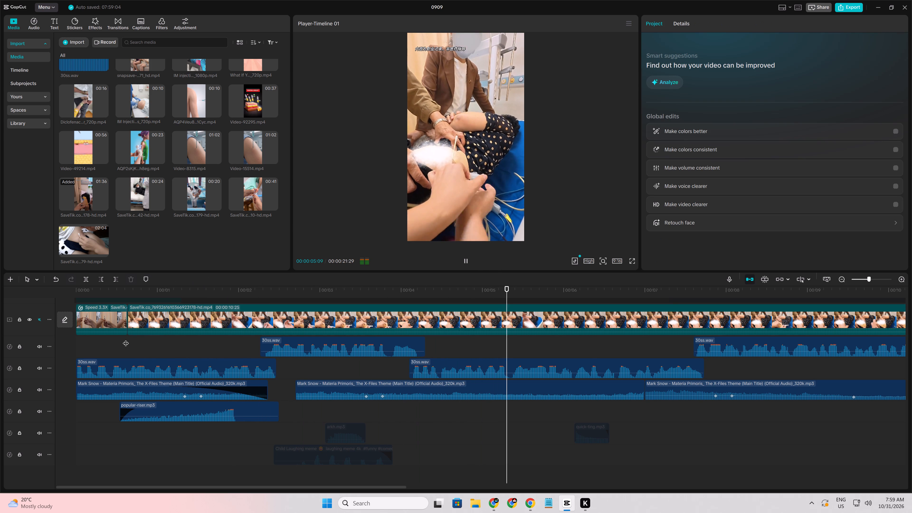
{"action": "left_click_drag", "start_coordinate": [126, 339], "coordinate": [252, 334]}
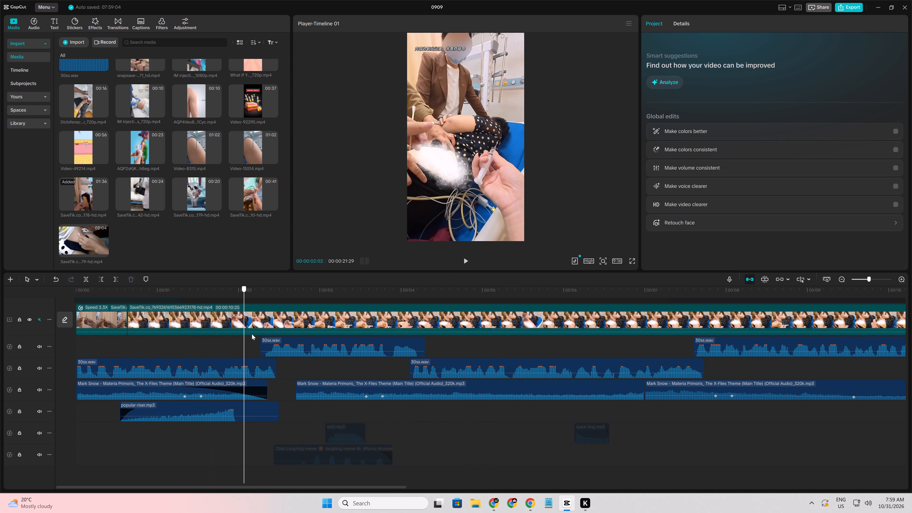
{"action": "left_click_drag", "start_coordinate": [252, 334], "coordinate": [298, 339]}
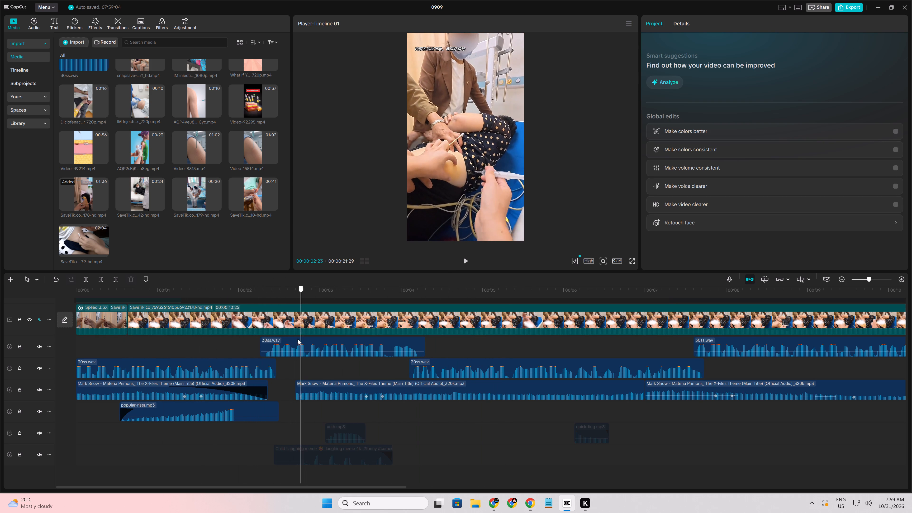
{"action": "left_click_drag", "start_coordinate": [298, 339], "coordinate": [288, 338]}
{"action": "left_click", "coordinate": [274, 320]}
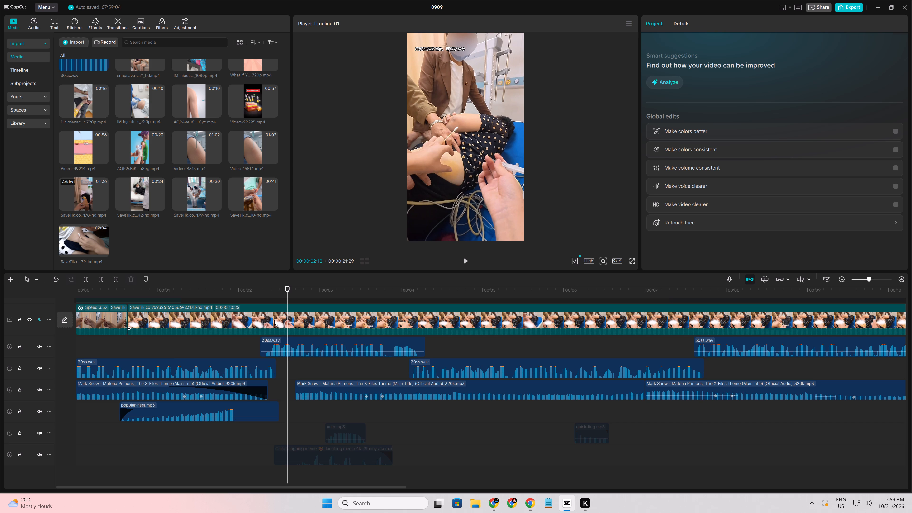
{"action": "key", "text": "q"}
Split the second SaveTik piece at 00:00:01:27 and delete the part after the cut.
{"action": "left_click", "coordinate": [121, 348]}
{"action": "left_click_drag", "start_coordinate": [121, 348], "coordinate": [146, 349]}
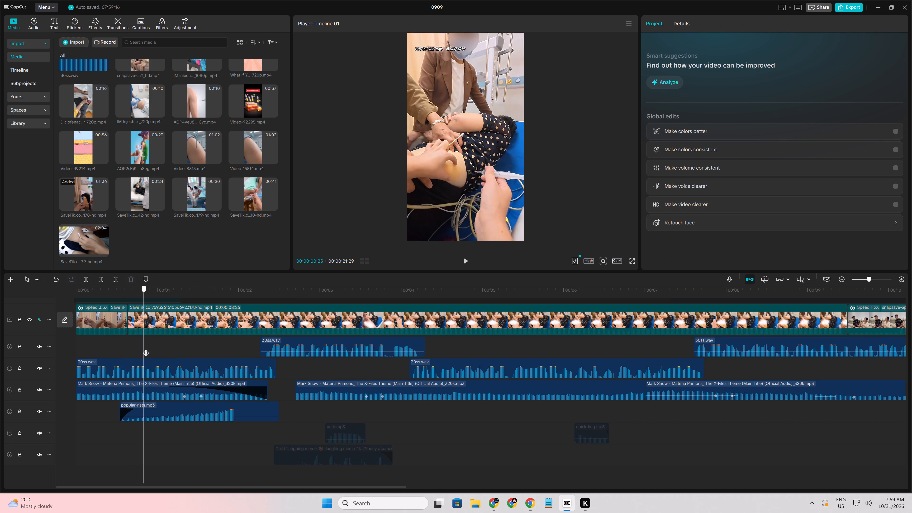
{"action": "left_click_drag", "start_coordinate": [146, 349], "coordinate": [228, 364]}
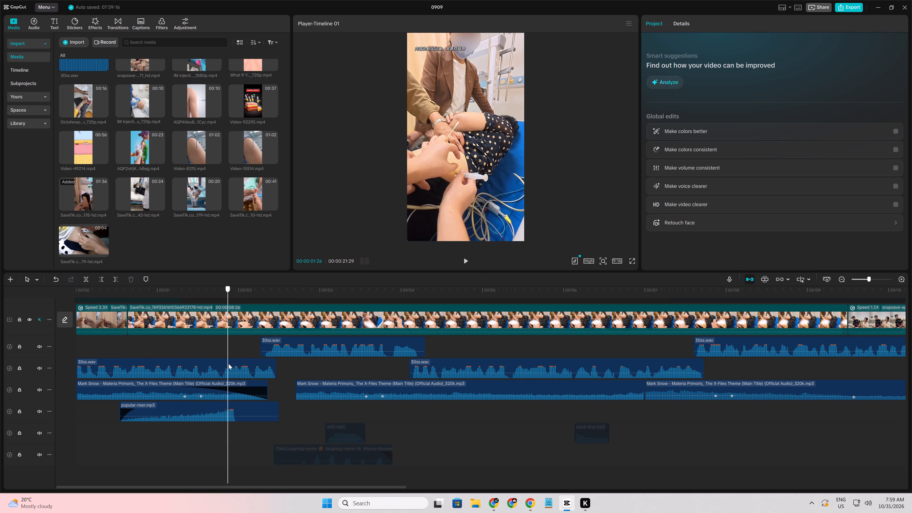
{"action": "left_click_drag", "start_coordinate": [228, 364], "coordinate": [231, 364]}
{"action": "left_click", "coordinate": [237, 330]}
{"action": "key", "text": "ctrl+b"}
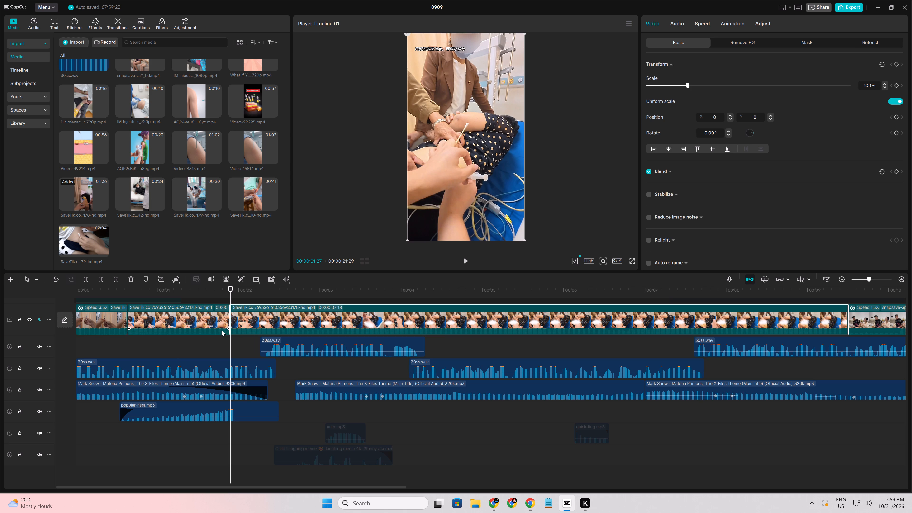
{"action": "key", "text": "Delete"}
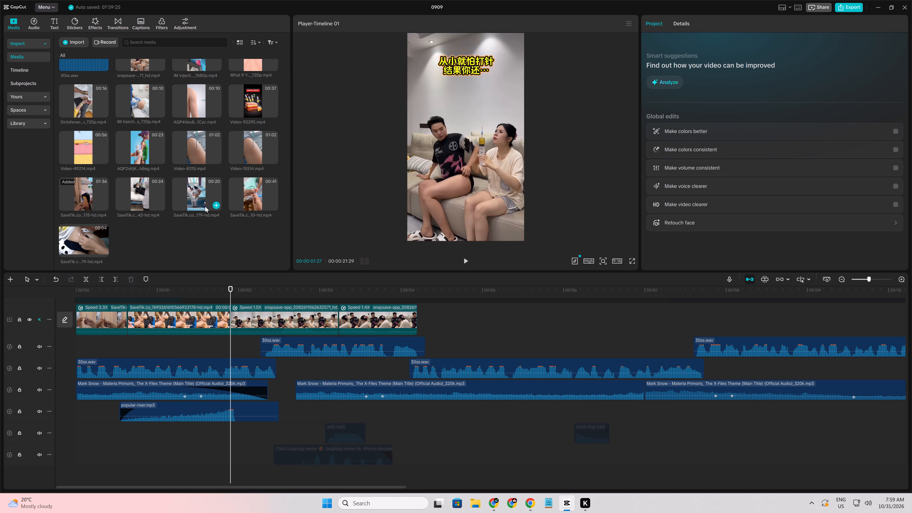
Preview the 41-second SaveTik injection video and insert it on the main track between the two snapsave clips.
{"action": "left_click", "coordinate": [231, 207]}
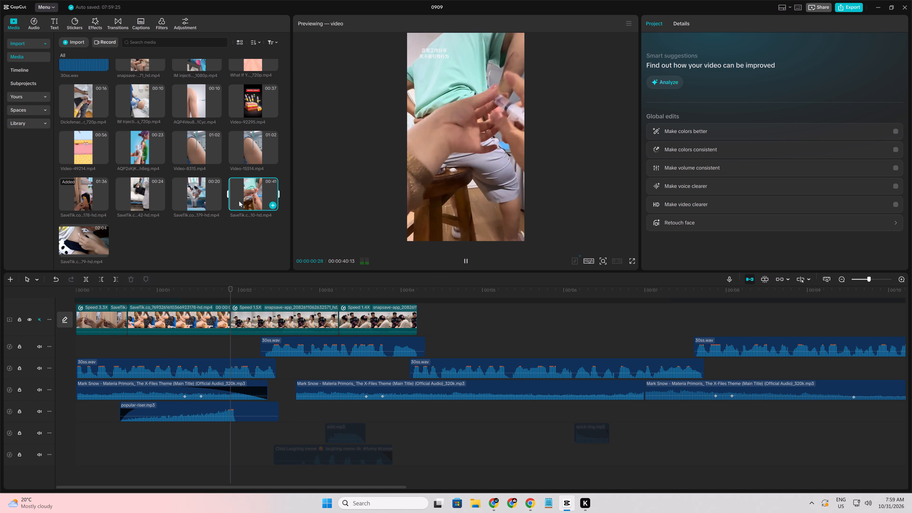
{"action": "left_click_drag", "start_coordinate": [239, 201], "coordinate": [344, 324]}
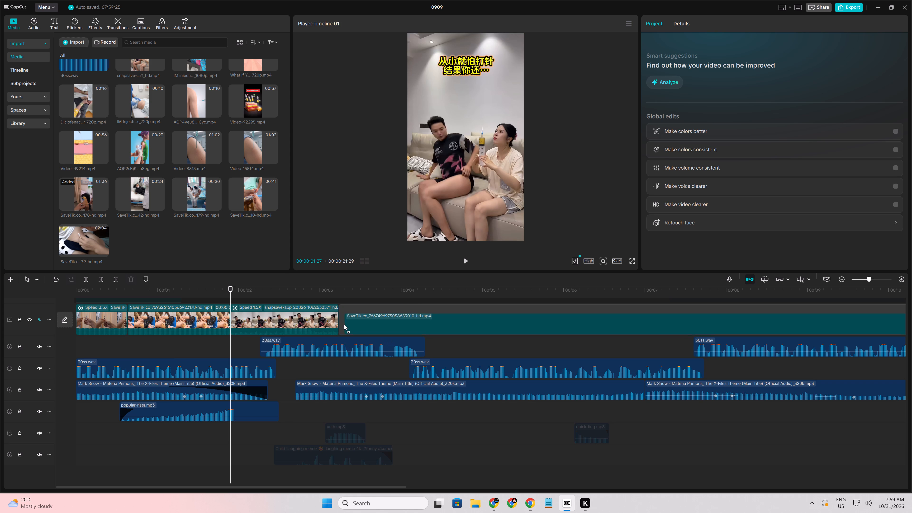
{"action": "left_click_drag", "start_coordinate": [344, 324], "coordinate": [344, 324]}
Move the 1.5x snapsave clip from the main track to the overlay track above, starting at about 2 seconds.
{"action": "left_click", "coordinate": [308, 314]}
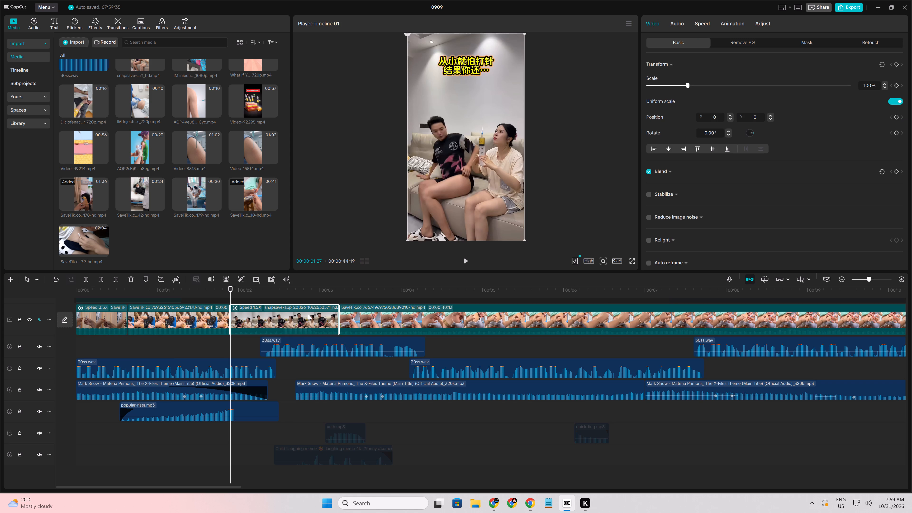
{"action": "left_click_drag", "start_coordinate": [308, 314], "coordinate": [318, 294]}
{"action": "scroll", "coordinate": [318, 294], "scroll_direction": "up", "scroll_amount": 2}
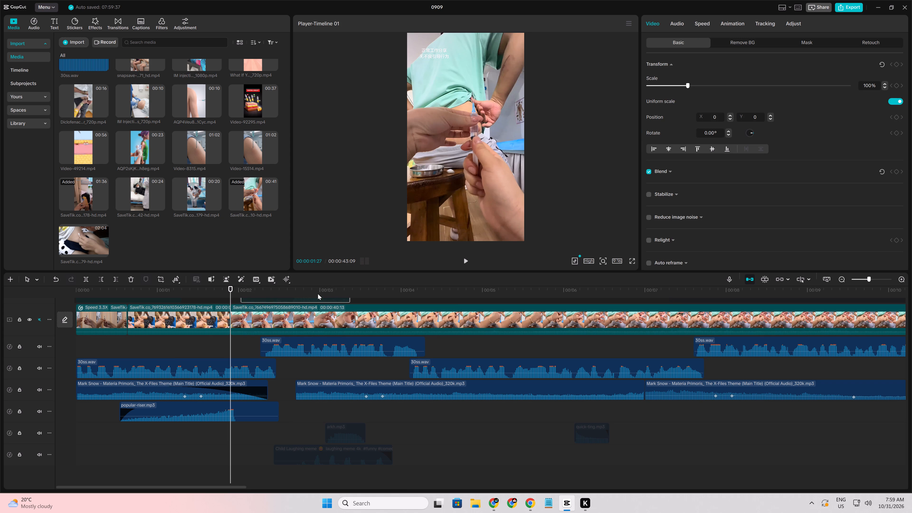
{"action": "scroll", "coordinate": [318, 294], "scroll_direction": "up", "scroll_amount": 2}
Scrub through the newly inserted SaveTik clip and trim off its beginning up to 00:00:03:14.
{"action": "left_click", "coordinate": [230, 352]}
{"action": "left_click_drag", "start_coordinate": [230, 352], "coordinate": [279, 351]}
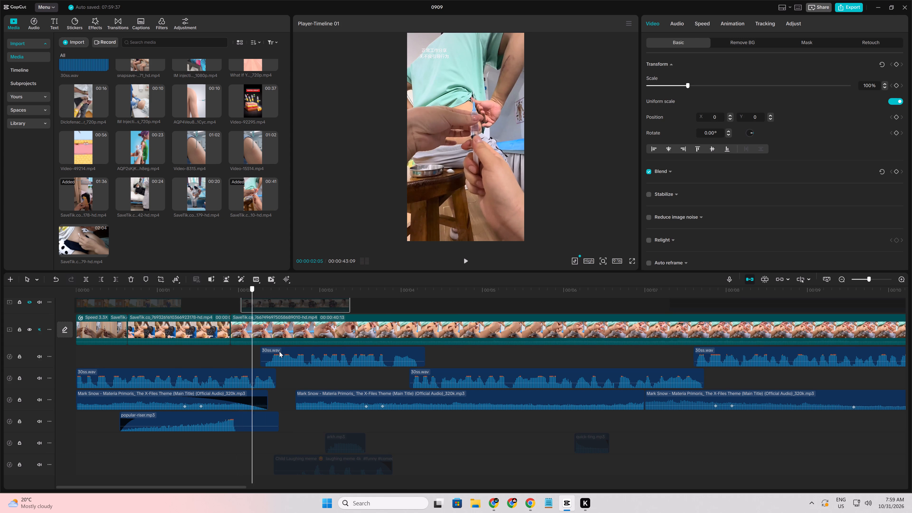
{"action": "left_click_drag", "start_coordinate": [279, 351], "coordinate": [375, 351]}
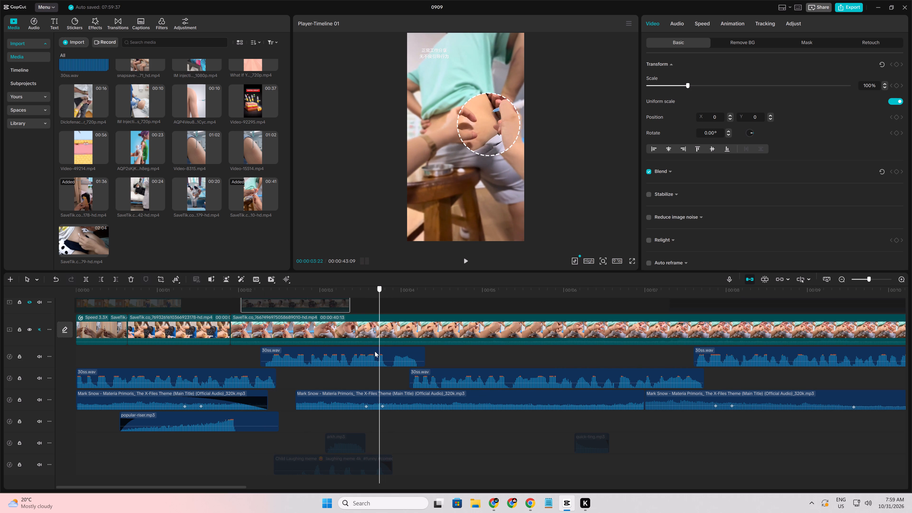
{"action": "left_click_drag", "start_coordinate": [375, 351], "coordinate": [359, 351]}
{"action": "left_click", "coordinate": [345, 334]}
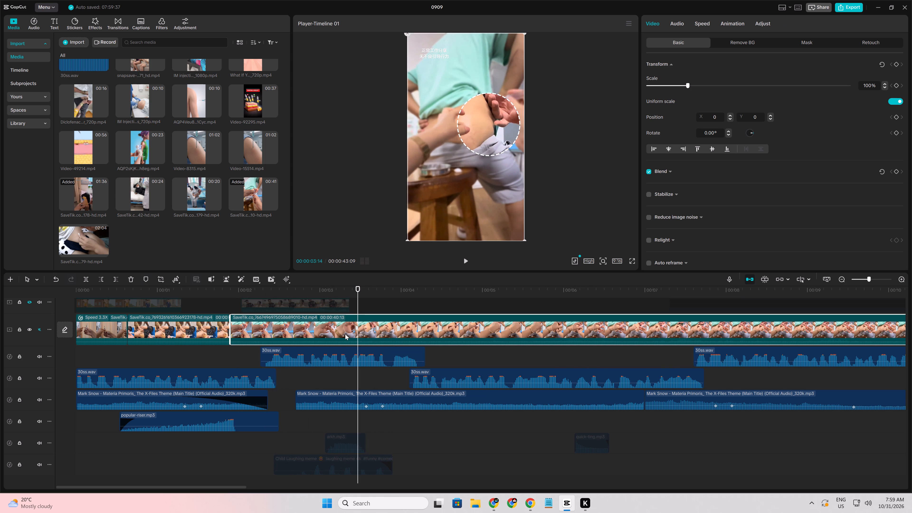
{"action": "key", "text": "q"}
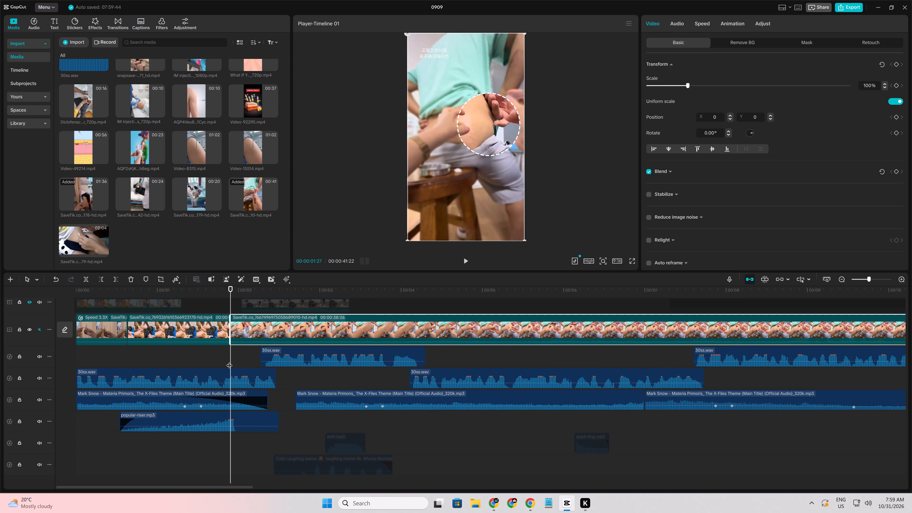
Scrub through the remaining part of that SaveTik clip and trim off its end from 00:00:03:14 onward.
{"action": "left_click", "coordinate": [229, 361]}
{"action": "left_click_drag", "start_coordinate": [229, 361], "coordinate": [365, 359]}
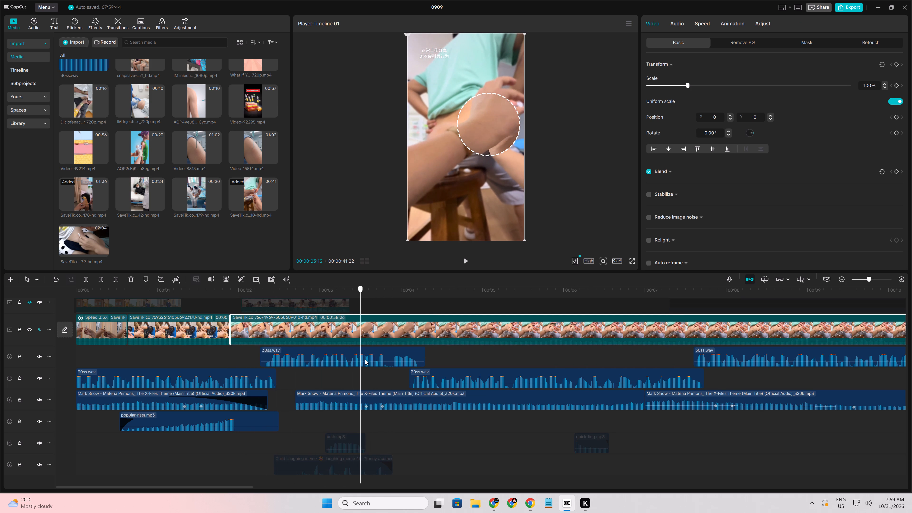
{"action": "left_click_drag", "start_coordinate": [365, 359], "coordinate": [344, 363]}
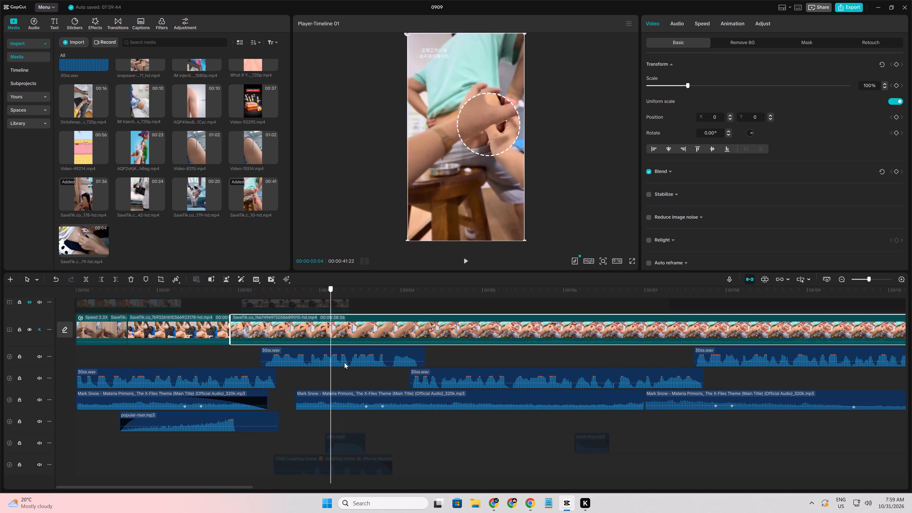
{"action": "left_click_drag", "start_coordinate": [344, 363], "coordinate": [357, 363]}
{"action": "left_click", "coordinate": [352, 337]}
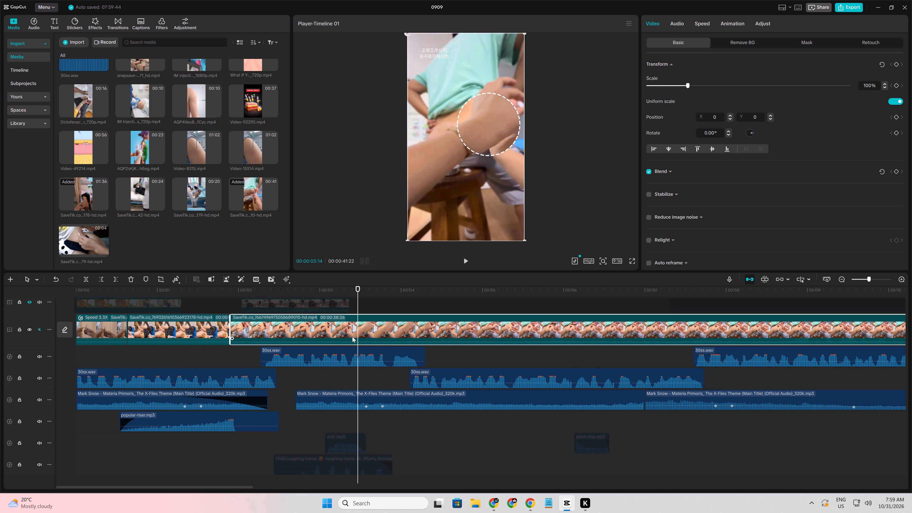
{"action": "key", "text": "w"}
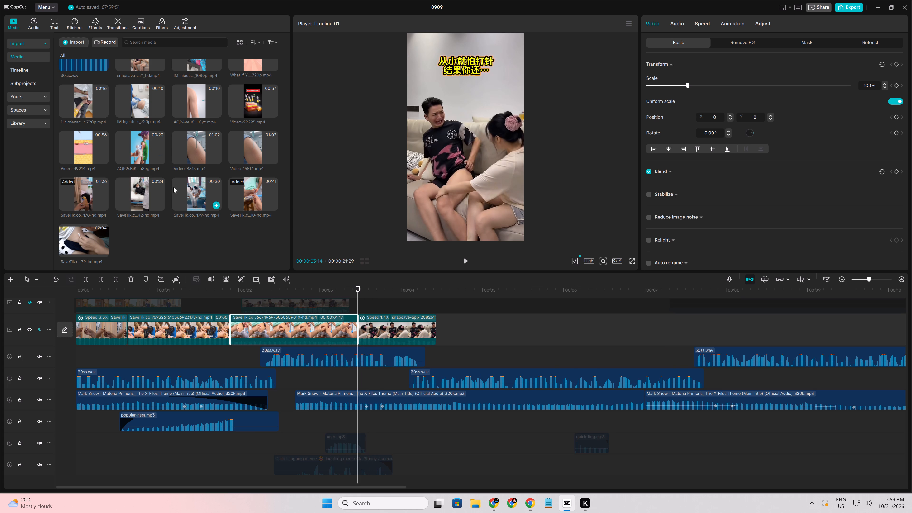
Preview the SaveTik videos and add the 20-second one of nurses holding a baby after the last snapsave clip.
{"action": "left_click", "coordinate": [84, 195]}
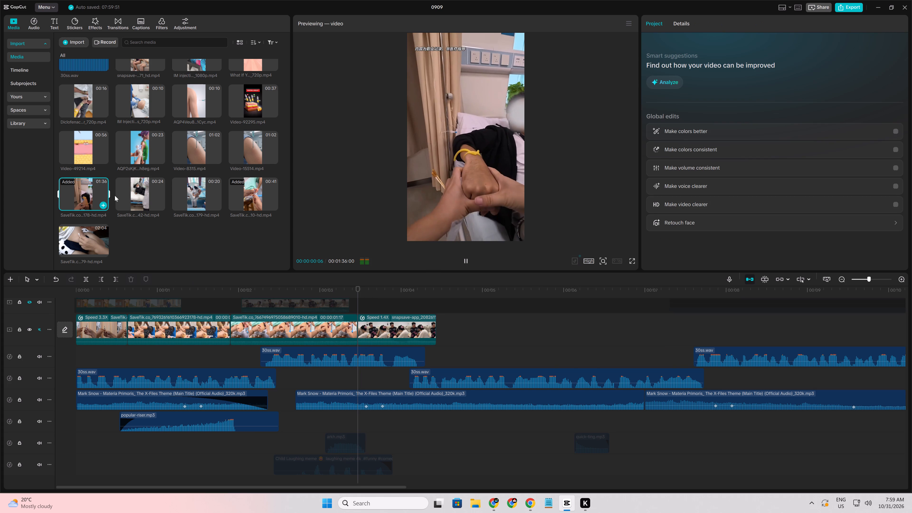
{"action": "left_click", "coordinate": [240, 193]}
{"action": "left_click", "coordinate": [204, 199]}
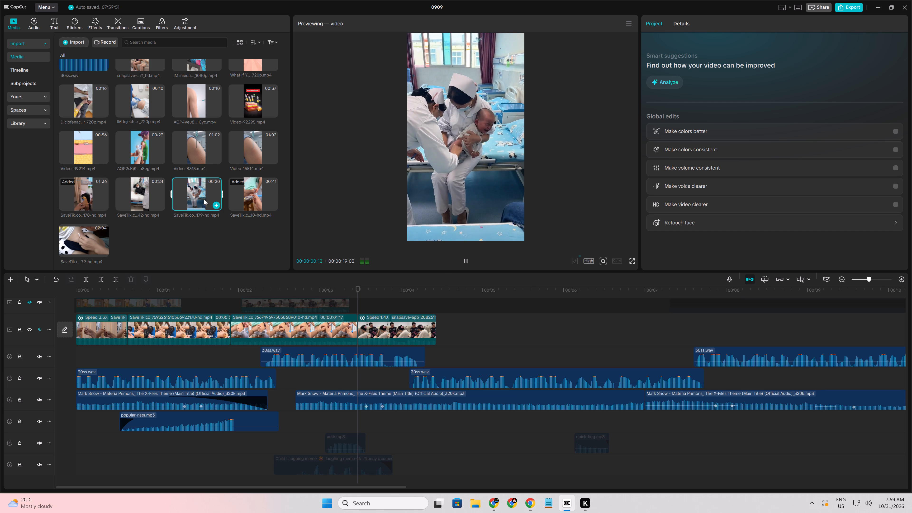
{"action": "left_click_drag", "start_coordinate": [204, 199], "coordinate": [454, 321]}
Scrub through the newly added nurse-and-baby SaveTik clip to examine its injection moments.
{"action": "left_click", "coordinate": [503, 353]}
{"action": "left_click_drag", "start_coordinate": [503, 353], "coordinate": [577, 354]}
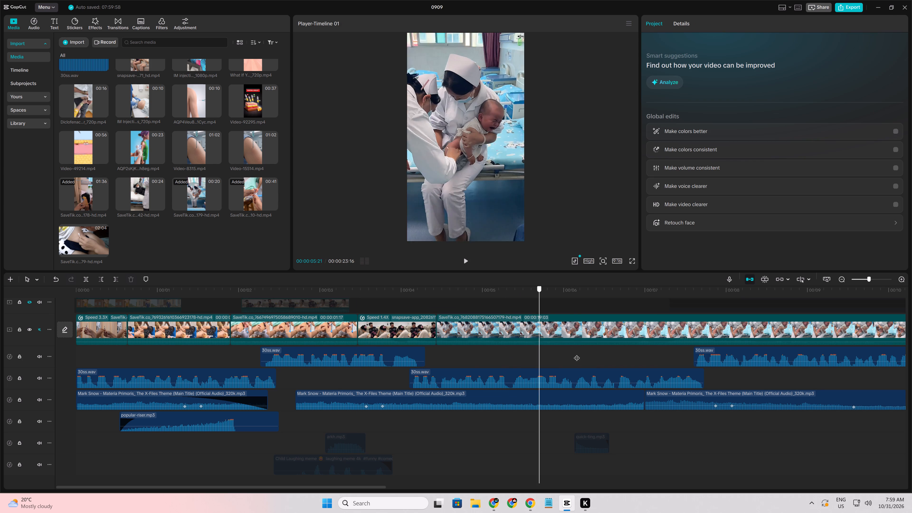
{"action": "left_click_drag", "start_coordinate": [577, 354], "coordinate": [686, 368]}
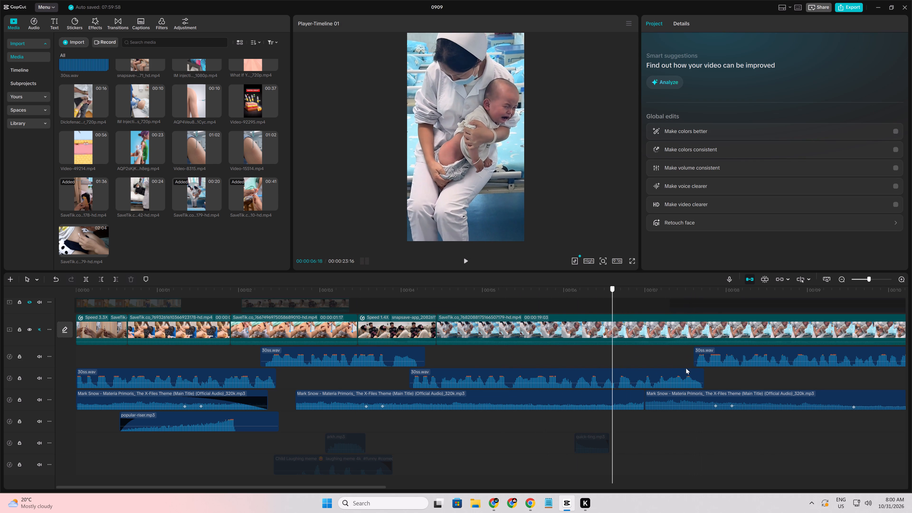
{"action": "left_click_drag", "start_coordinate": [686, 368], "coordinate": [714, 364]}
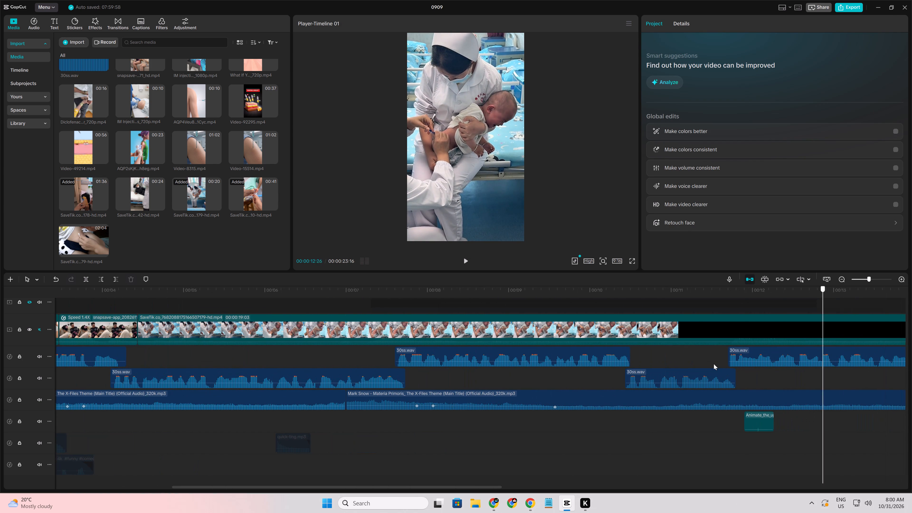
{"action": "left_click_drag", "start_coordinate": [714, 364], "coordinate": [904, 356]}
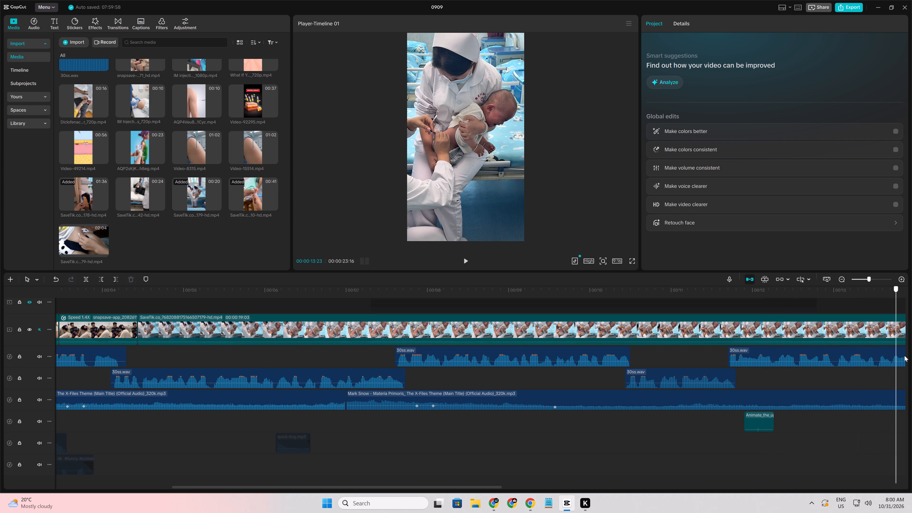
{"action": "left_click_drag", "start_coordinate": [904, 356], "coordinate": [492, 342]}
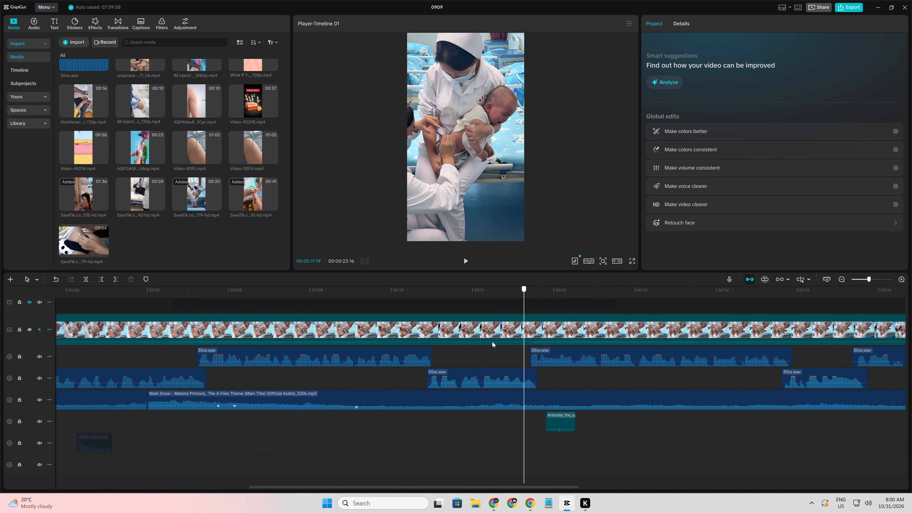
{"action": "left_click_drag", "start_coordinate": [492, 342], "coordinate": [285, 379]}
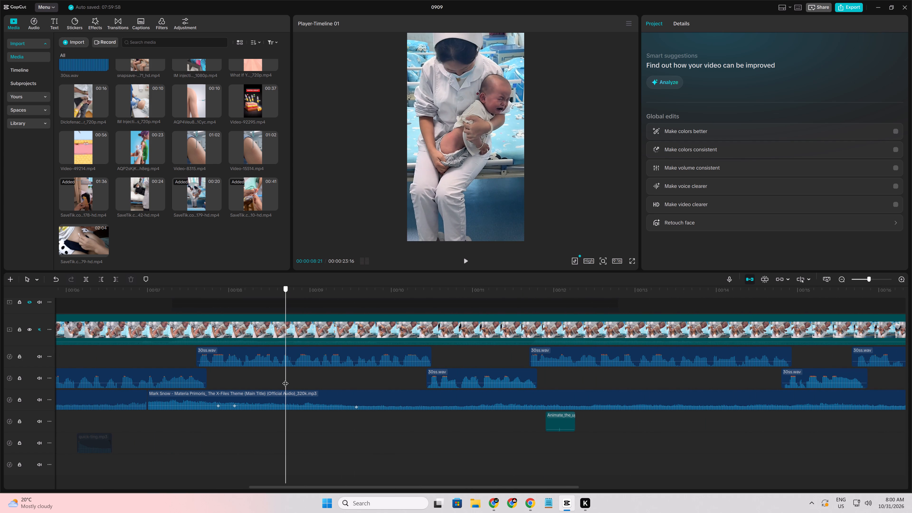
{"action": "left_click_drag", "start_coordinate": [285, 379], "coordinate": [412, 404]}
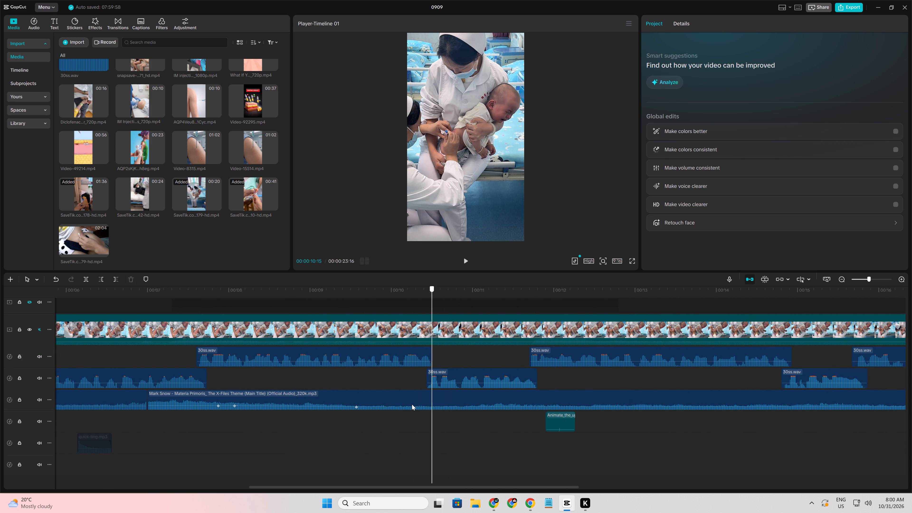
{"action": "left_click_drag", "start_coordinate": [412, 404], "coordinate": [346, 409]}
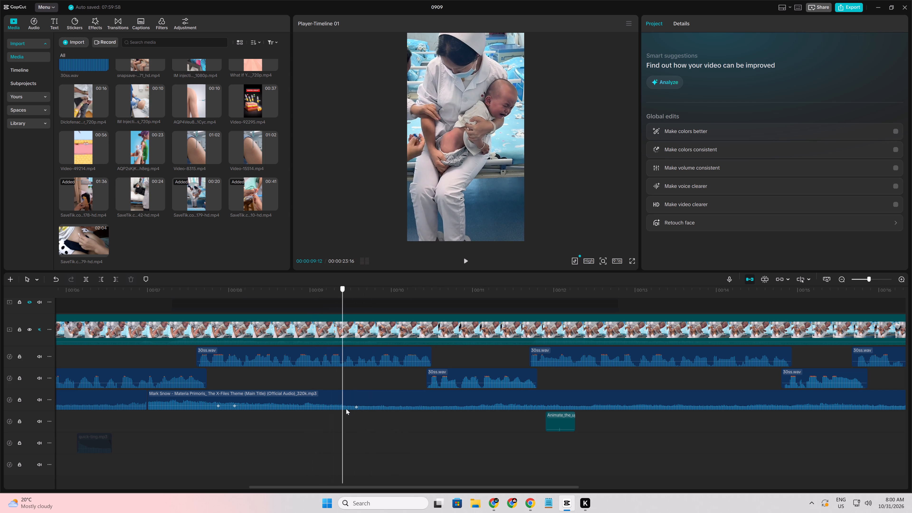
{"action": "left_click_drag", "start_coordinate": [346, 409], "coordinate": [448, 428]}
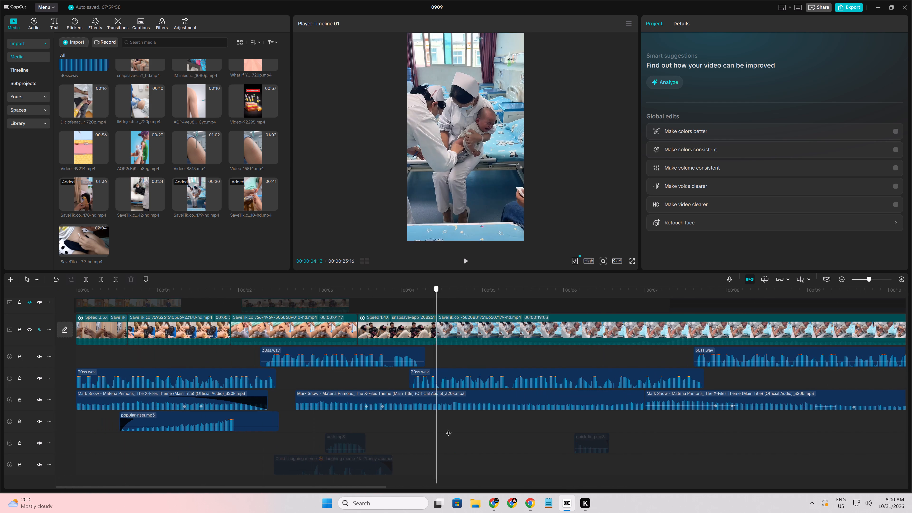
Trim about 1.5 seconds off the beginning of the nurse-and-baby SaveTik clip.
{"action": "left_click_drag", "start_coordinate": [448, 428], "coordinate": [479, 427]}
{"action": "left_click_drag", "start_coordinate": [480, 427], "coordinate": [494, 425]}
{"action": "left_click", "coordinate": [518, 353]}
{"action": "left_click_drag", "start_coordinate": [518, 353], "coordinate": [524, 351]}
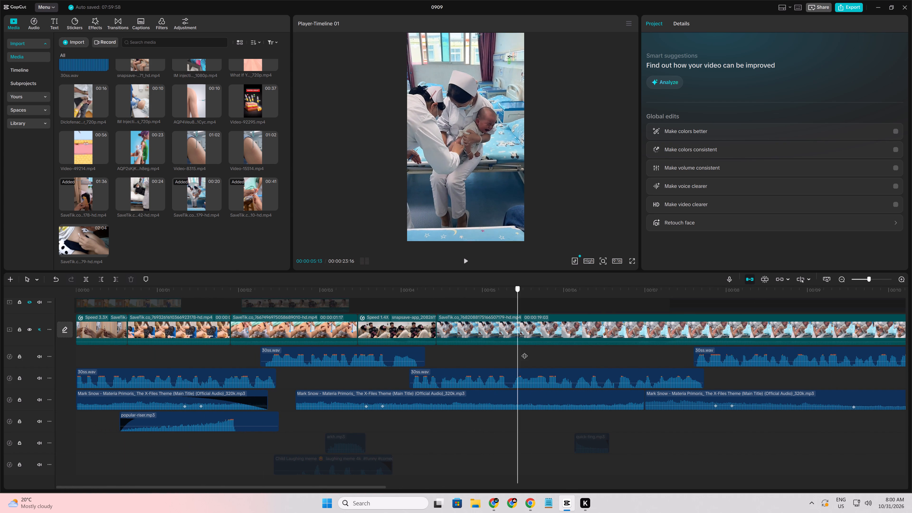
{"action": "left_click_drag", "start_coordinate": [524, 351], "coordinate": [556, 346]}
{"action": "left_click", "coordinate": [547, 328]}
{"action": "key", "text": "q"}
Trim off the end of the nurse-and-baby clip from 00:00:06:29 onward.
{"action": "left_click", "coordinate": [456, 356]}
{"action": "left_click_drag", "start_coordinate": [456, 356], "coordinate": [642, 366]}
{"action": "left_click", "coordinate": [633, 339]}
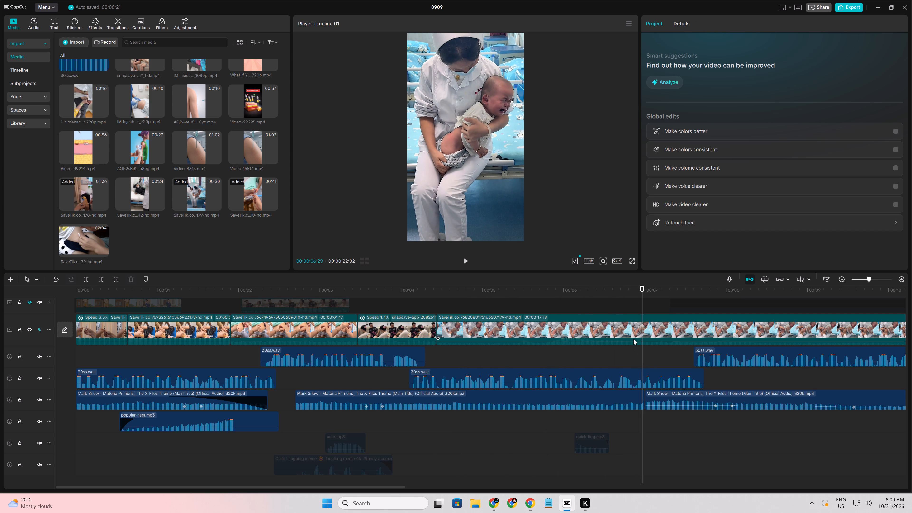
{"action": "key", "text": "w"}
Move the 1.4x snapsave clip from the main track to the overlay track above, starting at about 3.5 seconds.
{"action": "left_click", "coordinate": [380, 332]}
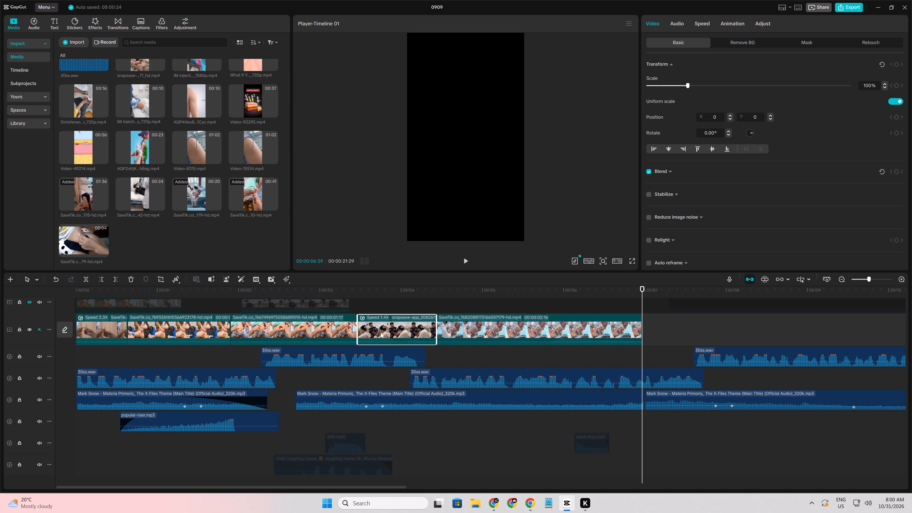
{"action": "scroll", "coordinate": [380, 332], "scroll_direction": "up", "scroll_amount": 4}
{"action": "left_click", "coordinate": [381, 342]}
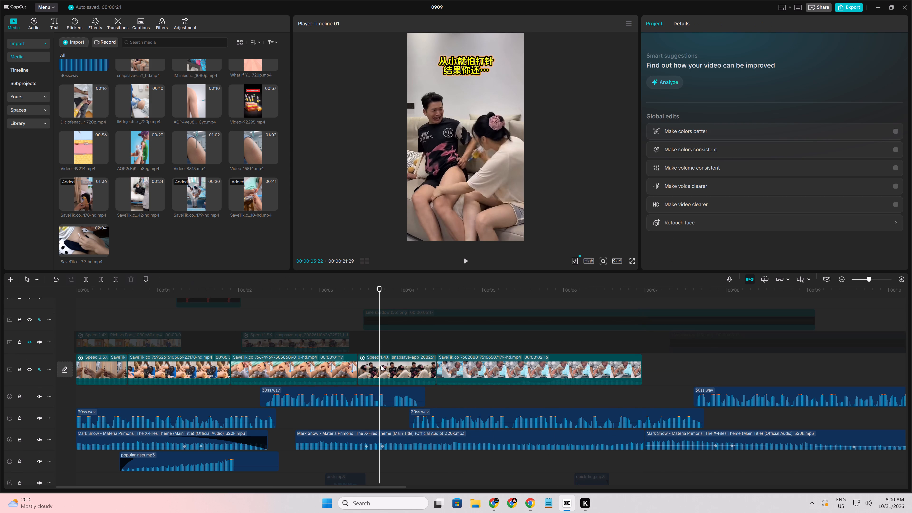
{"action": "left_click", "coordinate": [381, 365]}
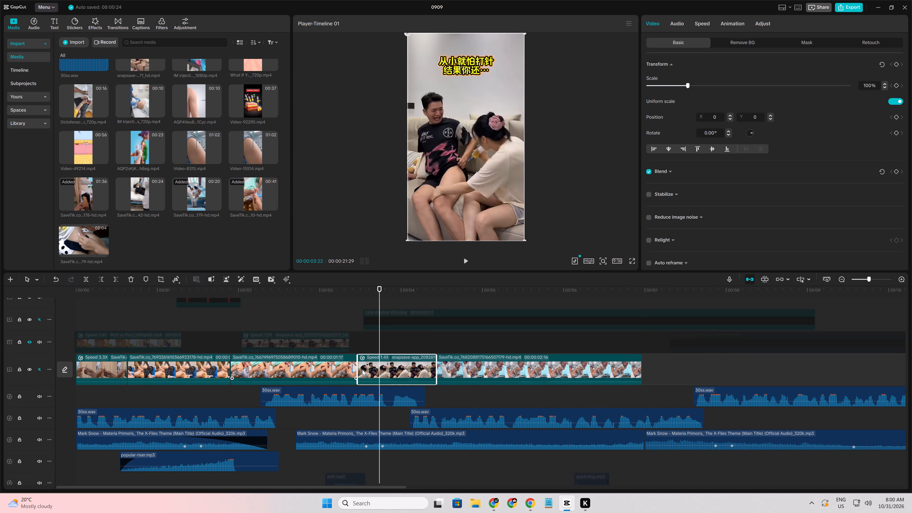
{"action": "left_click_drag", "start_coordinate": [383, 371], "coordinate": [381, 351]}
Play the opening against the voice-over and trim off the end of the first 3.3x clip from 00:00:00:17.
{"action": "left_click", "coordinate": [189, 395]}
{"action": "left_click_drag", "start_coordinate": [189, 395], "coordinate": [75, 419]}
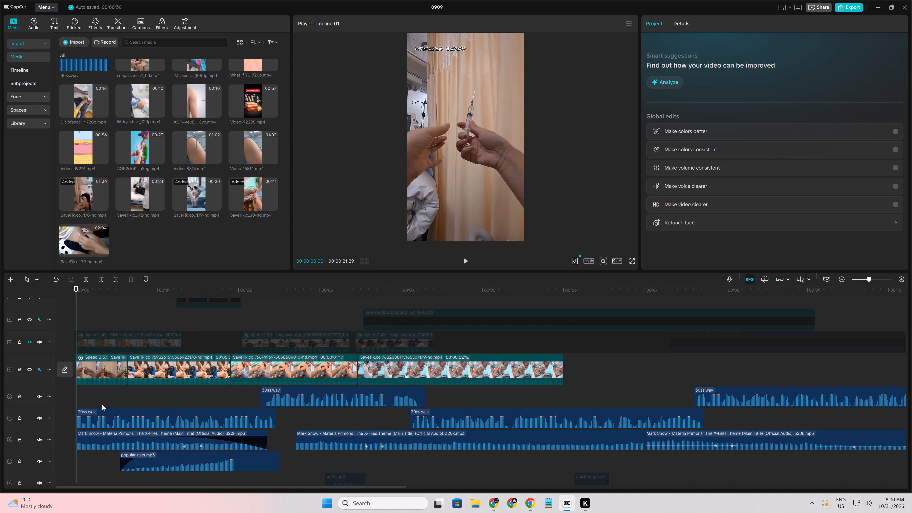
{"action": "left_click", "coordinate": [102, 404]}
{"action": "left_click_drag", "start_coordinate": [102, 404], "coordinate": [52, 412]}
{"action": "key", "text": "space"}
{"action": "key", "text": "space"}
{"action": "left_click", "coordinate": [124, 397]}
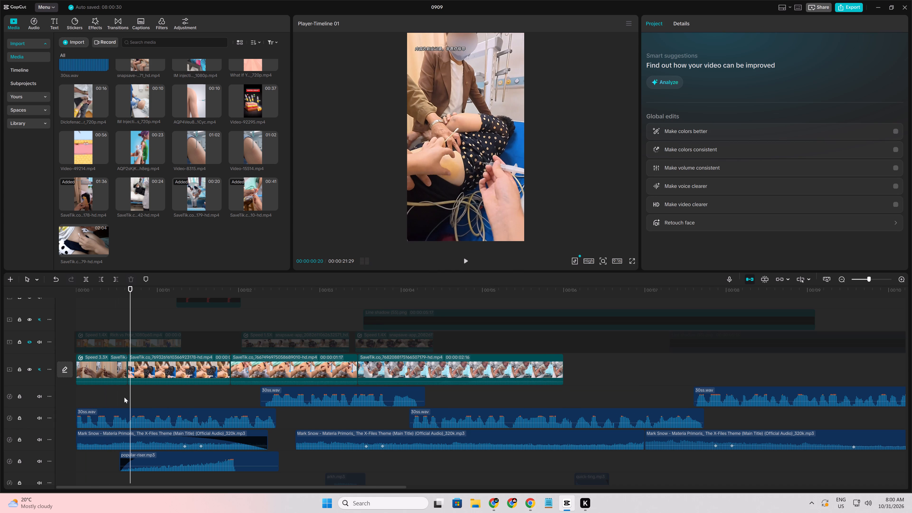
{"action": "left_click_drag", "start_coordinate": [124, 397], "coordinate": [62, 409]}
{"action": "key", "text": "space"}
{"action": "key", "text": "space"}
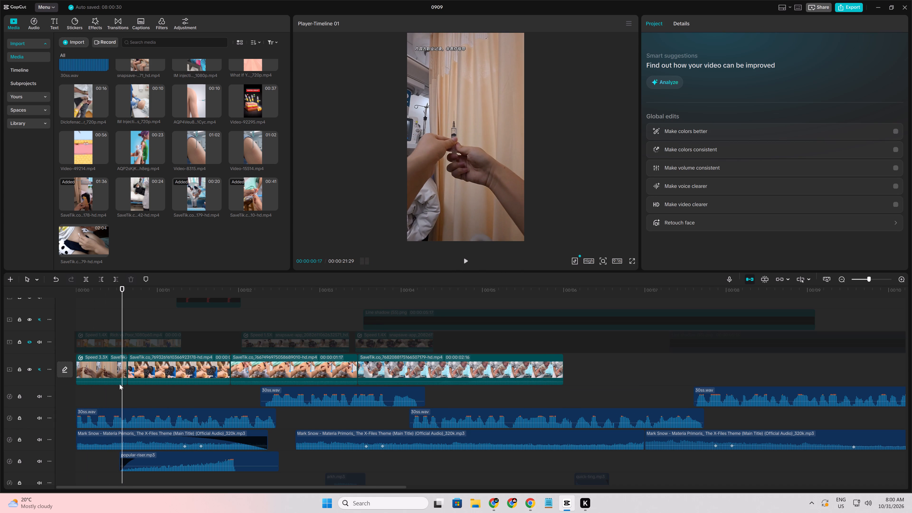
{"action": "left_click", "coordinate": [118, 380]}
{"action": "key", "text": "w"}
Set the speed of the second main-track SaveTik clip to 1.59x.
{"action": "left_click", "coordinate": [128, 393]}
{"action": "left_click_drag", "start_coordinate": [128, 393], "coordinate": [188, 388]}
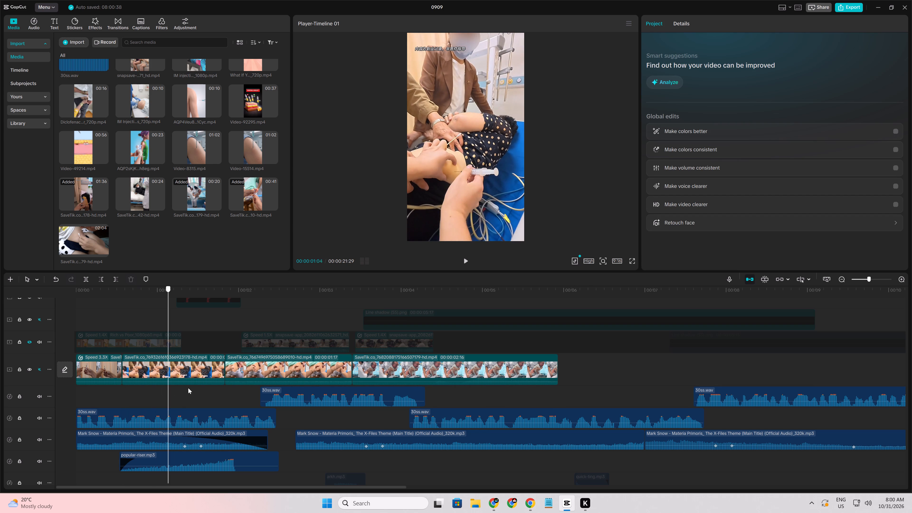
{"action": "left_click_drag", "start_coordinate": [188, 388], "coordinate": [228, 380]}
{"action": "left_click", "coordinate": [185, 358]}
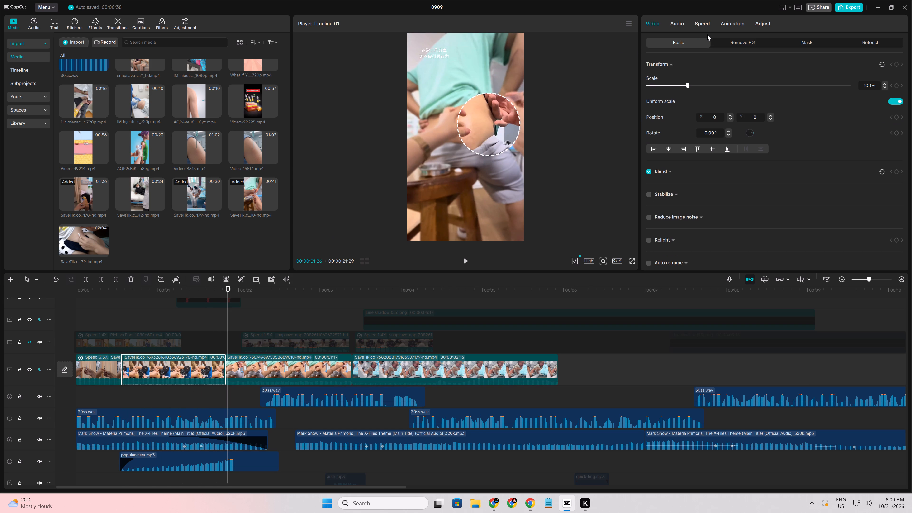
{"action": "left_click", "coordinate": [705, 27]}
{"action": "left_click", "coordinate": [712, 77]}
{"action": "left_click", "coordinate": [716, 77]}
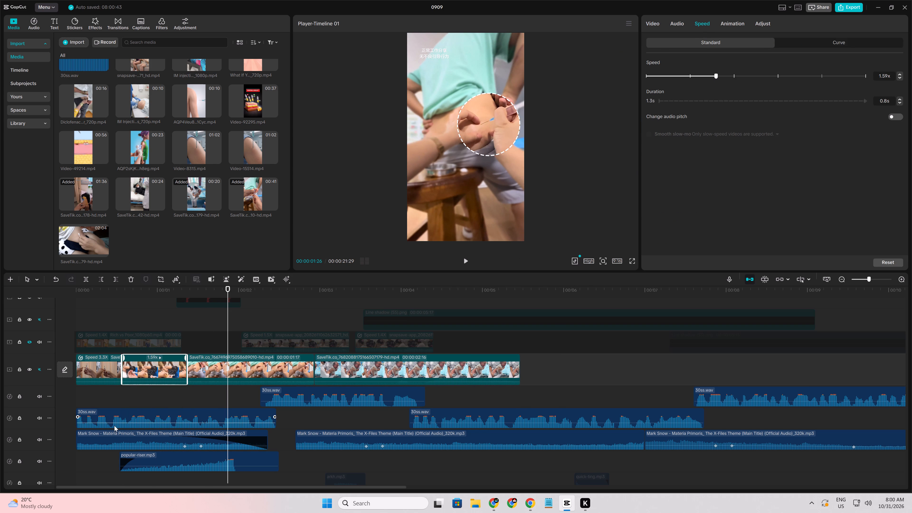
Play back the sped-up second clip and trim a few frames off its beginning.
{"action": "left_click", "coordinate": [97, 393]}
{"action": "key", "text": "space"}
{"action": "key", "text": "space"}
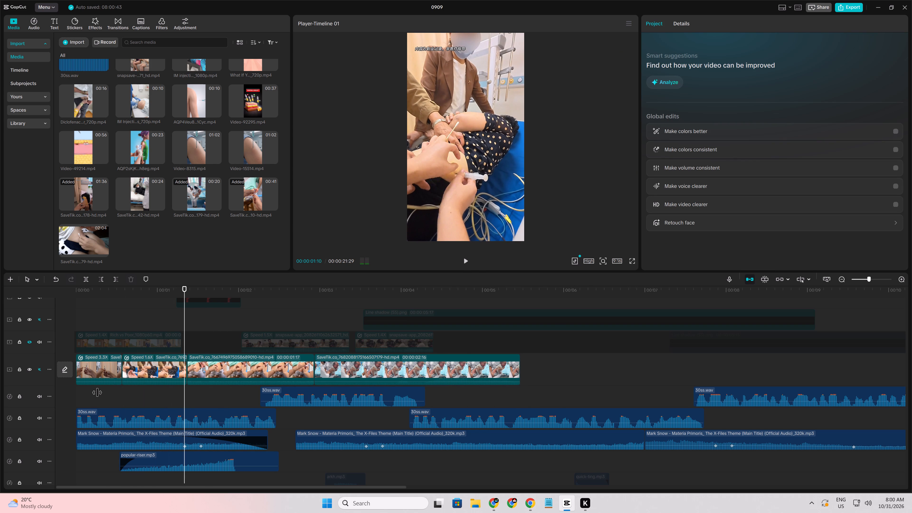
{"action": "left_click", "coordinate": [122, 395]}
{"action": "key", "text": "space"}
{"action": "key", "text": "space"}
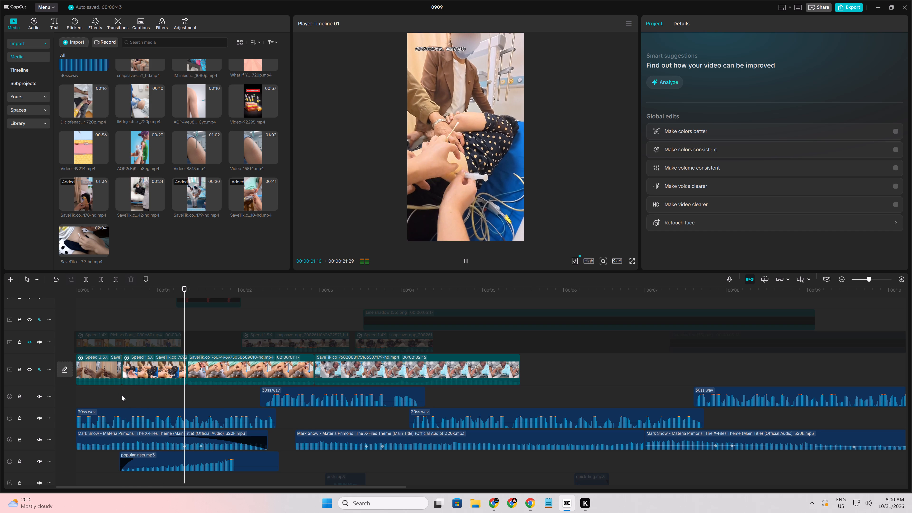
{"action": "left_click", "coordinate": [131, 373]}
{"action": "left_click_drag", "start_coordinate": [123, 366], "coordinate": [127, 366]}
Play back the opening clips and trim off the end of the first 3.3x clip from 00:00:00:15.
{"action": "left_click", "coordinate": [107, 404]}
{"action": "key", "text": "space"}
{"action": "key", "text": "space"}
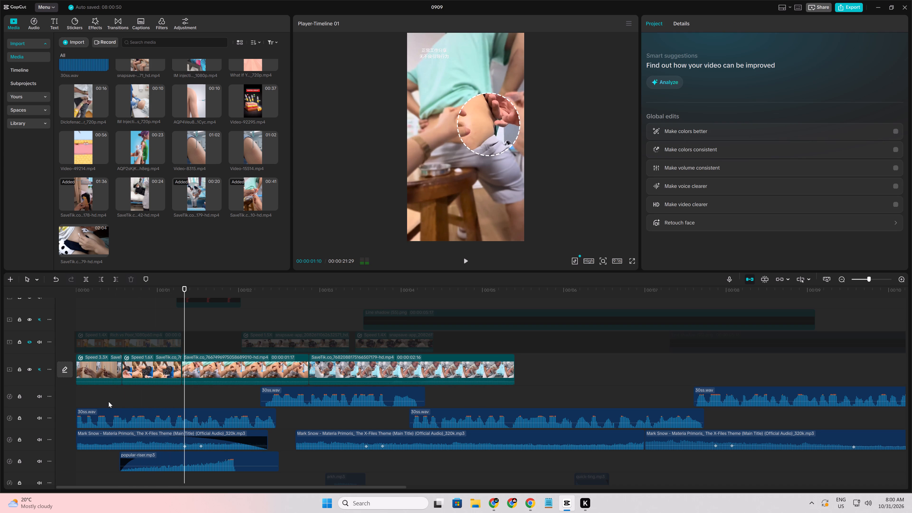
{"action": "key", "text": "space"}
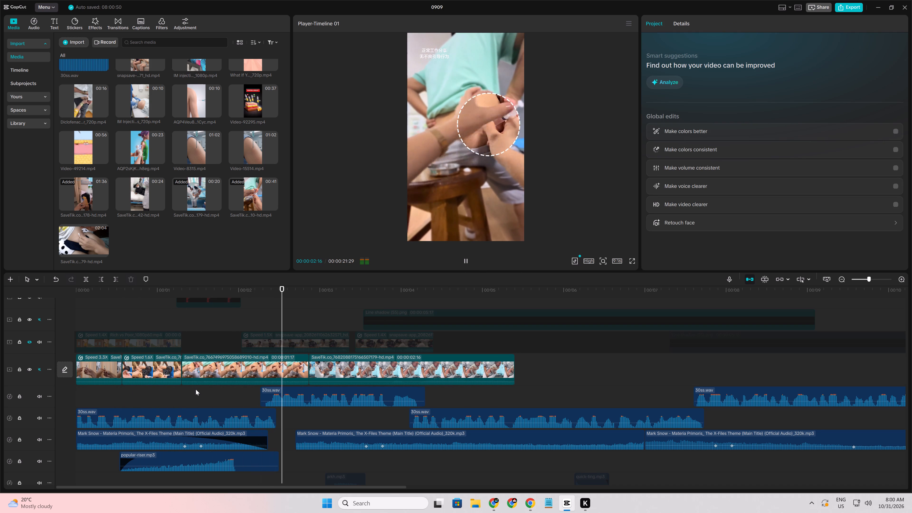
{"action": "key", "text": "space"}
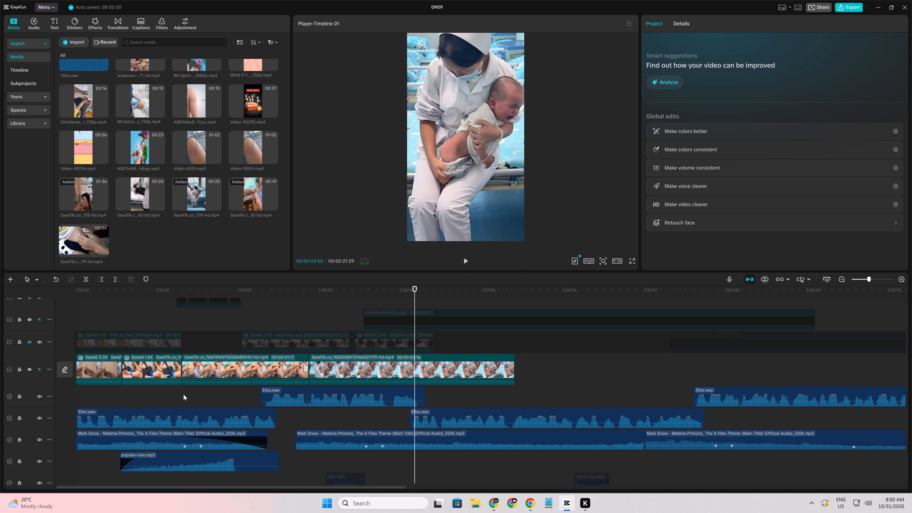
{"action": "left_click", "coordinate": [183, 394]}
{"action": "left_click_drag", "start_coordinate": [183, 394], "coordinate": [66, 409]}
{"action": "key", "text": "space"}
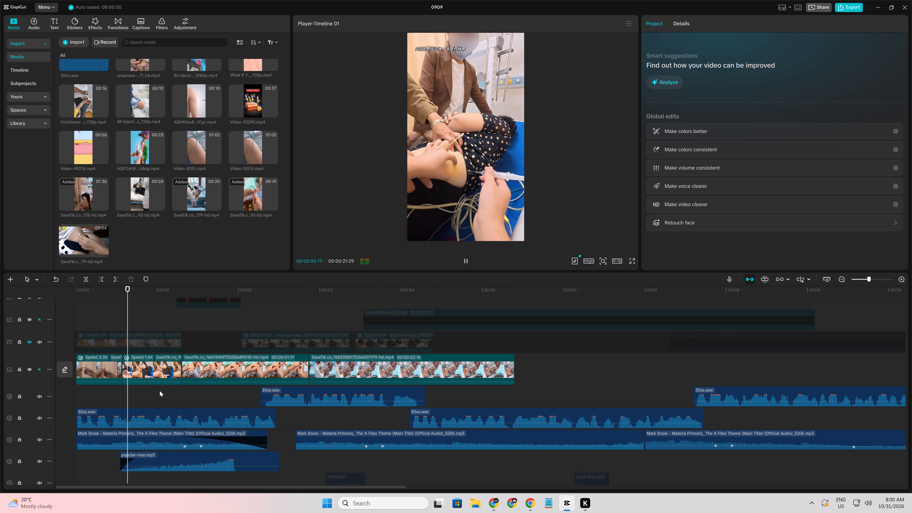
{"action": "key", "text": "space"}
{"action": "left_click", "coordinate": [157, 391]}
{"action": "left_click_drag", "start_coordinate": [157, 391], "coordinate": [115, 401]}
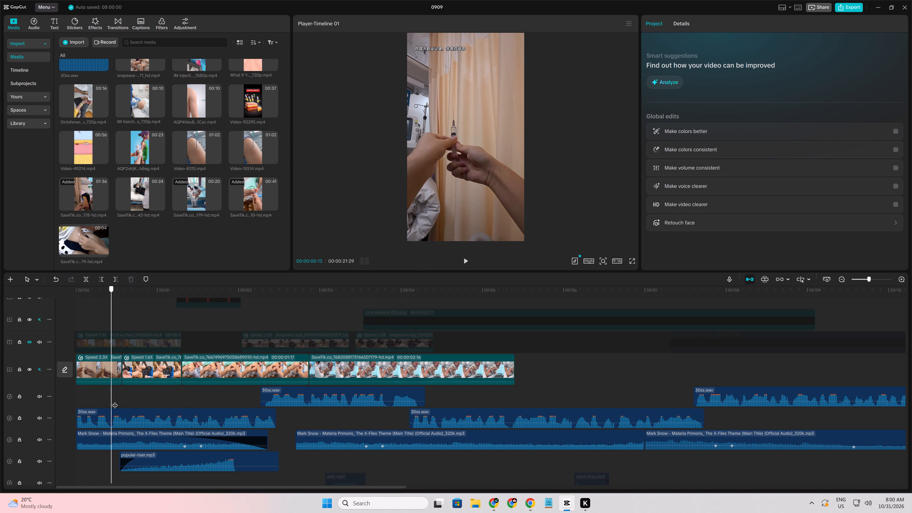
{"action": "left_click_drag", "start_coordinate": [115, 401], "coordinate": [117, 400]}
{"action": "left_click", "coordinate": [115, 377]}
{"action": "key", "text": "w"}
Play the opening and extend the end of the 1.6x second clip to about 1.4 seconds on the timeline.
{"action": "left_click", "coordinate": [104, 395]}
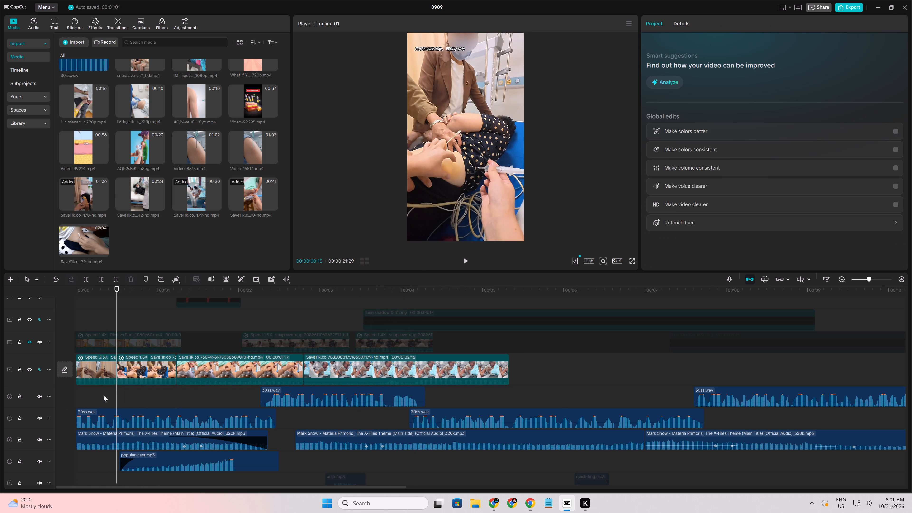
{"action": "left_click_drag", "start_coordinate": [104, 396], "coordinate": [52, 405]}
{"action": "key", "text": "space"}
{"action": "key", "text": "space"}
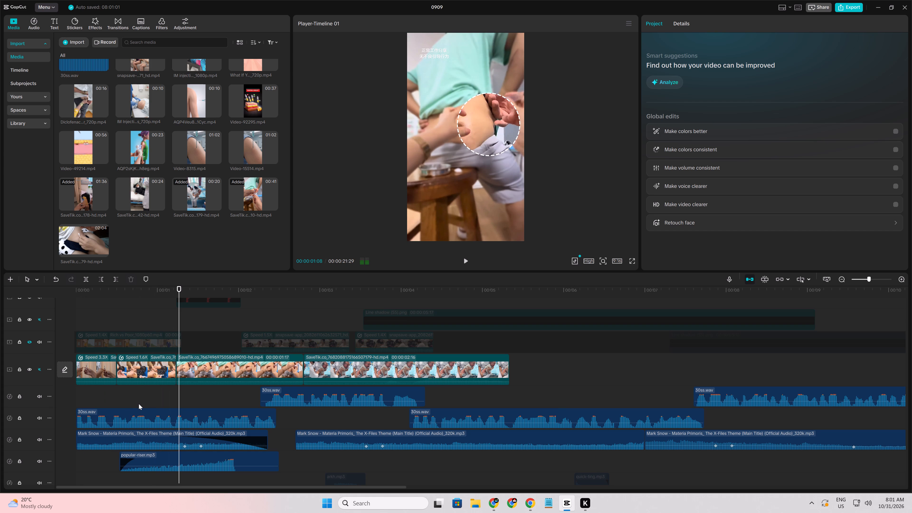
{"action": "left_click", "coordinate": [152, 385]}
{"action": "left_click", "coordinate": [169, 372]}
{"action": "left_click_drag", "start_coordinate": [176, 366], "coordinate": [177, 366]}
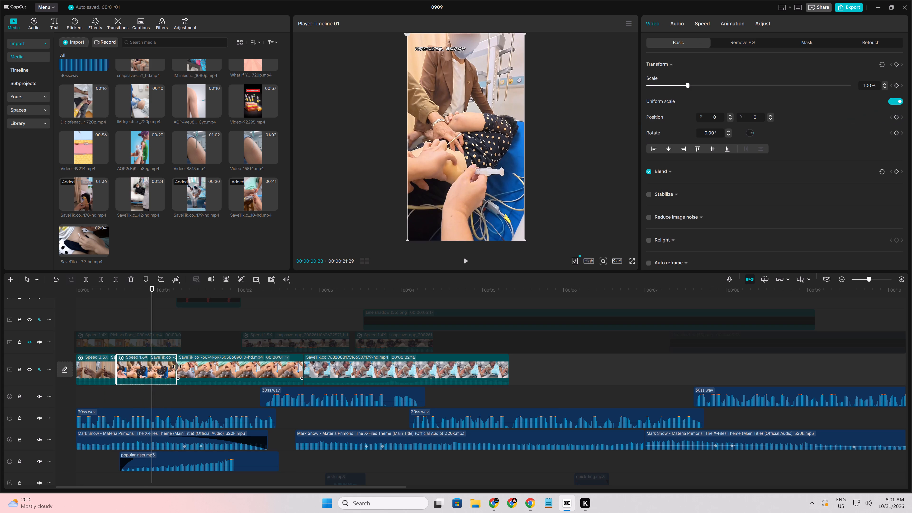
{"action": "left_click_drag", "start_coordinate": [177, 366], "coordinate": [187, 366]}
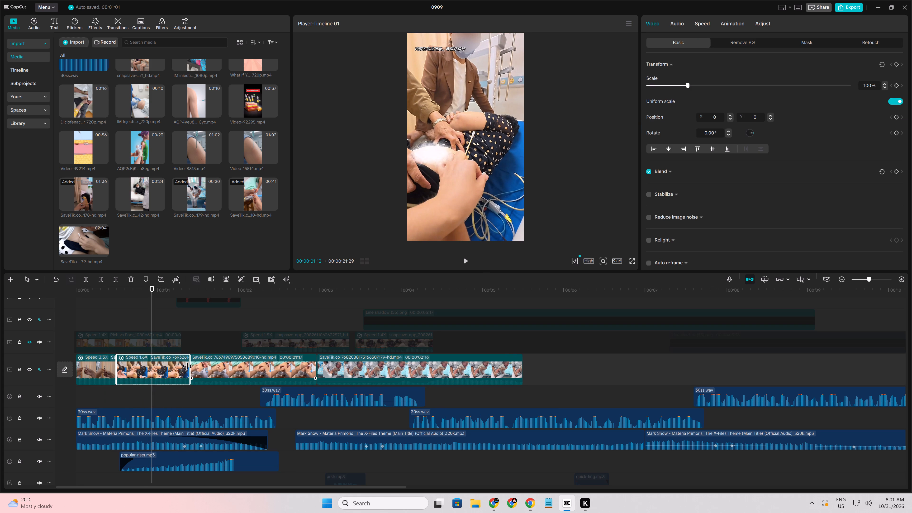
{"action": "left_click_drag", "start_coordinate": [187, 366], "coordinate": [186, 367]}
Trim a few frames off the beginning of the 1.6x second clip, checking its playback before and after.
{"action": "left_click", "coordinate": [118, 401]}
{"action": "key", "text": "space"}
{"action": "key", "text": "space"}
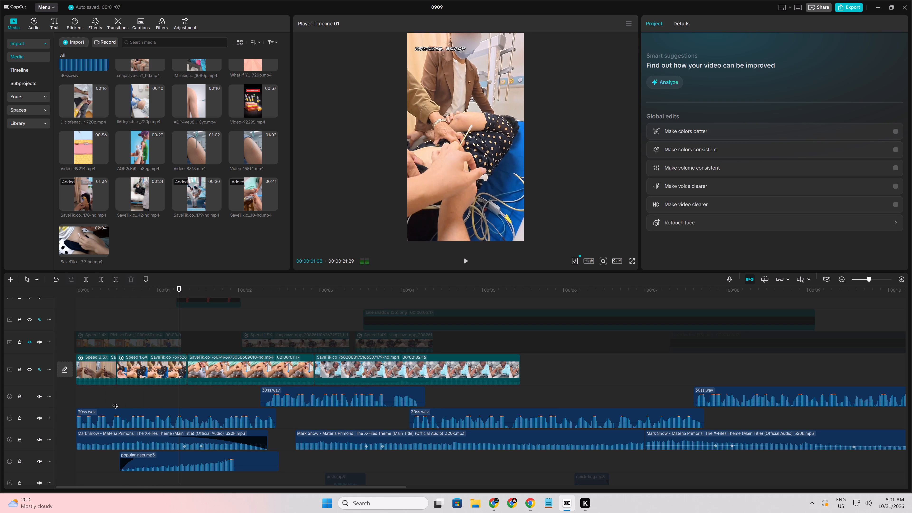
{"action": "left_click", "coordinate": [161, 376]}
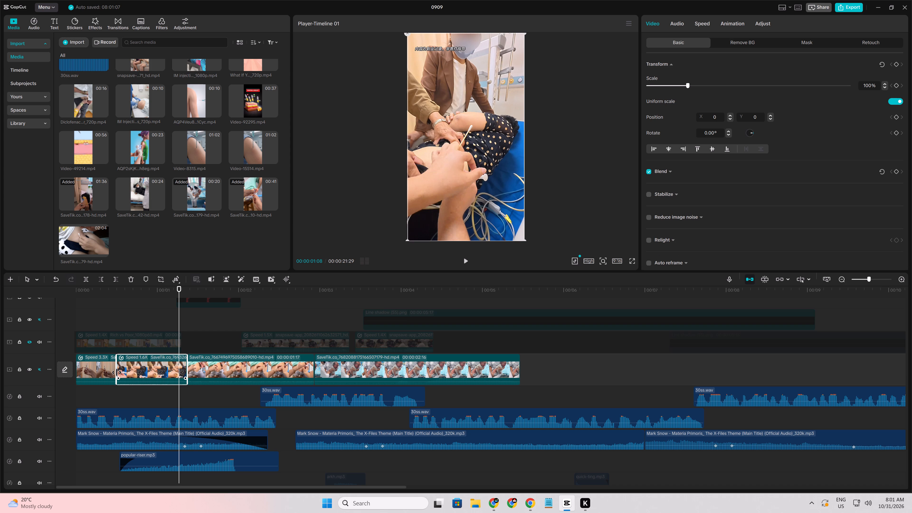
{"action": "left_click_drag", "start_coordinate": [117, 371], "coordinate": [120, 370]}
{"action": "left_click", "coordinate": [104, 387]}
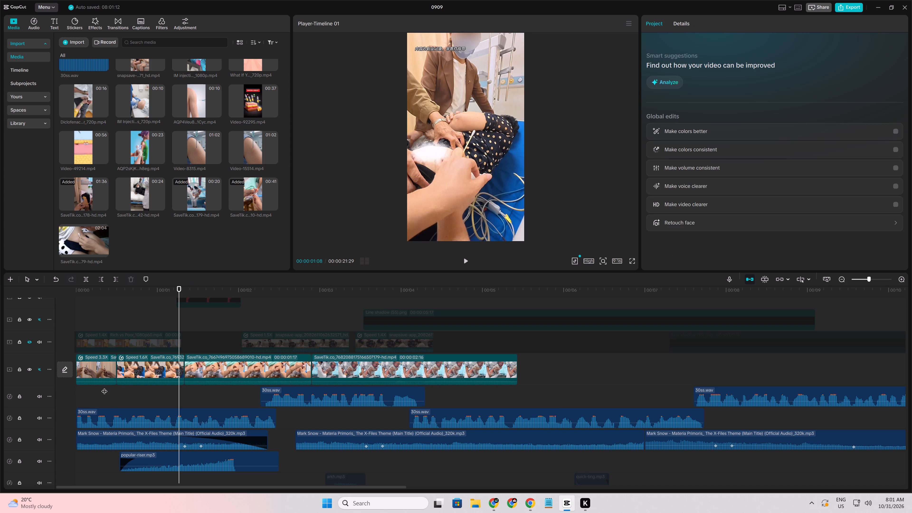
{"action": "key", "text": "space"}
{"action": "key", "text": "space"}
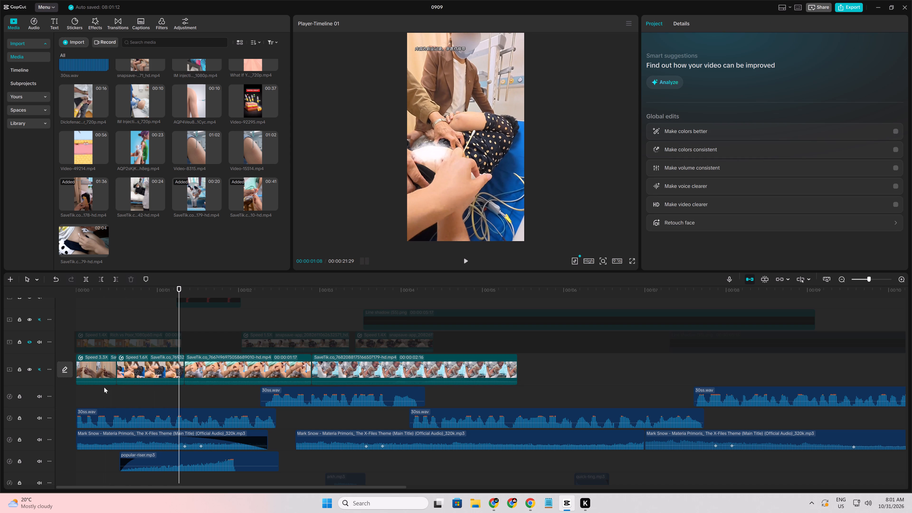
Undo the last trim of the 1.6x second clip and play back the opening.
{"action": "key", "text": "ctrl+z"}
{"action": "left_click", "coordinate": [104, 387]}
{"action": "key", "text": "space"}
{"action": "key", "text": "space"}
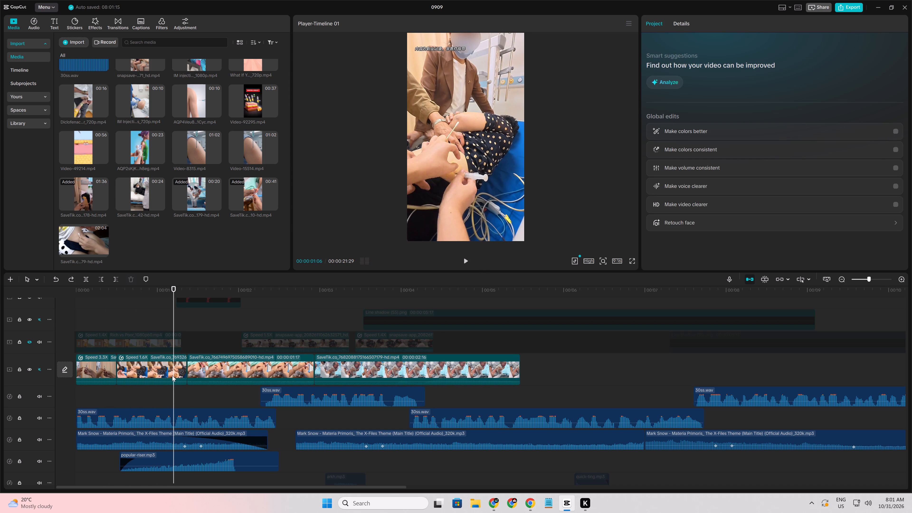
Trim off the end of the 1.6x second clip from 00:00:01:08.
{"action": "left_click", "coordinate": [174, 372]}
{"action": "key", "text": "Right"}
{"action": "key", "text": "Right"}
{"action": "key", "text": "Right"}
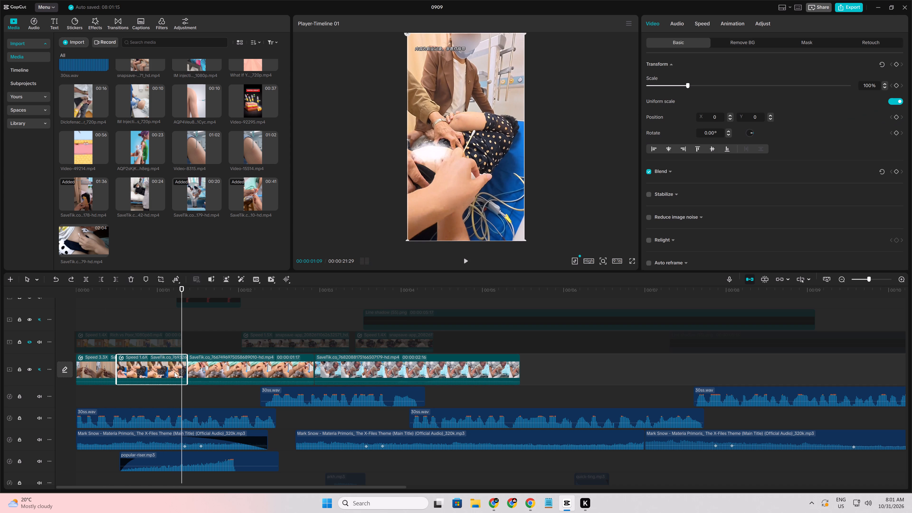
{"action": "key", "text": "Left"}
{"action": "key", "text": "w"}
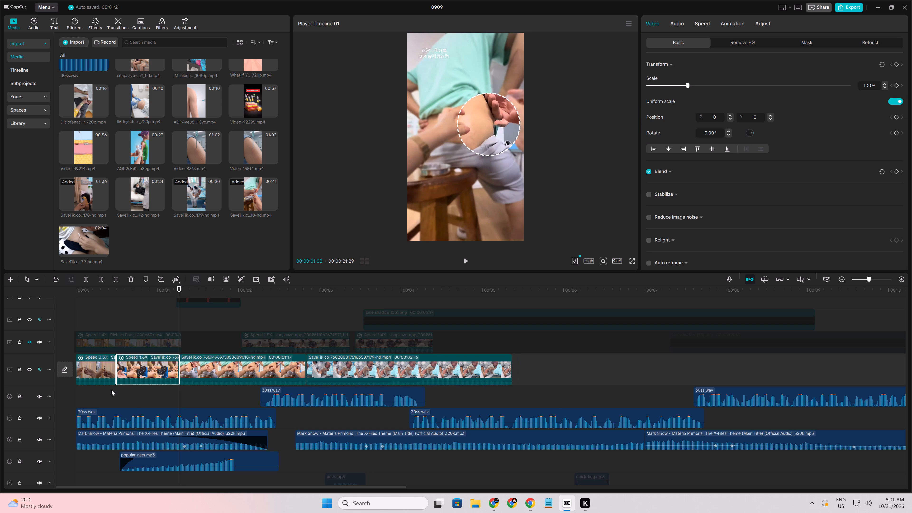
Play back the opening several times to check the cuts between the first three clips.
{"action": "left_click", "coordinate": [111, 390]}
{"action": "key", "text": "space"}
{"action": "key", "text": "space"}
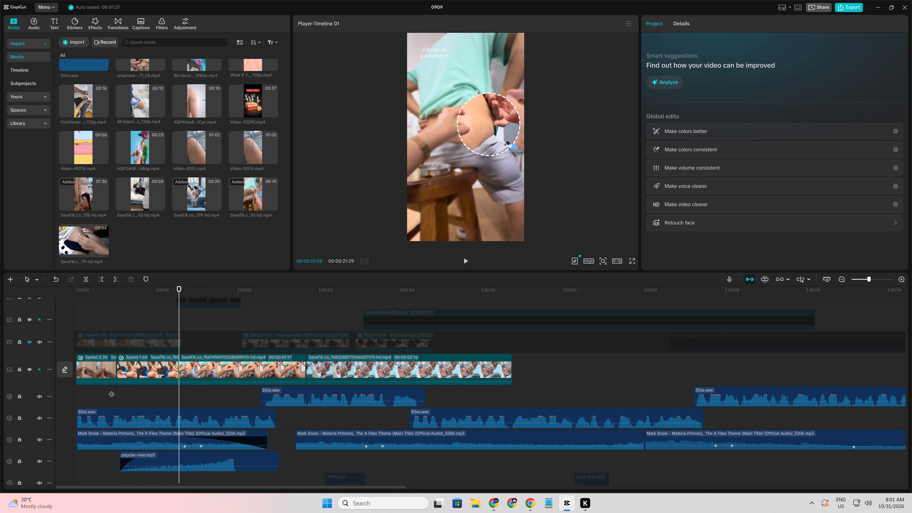
{"action": "left_click", "coordinate": [103, 392]}
{"action": "key", "text": "space"}
{"action": "key", "text": "space"}
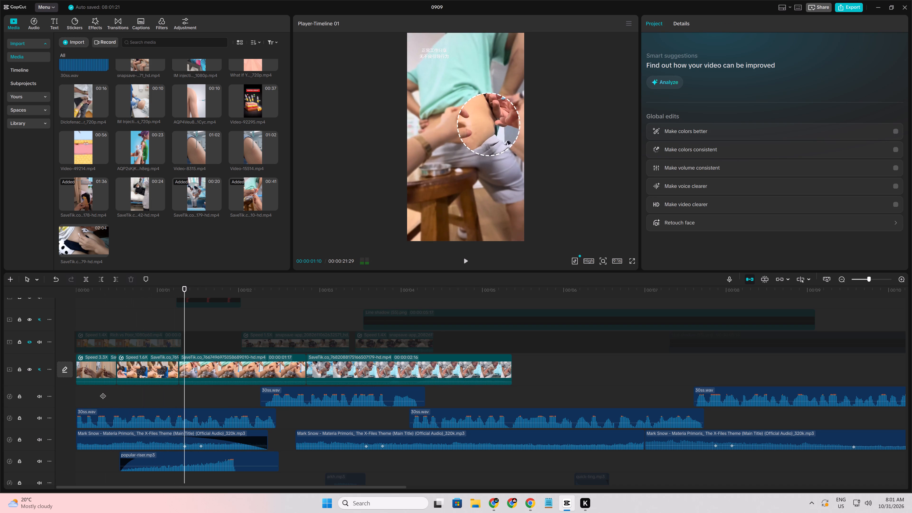
{"action": "key", "text": "space"}
{"action": "left_click", "coordinate": [163, 398]}
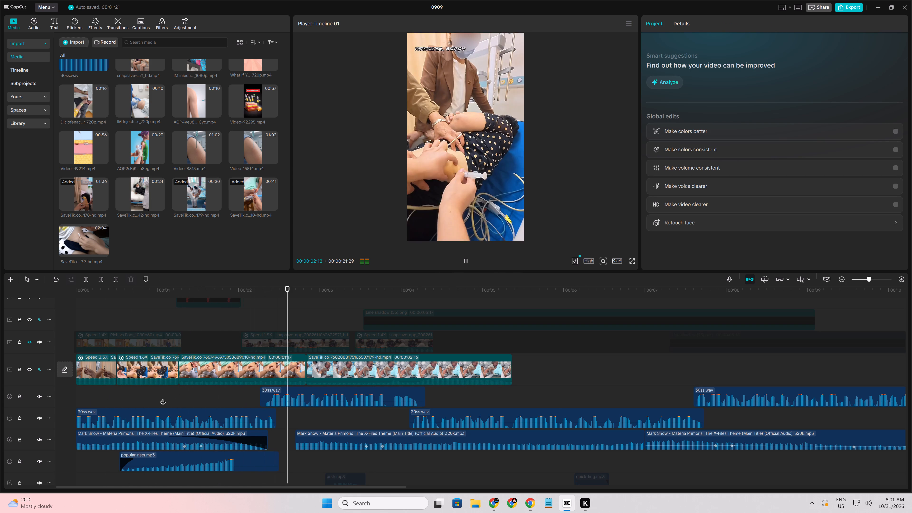
{"action": "key", "text": "space"}
{"action": "left_click", "coordinate": [100, 391]}
{"action": "key", "text": "space"}
{"action": "key", "text": "space"}
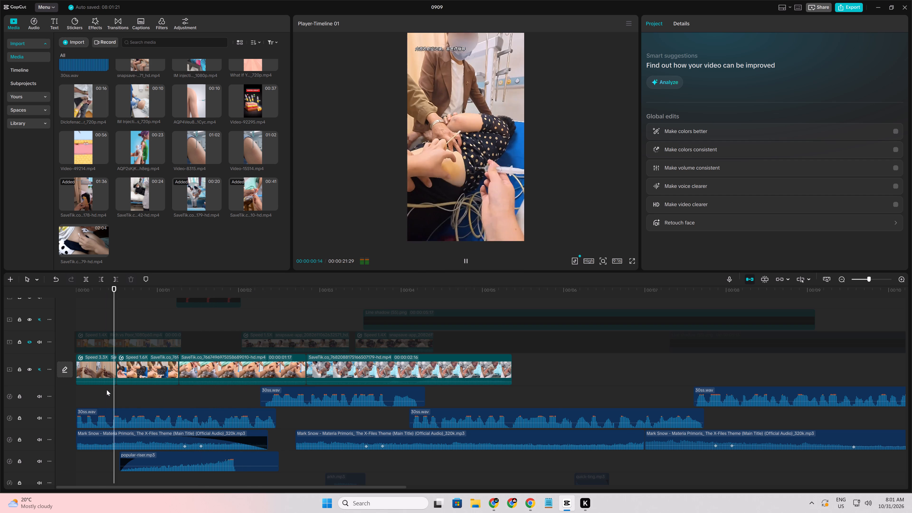
{"action": "key", "text": "space"}
{"action": "key", "text": "space"}
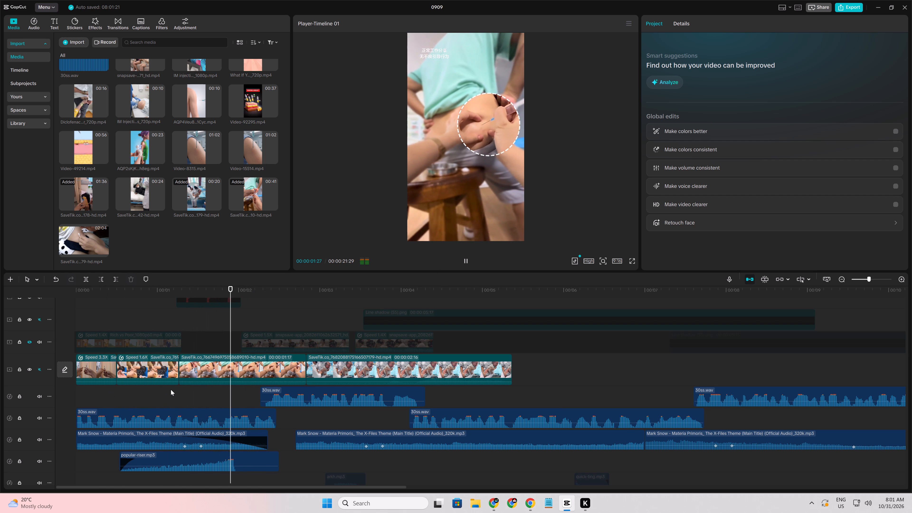
{"action": "key", "text": "space"}
Set the speed of the third main-track clip to 1.33x.
{"action": "left_click", "coordinate": [206, 376]}
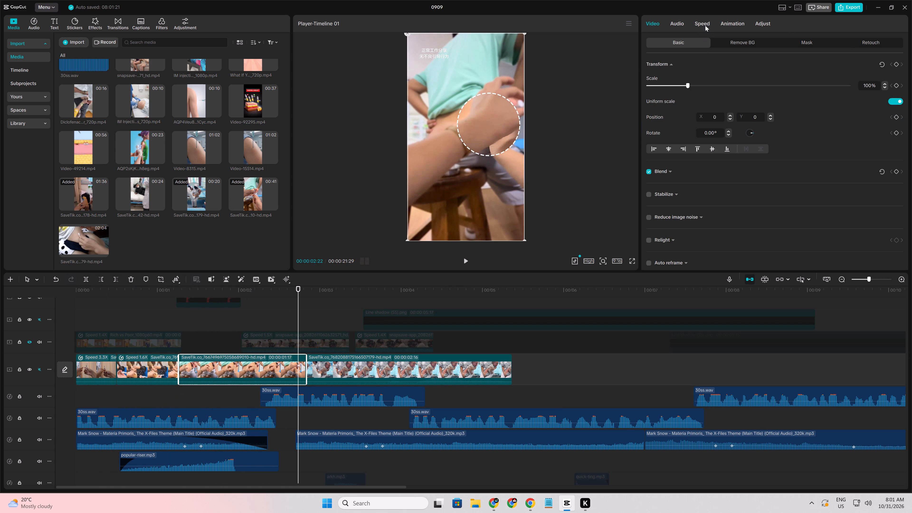
{"action": "left_click", "coordinate": [705, 25]}
{"action": "left_click", "coordinate": [705, 78]}
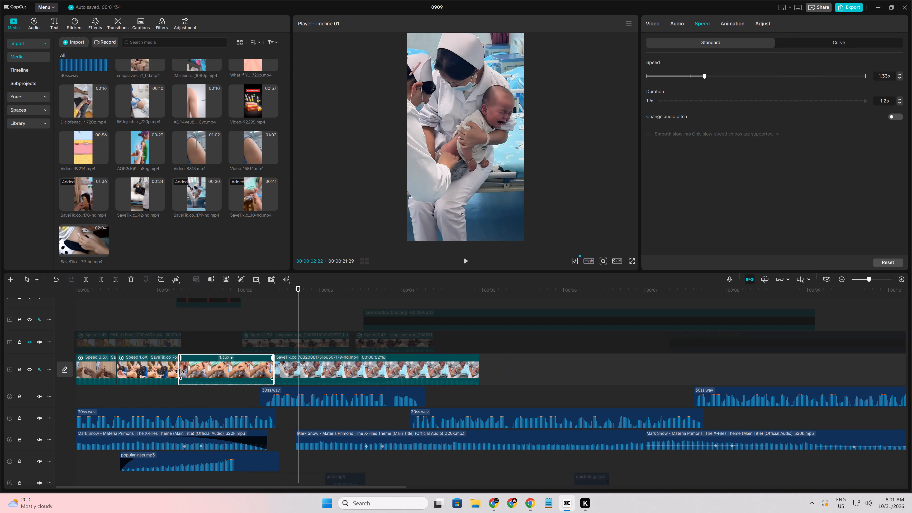
Trim a few frames off the beginning of the 1.33x third clip and extend its end to about 2.4 seconds on the timeline.
{"action": "left_click_drag", "start_coordinate": [178, 373], "coordinate": [191, 372]}
{"action": "left_click", "coordinate": [168, 394]}
{"action": "key", "text": "space"}
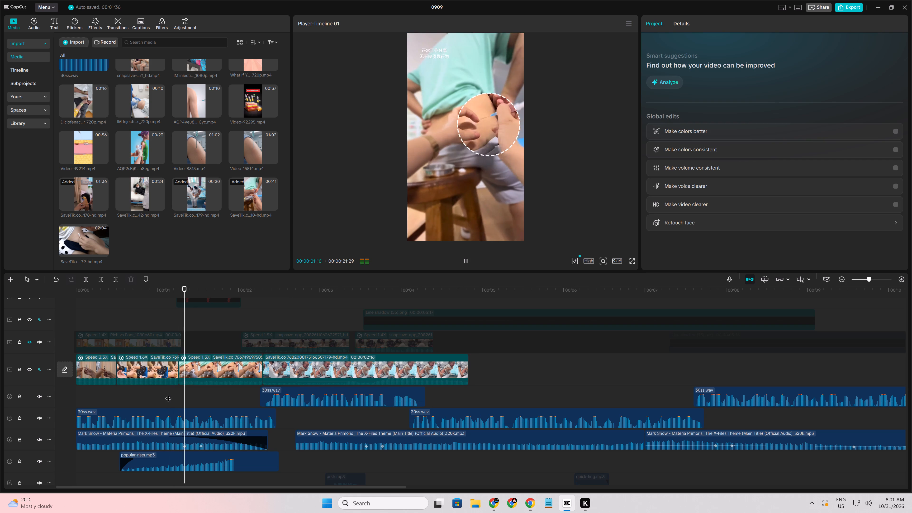
{"action": "key", "text": "space"}
{"action": "left_click", "coordinate": [249, 363]}
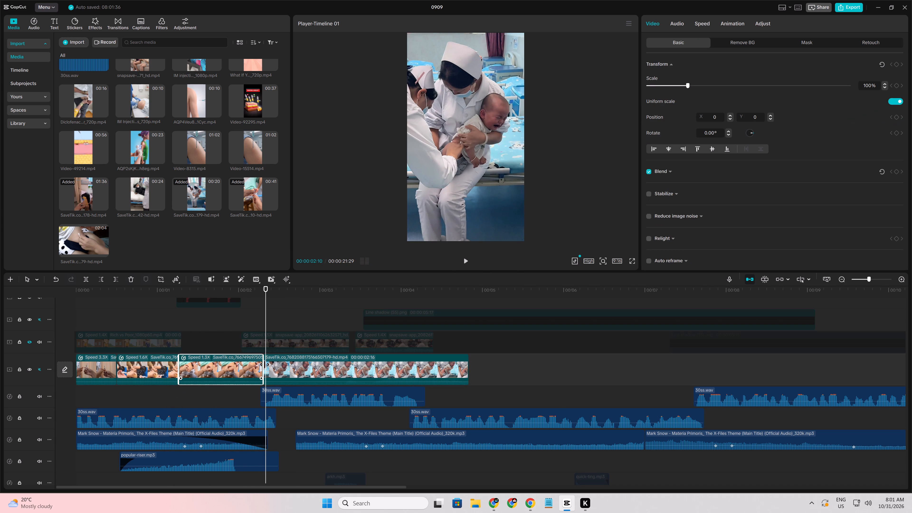
{"action": "left_click_drag", "start_coordinate": [265, 365], "coordinate": [267, 365]}
Play back the opening and scrub through to the fourth clip to check the timing of the cuts.
{"action": "left_click", "coordinate": [249, 390]}
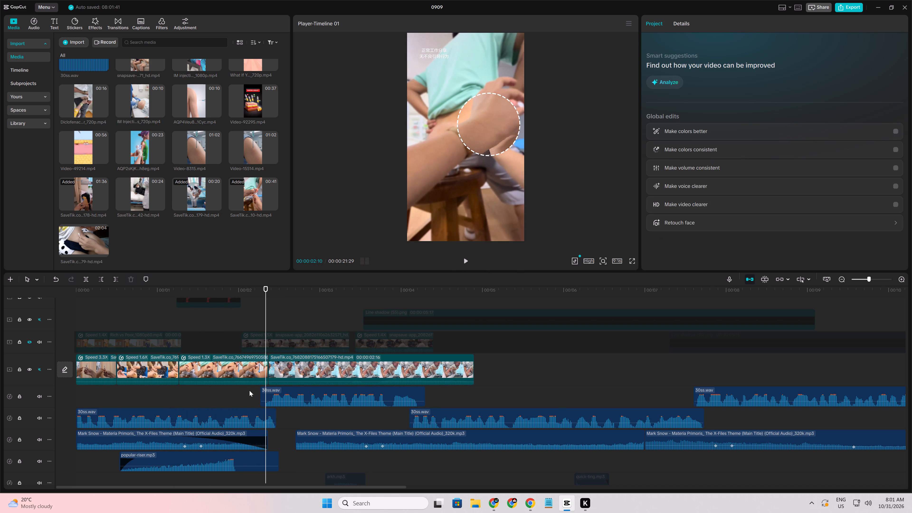
{"action": "key", "text": "space"}
{"action": "left_click", "coordinate": [249, 390]}
{"action": "left_click_drag", "start_coordinate": [249, 390], "coordinate": [0, 371]}
{"action": "key", "text": "space"}
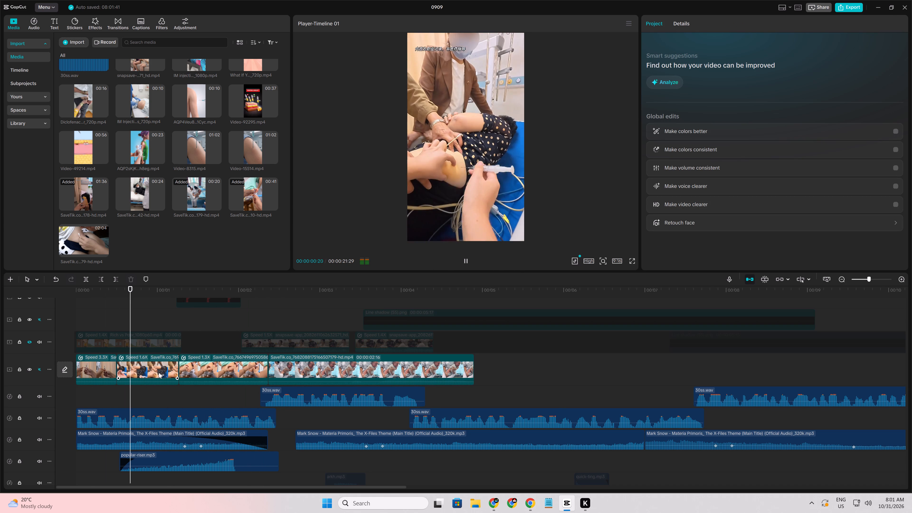
{"action": "key", "text": "space"}
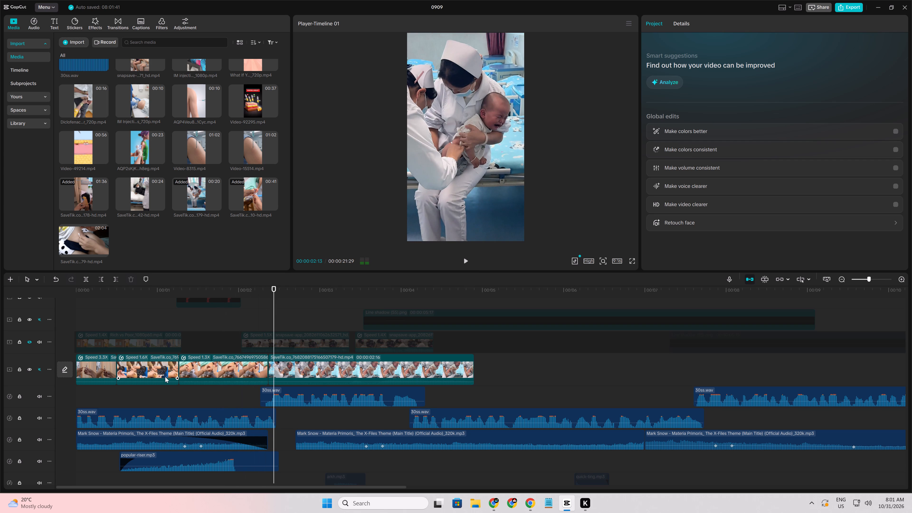
{"action": "left_click", "coordinate": [186, 387]}
{"action": "left_click_drag", "start_coordinate": [186, 388], "coordinate": [0, 423]}
{"action": "key", "text": "space"}
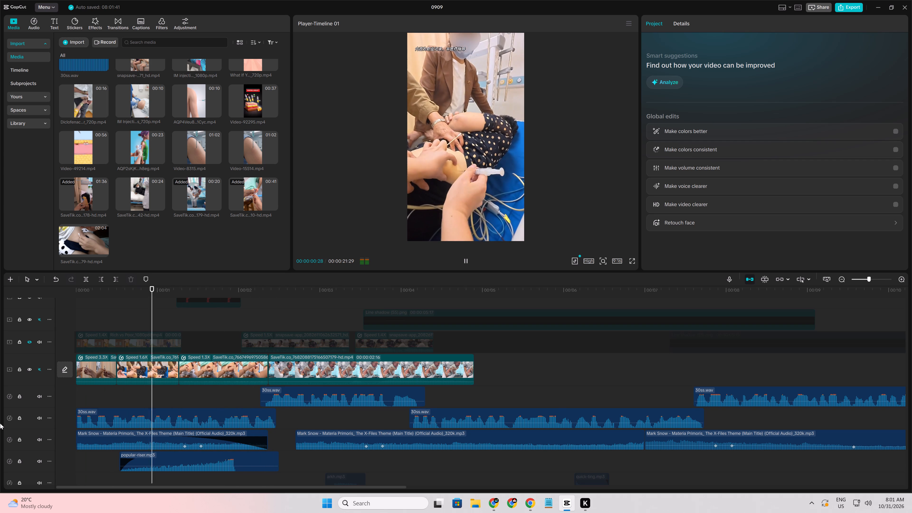
{"action": "key", "text": "space"}
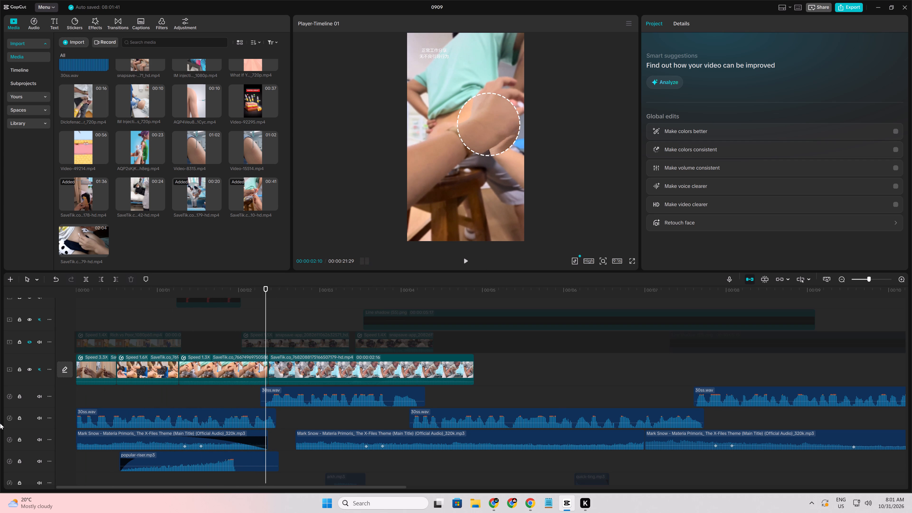
{"action": "left_click", "coordinate": [128, 395]}
{"action": "left_click_drag", "start_coordinate": [128, 395], "coordinate": [182, 386]}
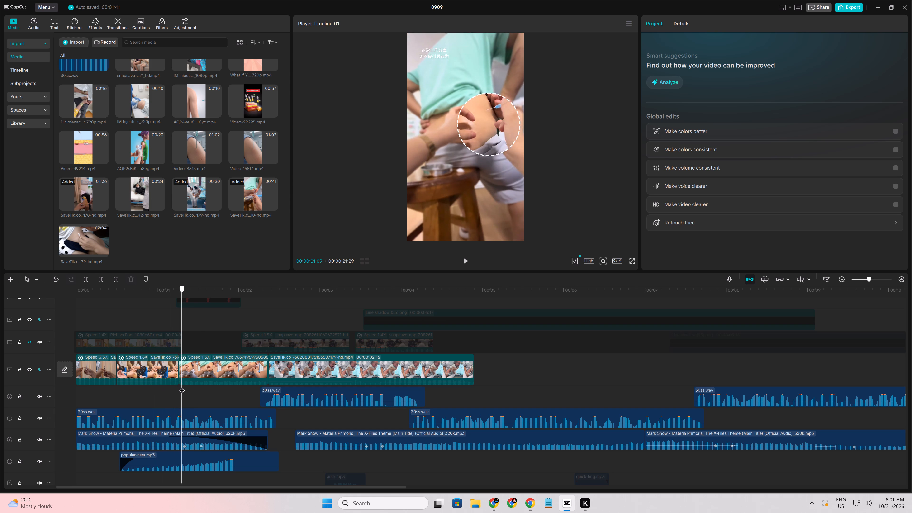
{"action": "left_click_drag", "start_coordinate": [182, 386], "coordinate": [262, 367]}
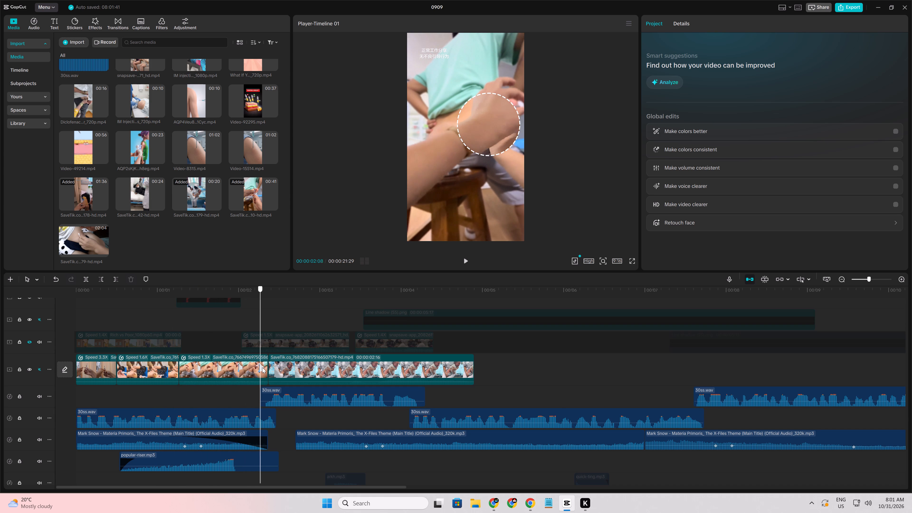
{"action": "left_click_drag", "start_coordinate": [262, 367], "coordinate": [305, 364]}
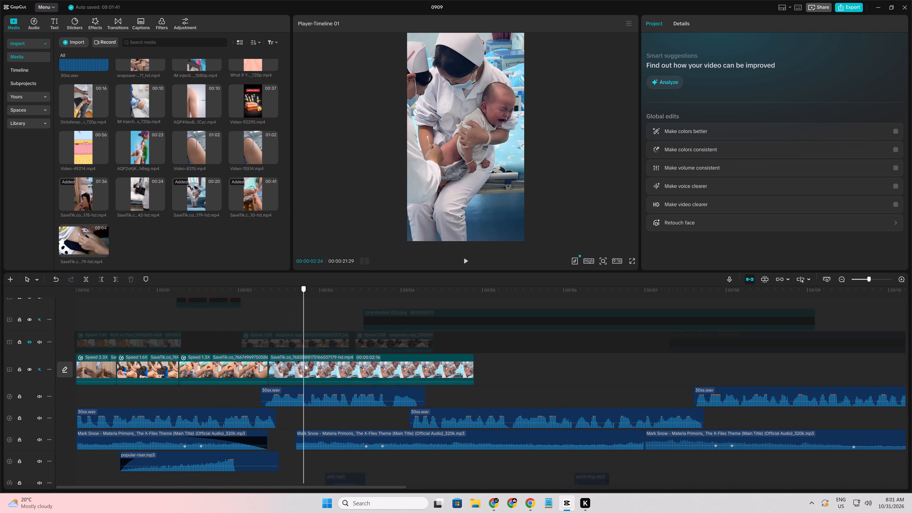
{"action": "left_click_drag", "start_coordinate": [305, 364], "coordinate": [342, 355]}
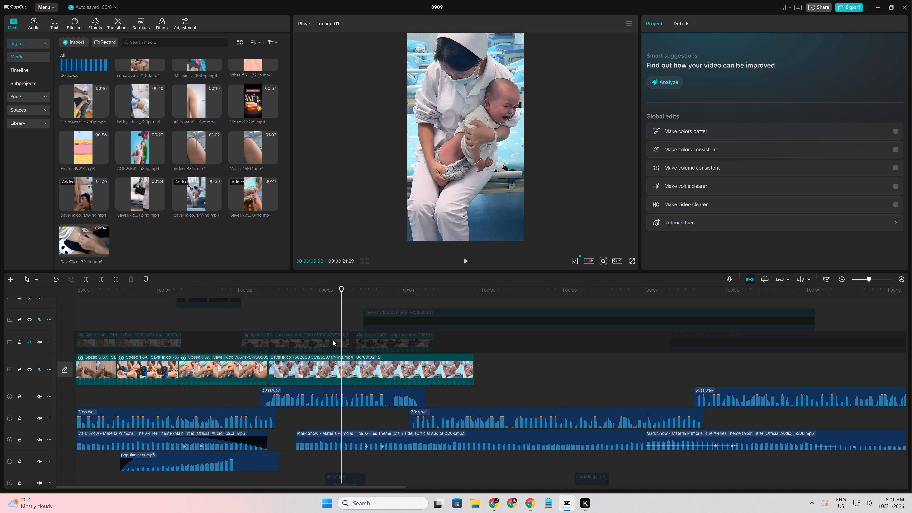
Move the fourth SaveTik clip from the main track to the hidden track above, starting at about 4.6 seconds, after the snapsave clips.
{"action": "left_click", "coordinate": [332, 340]}
{"action": "left_click", "coordinate": [327, 370]}
{"action": "left_click_drag", "start_coordinate": [327, 370], "coordinate": [510, 353]}
{"action": "left_click_drag", "start_coordinate": [510, 353], "coordinate": [500, 336]}
{"action": "left_click_drag", "start_coordinate": [481, 360], "coordinate": [481, 338]}
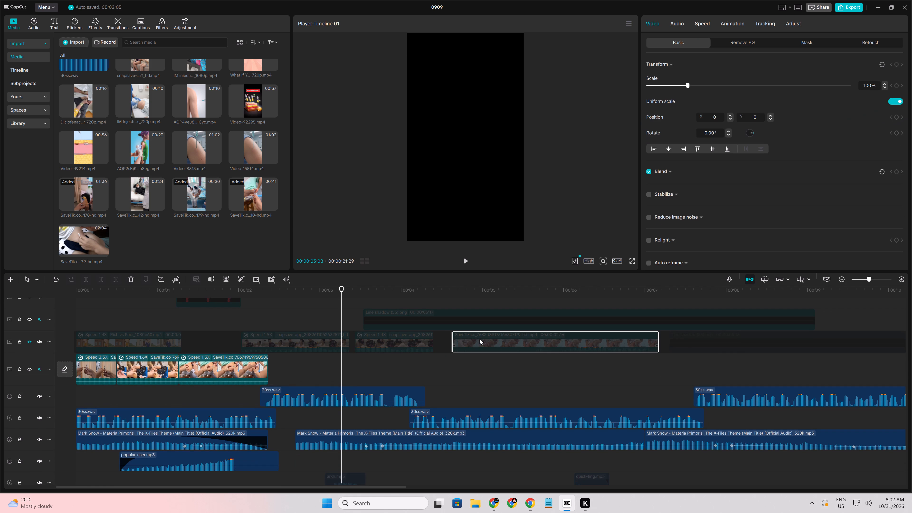
Preview candidate clips in the imported media and add the 40-second IM injection 1080p clip to the main track after the third clip.
{"action": "left_click", "coordinate": [222, 402]}
{"action": "left_click_drag", "start_coordinate": [222, 402], "coordinate": [264, 402]}
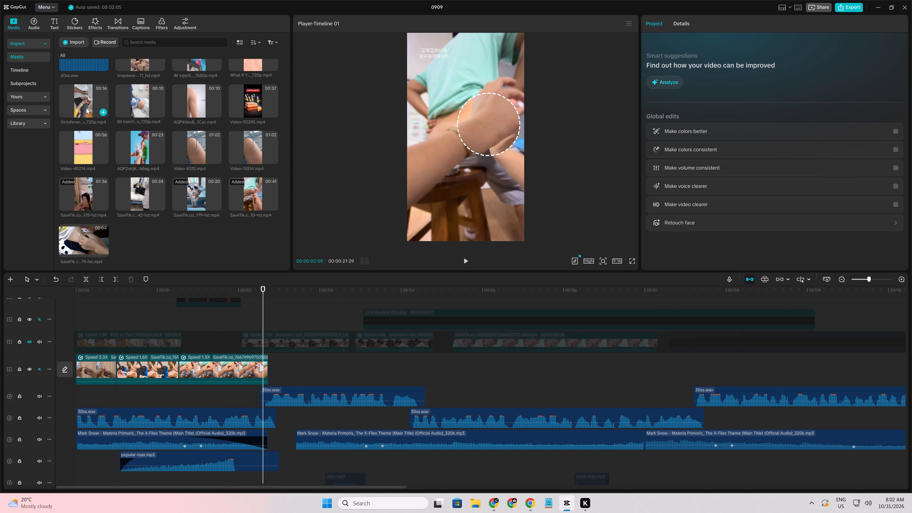
{"action": "scroll", "coordinate": [138, 182], "scroll_direction": "up", "scroll_amount": 1}
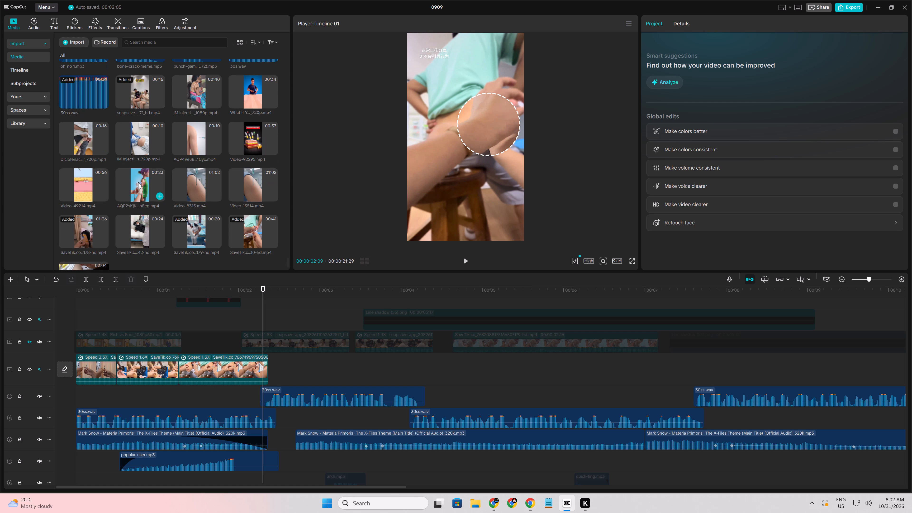
{"action": "left_click", "coordinate": [138, 182]}
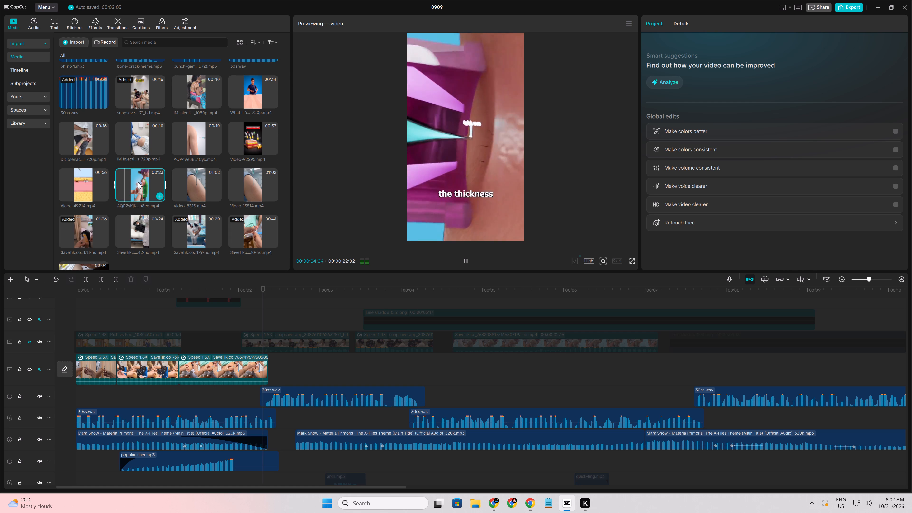
{"action": "left_click", "coordinate": [188, 143]}
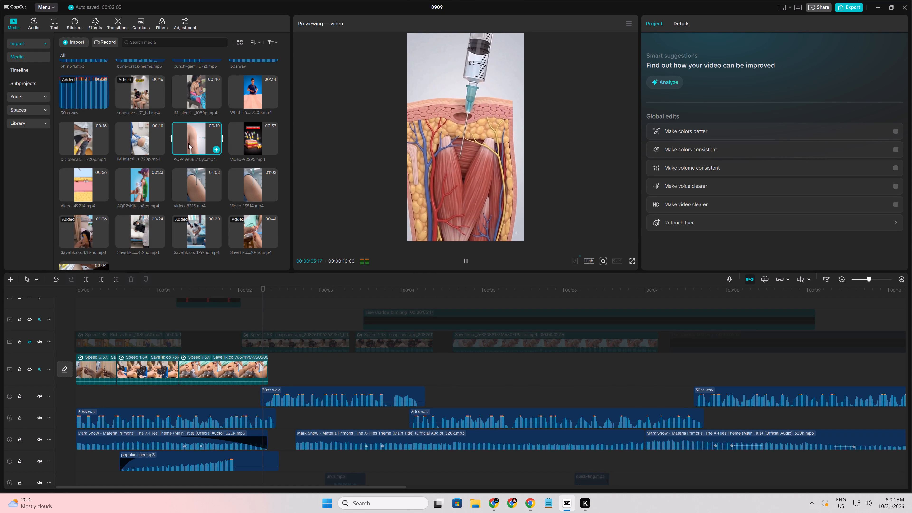
{"action": "scroll", "coordinate": [86, 199], "scroll_direction": "up", "scroll_amount": 1}
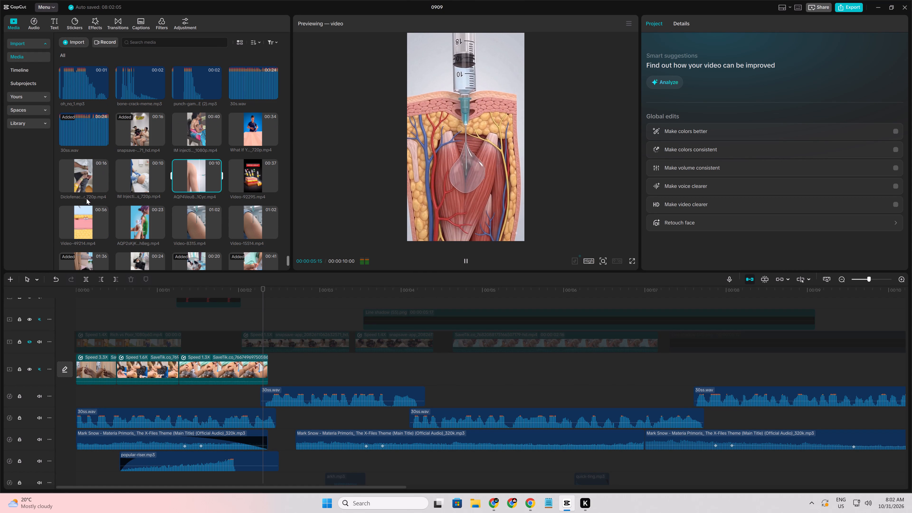
{"action": "scroll", "coordinate": [199, 136], "scroll_direction": "up", "scroll_amount": 2}
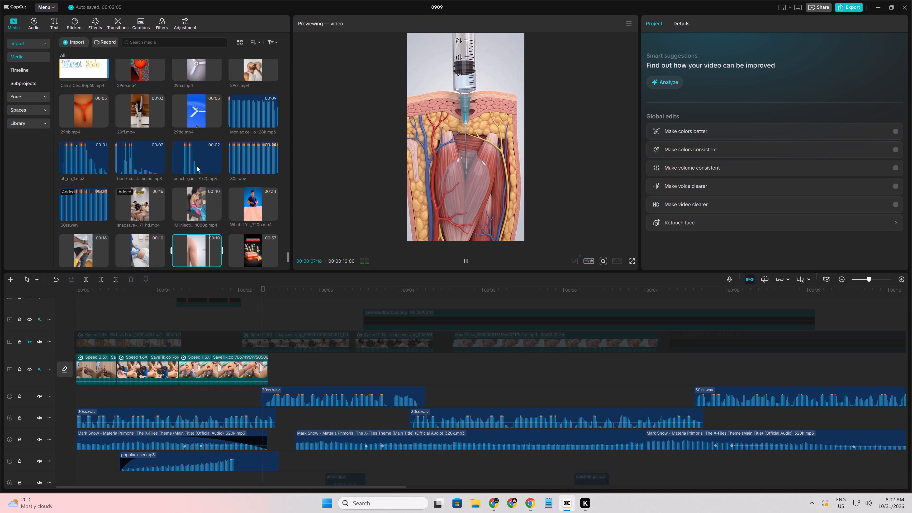
{"action": "left_click_drag", "start_coordinate": [191, 198], "coordinate": [268, 378]}
Find the moment just before the needle insertion in the IM injection clip and trim away everything before about 28.1 s on the timeline.
{"action": "left_click", "coordinate": [243, 397]}
{"action": "left_click_drag", "start_coordinate": [243, 397], "coordinate": [665, 410]}
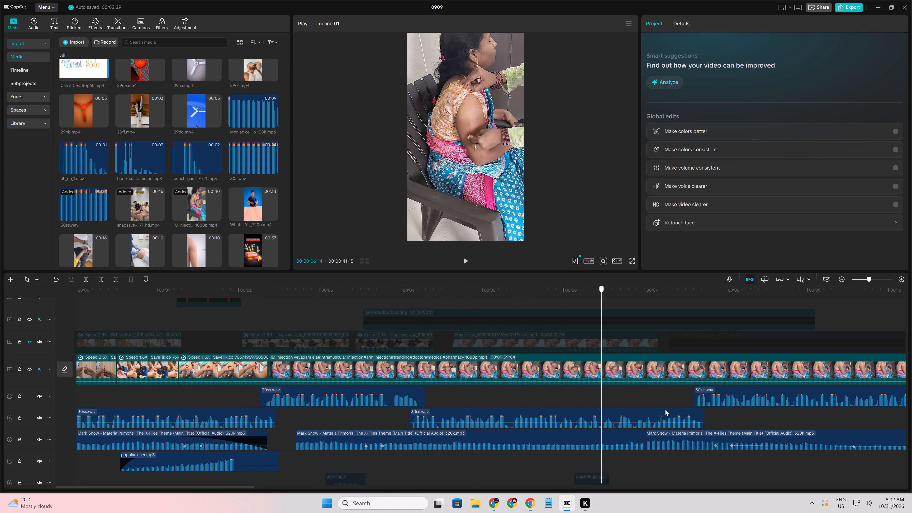
{"action": "left_click_drag", "start_coordinate": [665, 410], "coordinate": [911, 409]}
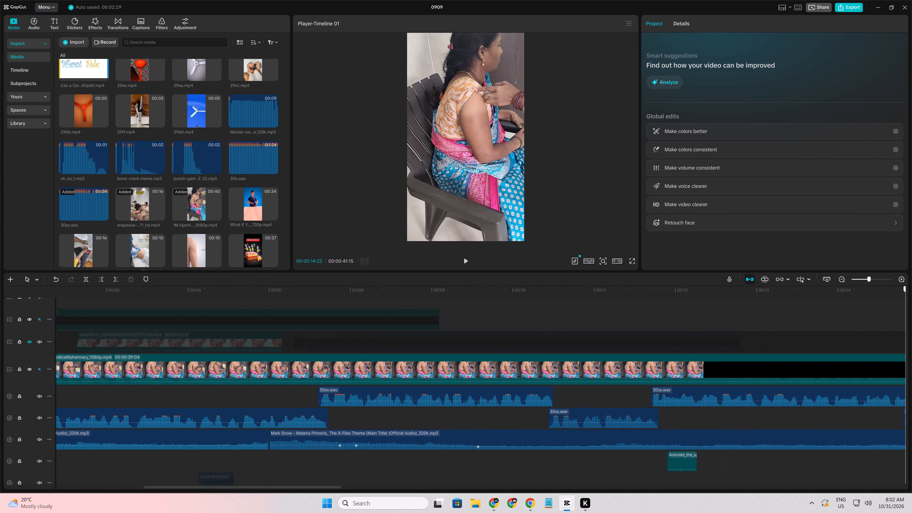
{"action": "left_click_drag", "start_coordinate": [911, 409], "coordinate": [545, 423]}
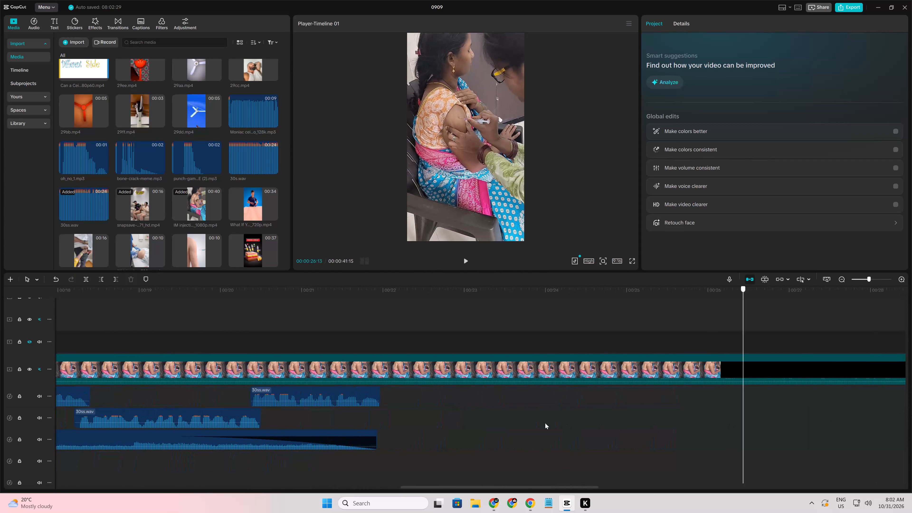
{"action": "left_click_drag", "start_coordinate": [545, 423], "coordinate": [464, 421]}
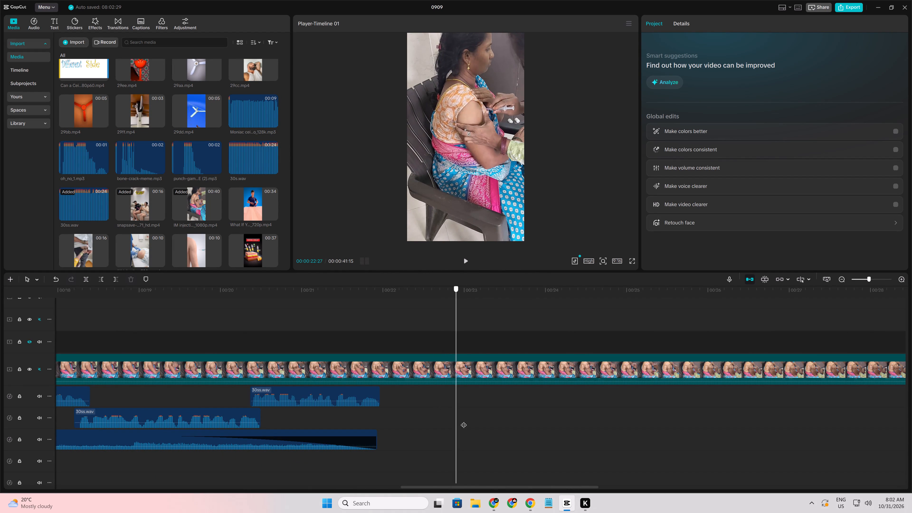
{"action": "left_click_drag", "start_coordinate": [464, 421], "coordinate": [665, 414]}
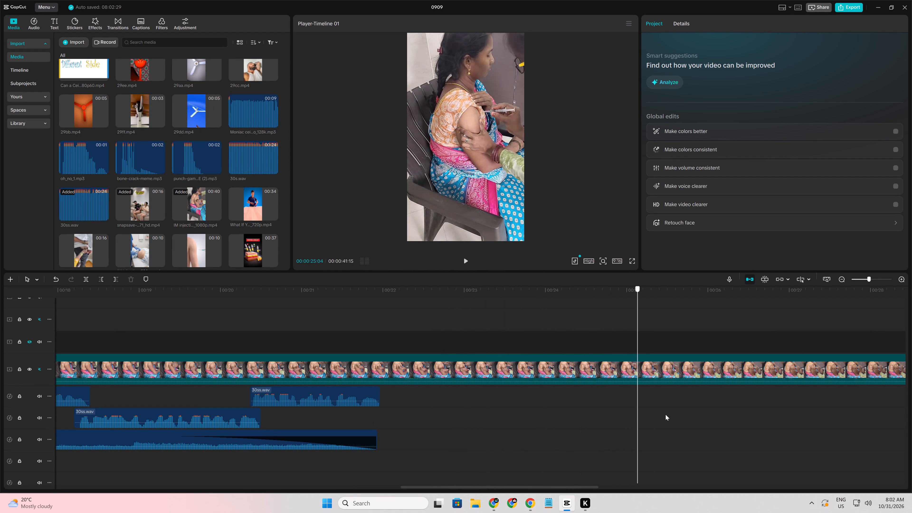
{"action": "left_click_drag", "start_coordinate": [665, 414], "coordinate": [911, 415]}
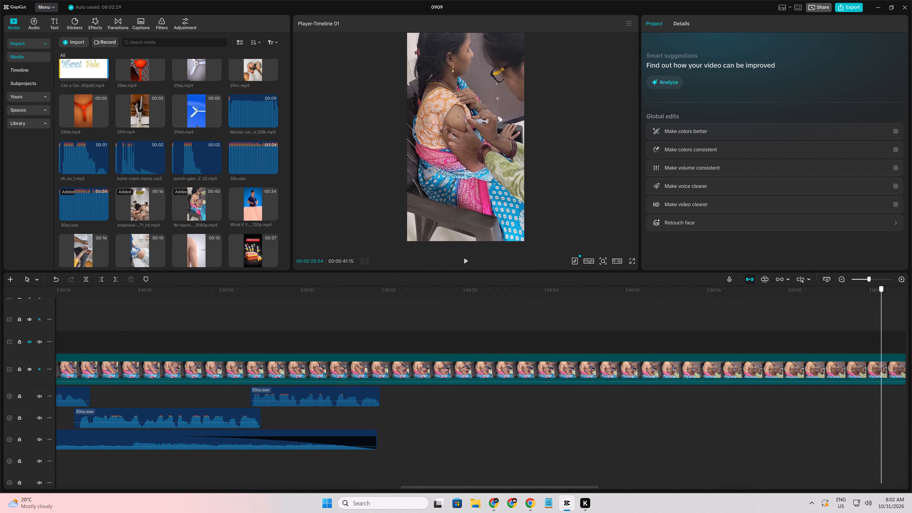
{"action": "left_click_drag", "start_coordinate": [911, 415], "coordinate": [681, 429]}
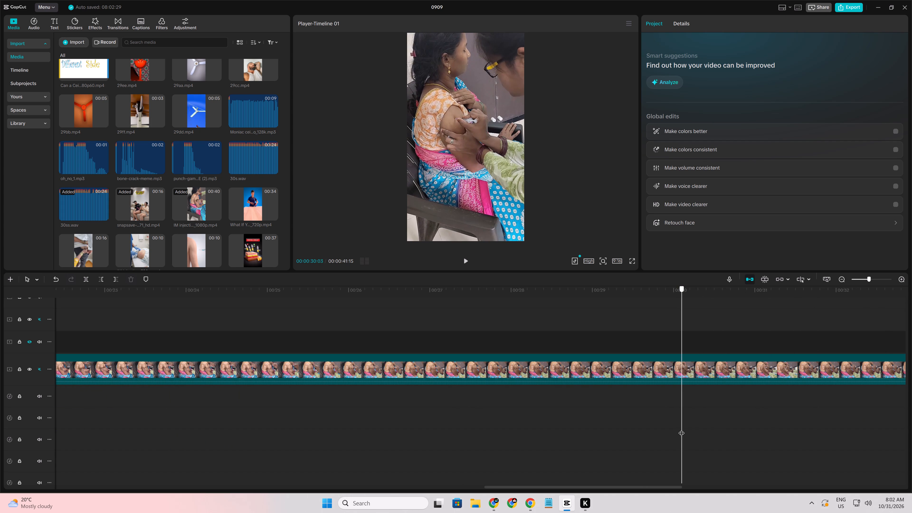
{"action": "left_click_drag", "start_coordinate": [681, 429], "coordinate": [461, 475]}
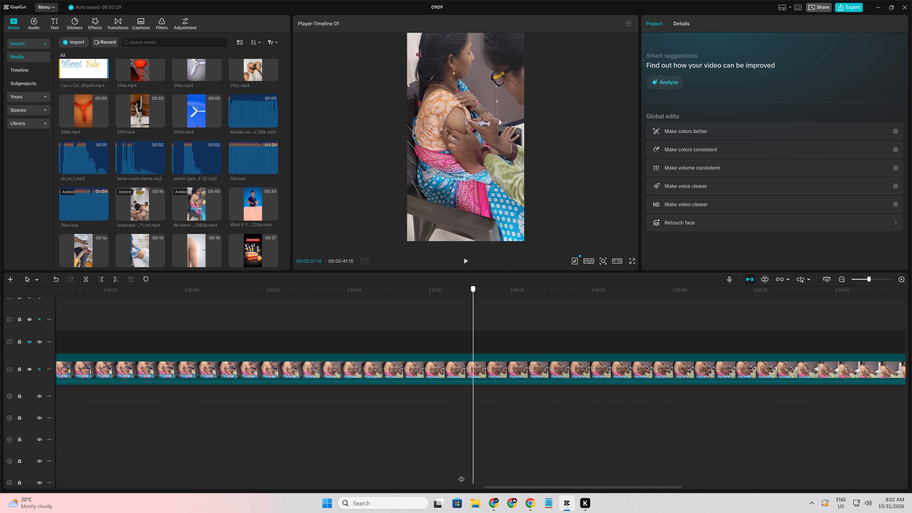
{"action": "left_click_drag", "start_coordinate": [461, 475], "coordinate": [309, 490]}
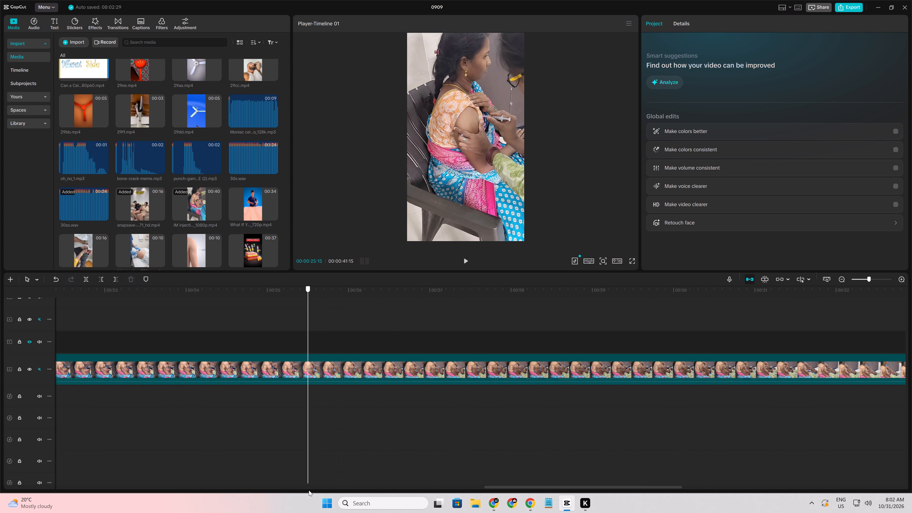
{"action": "left_click_drag", "start_coordinate": [309, 490], "coordinate": [538, 472]}
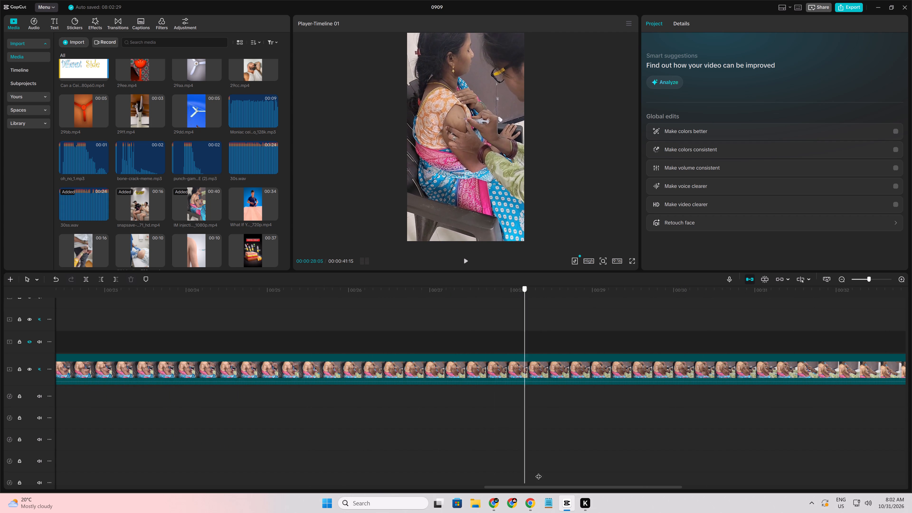
{"action": "left_click_drag", "start_coordinate": [538, 472], "coordinate": [519, 470]}
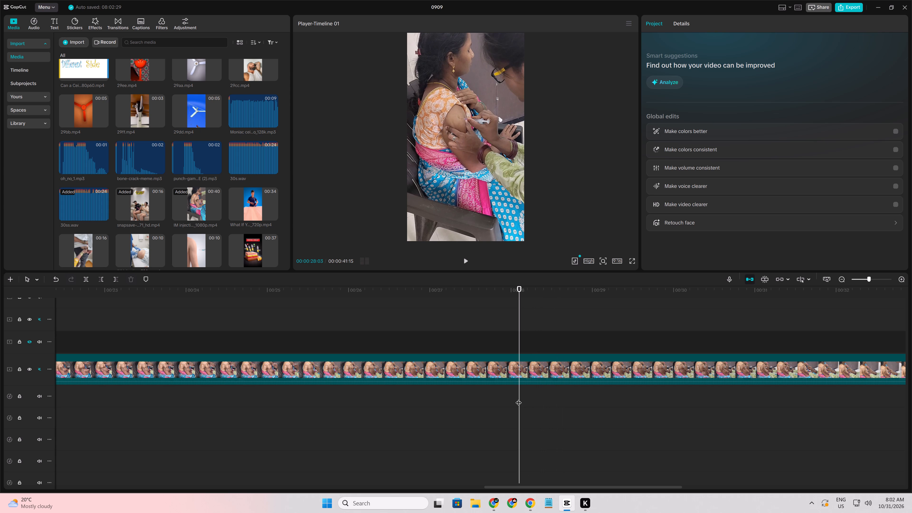
{"action": "left_click", "coordinate": [522, 376]}
{"action": "key", "text": "q"}
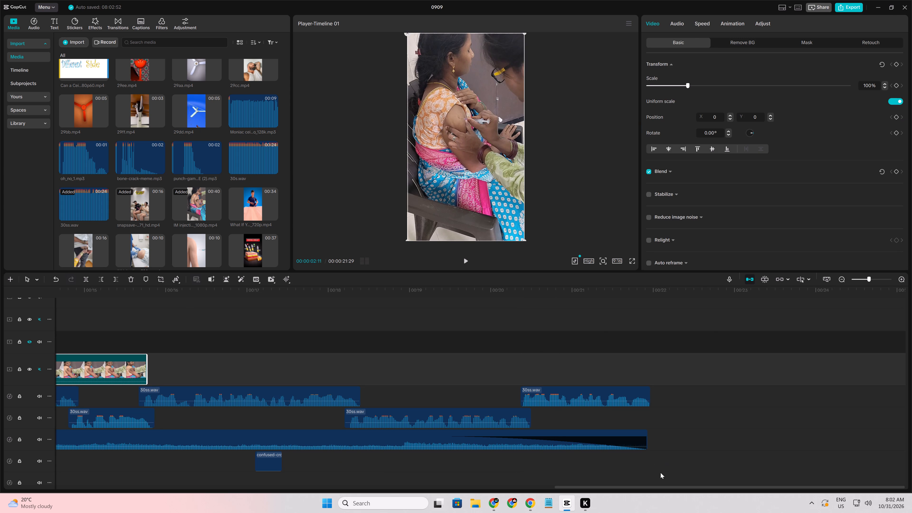
Trim the end of the IM injection clip at about 5.6 s on the timeline, keeping 3.3 s of footage.
{"action": "left_click_drag", "start_coordinate": [655, 487], "coordinate": [147, 512]}
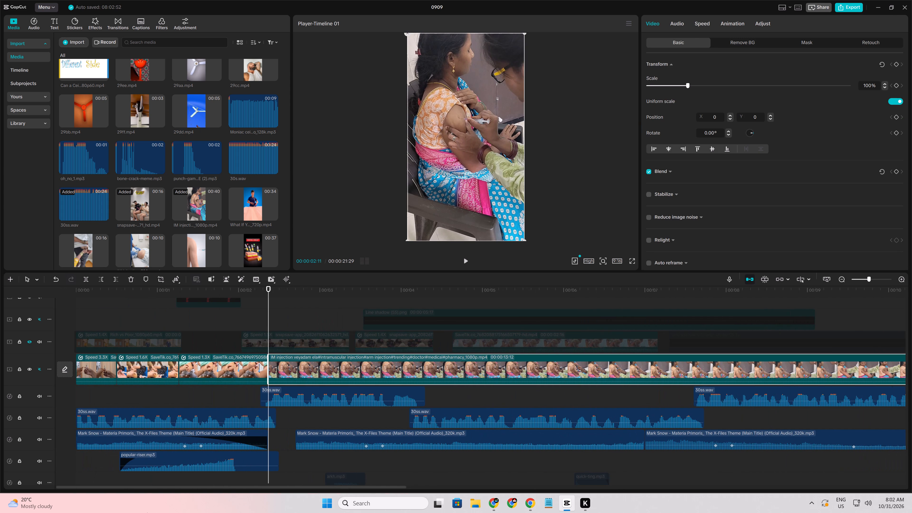
{"action": "left_click", "coordinate": [302, 423]}
{"action": "left_click_drag", "start_coordinate": [302, 423], "coordinate": [399, 440]}
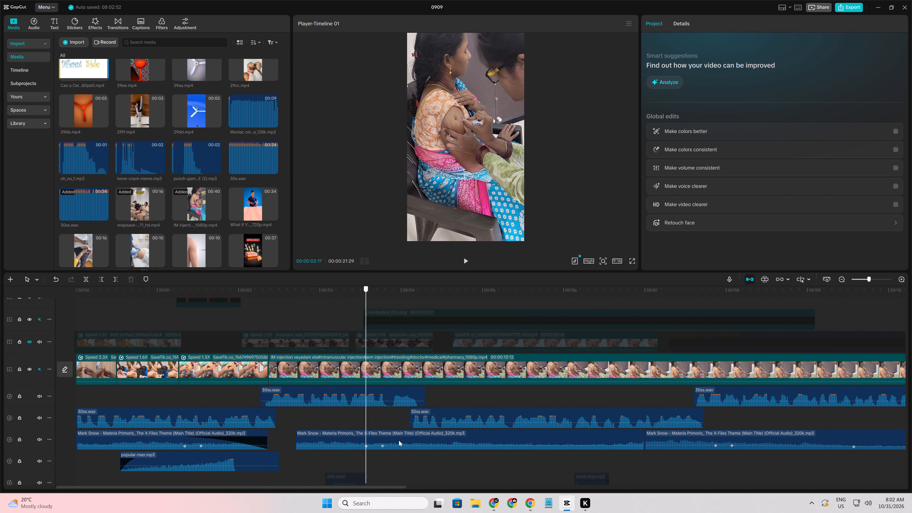
{"action": "left_click_drag", "start_coordinate": [399, 440], "coordinate": [534, 442]}
{"action": "left_click", "coordinate": [539, 371]}
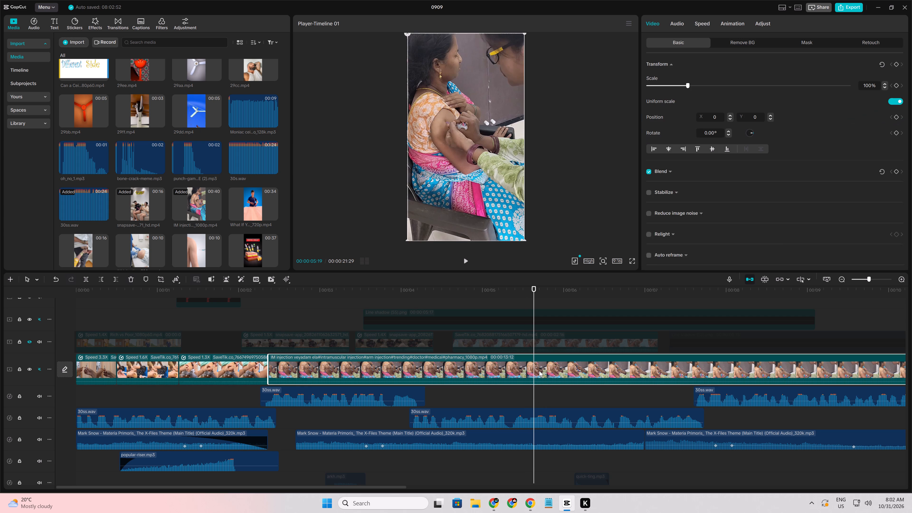
{"action": "key", "text": "w"}
Set the IM injection clip's speed to 3.35x and play back the cut into it.
{"action": "left_click", "coordinate": [705, 23]}
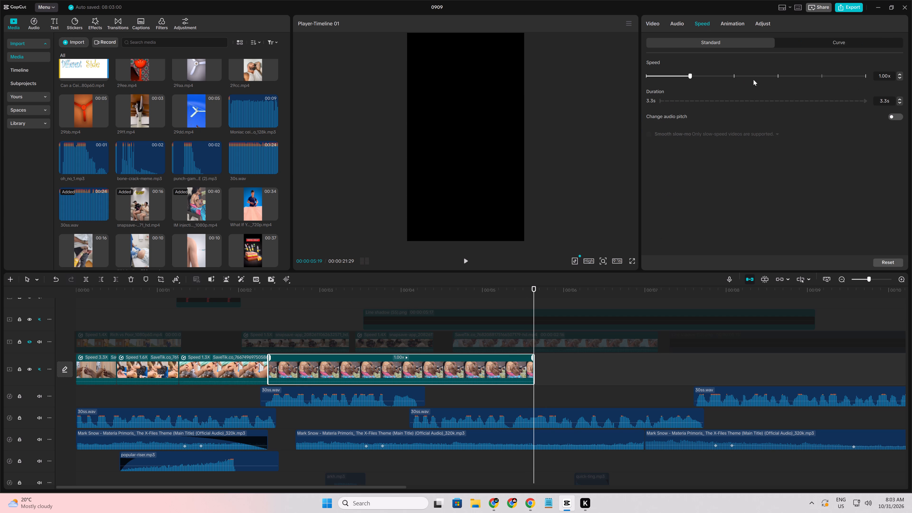
{"action": "left_click", "coordinate": [754, 77]}
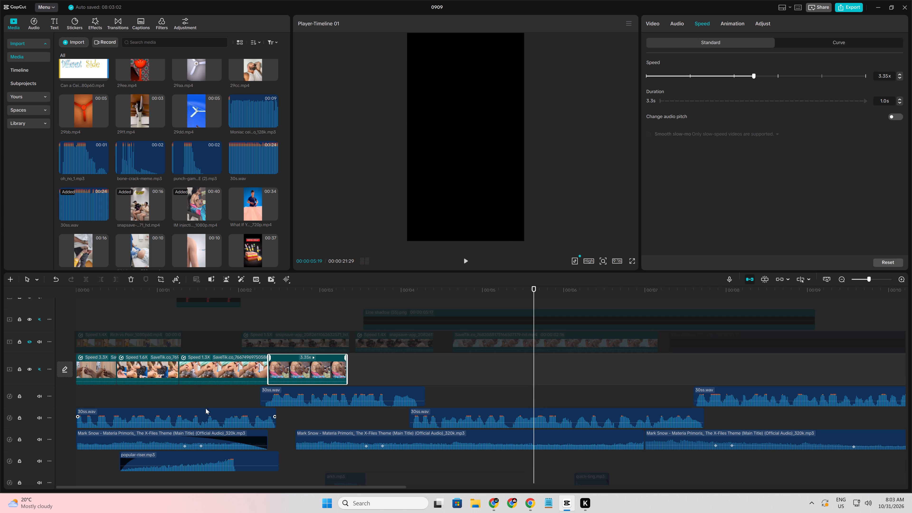
{"action": "left_click", "coordinate": [218, 404]}
{"action": "key", "text": "space"}
{"action": "key", "text": "space"}
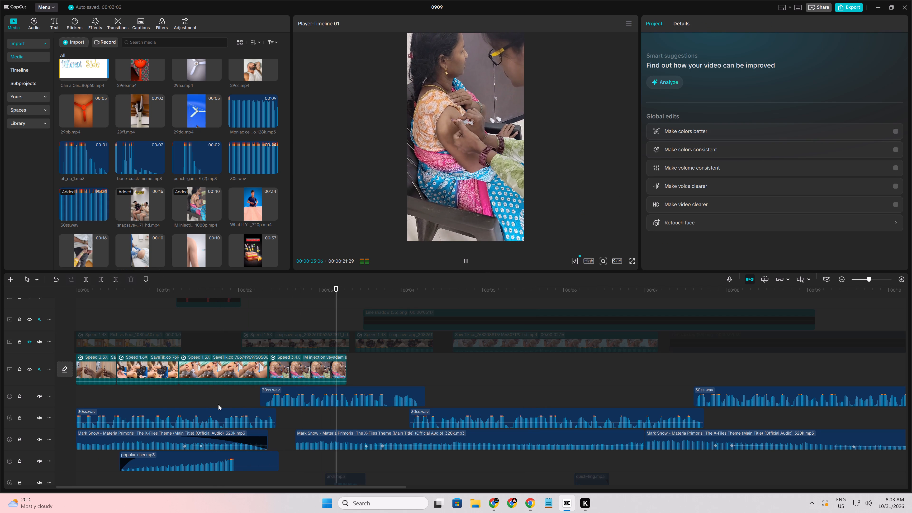
Trim the end of the sped-up IM injection clip at about 3.1 s on the timeline.
{"action": "left_click", "coordinate": [235, 403]}
{"action": "left_click_drag", "start_coordinate": [235, 403], "coordinate": [329, 401]}
{"action": "left_click", "coordinate": [332, 370]}
{"action": "key", "text": "w"}
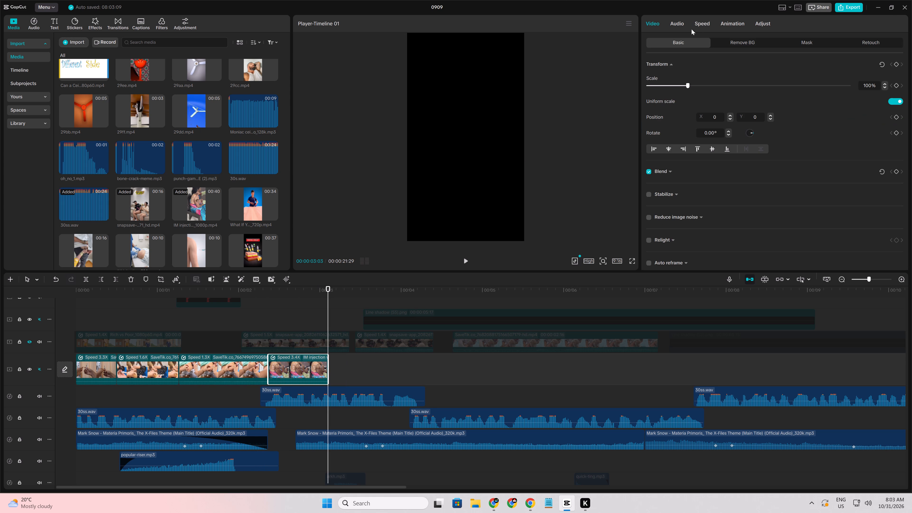
Set the IM injection clip's speed to 4.83x and play back the cut from the third clip into it.
{"action": "left_click", "coordinate": [700, 27]}
{"action": "left_click", "coordinate": [775, 78]}
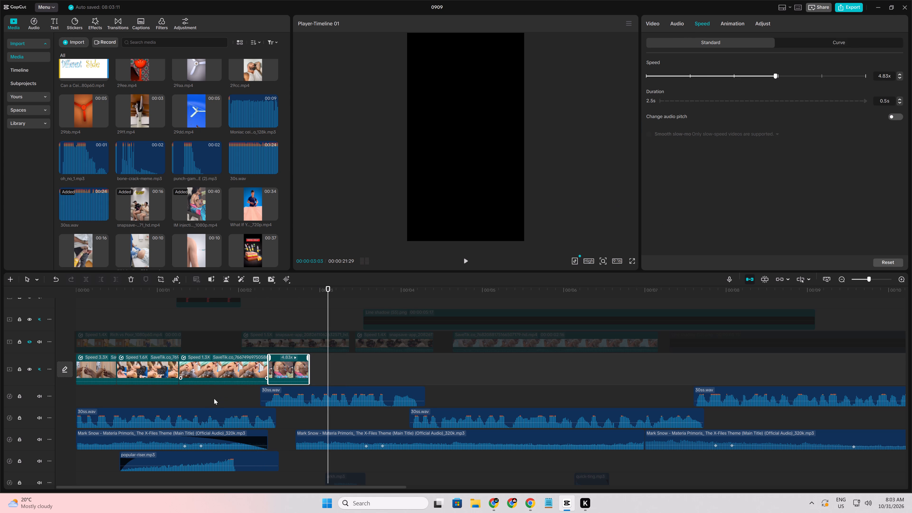
{"action": "left_click", "coordinate": [254, 395]}
{"action": "key", "text": "space"}
{"action": "left_click", "coordinate": [254, 395]}
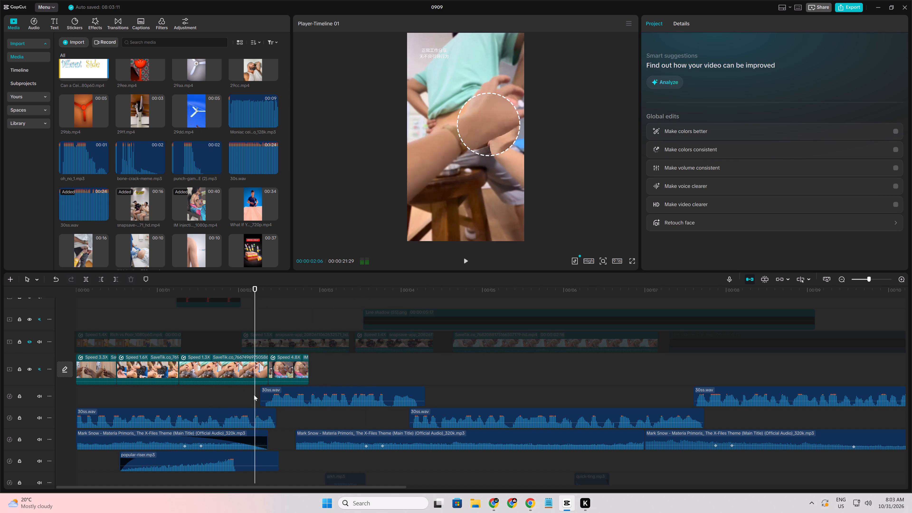
{"action": "key", "text": "space"}
{"action": "key", "text": "space"}
{"action": "left_click", "coordinate": [285, 373]}
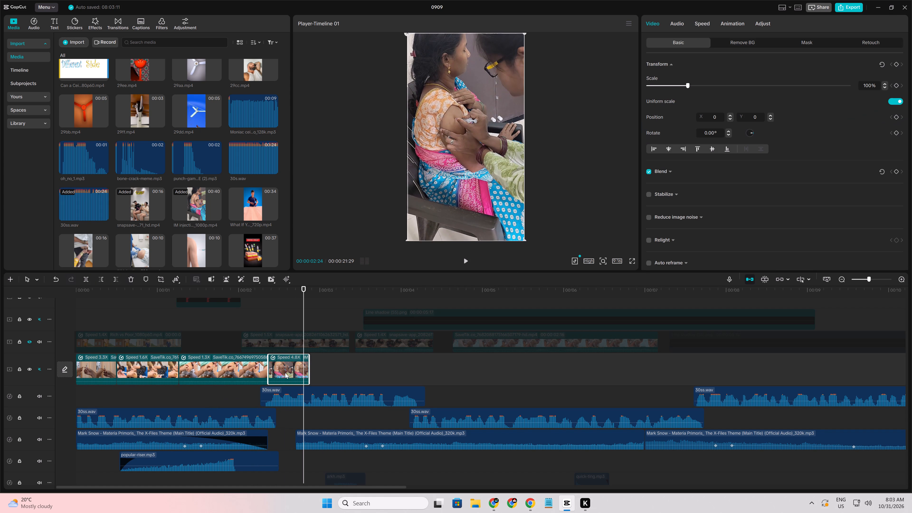
Insert the 10-second arm and syringe clip from the imported media between the third clip and the IM injection clip.
{"action": "left_click_drag", "start_coordinate": [192, 249], "coordinate": [192, 249]}
{"action": "left_click_drag", "start_coordinate": [192, 249], "coordinate": [269, 369]}
Trim the end of the arm and syringe clip just after the needle enters the skin, keeping 2.0 s.
{"action": "left_click", "coordinate": [247, 397]}
{"action": "left_click_drag", "start_coordinate": [247, 397], "coordinate": [361, 404]}
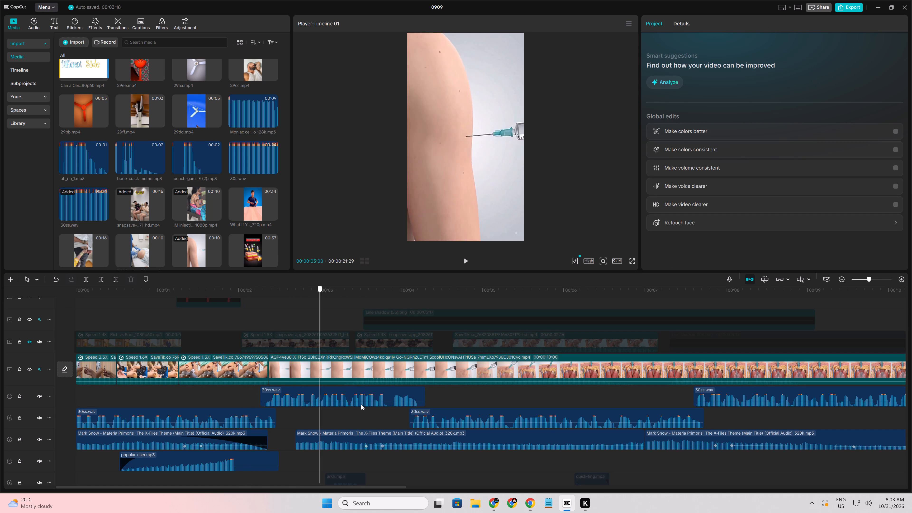
{"action": "left_click_drag", "start_coordinate": [361, 404], "coordinate": [429, 412]}
{"action": "left_click", "coordinate": [440, 373]}
{"action": "key", "text": "w"}
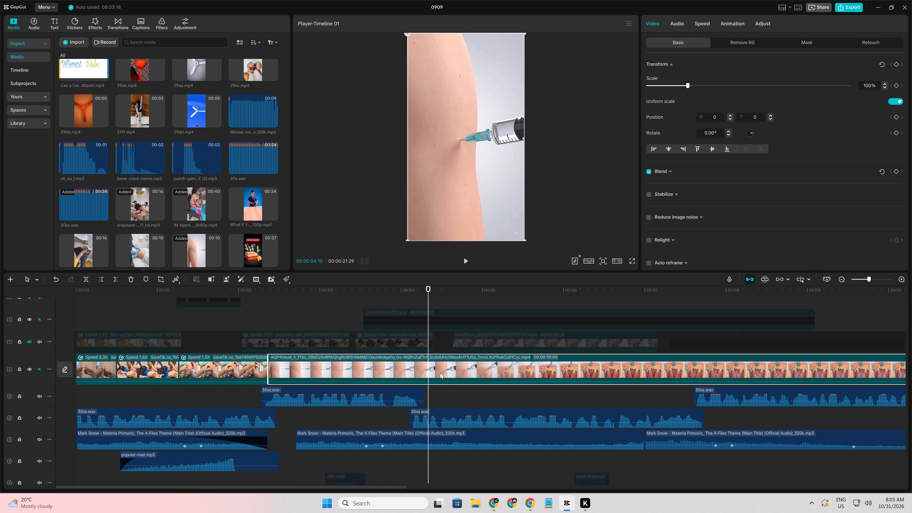
Set the arm and syringe clip's speed to 2.90x and play back the sequence around it.
{"action": "left_click", "coordinate": [704, 19]}
{"action": "left_click", "coordinate": [749, 81]}
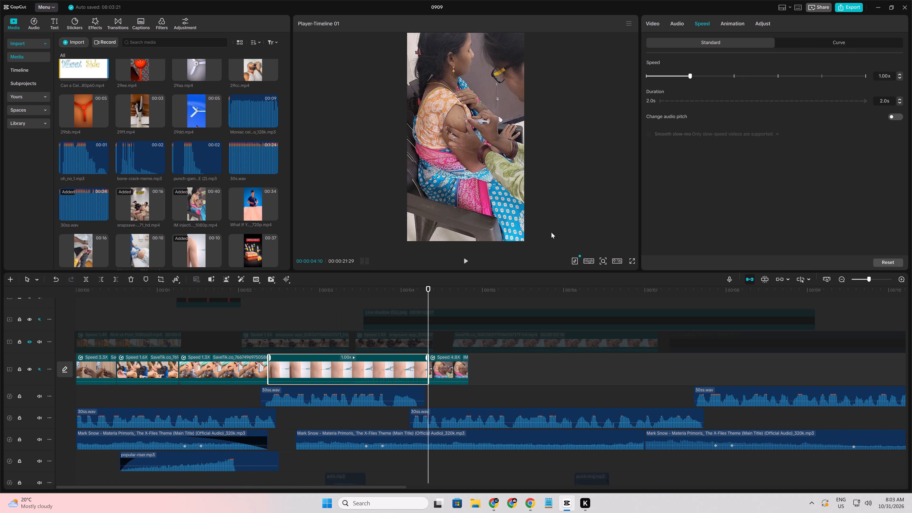
{"action": "left_click", "coordinate": [747, 74]}
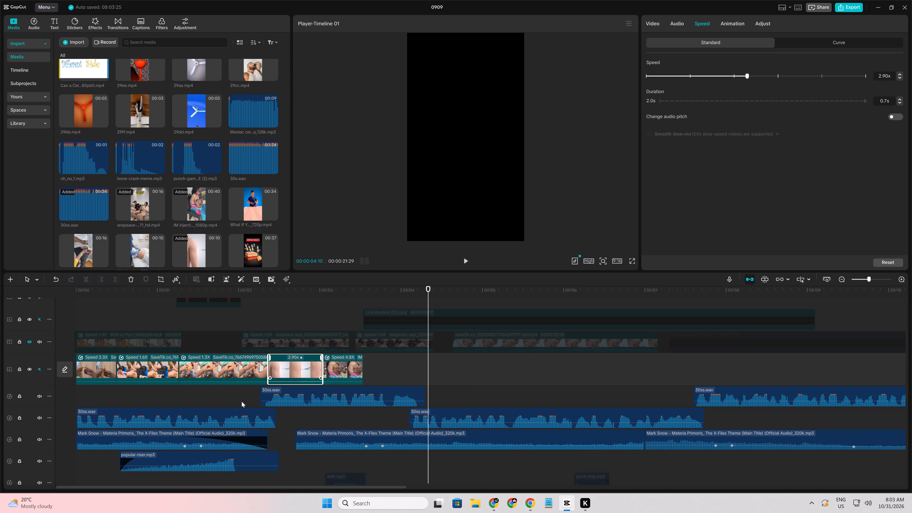
{"action": "left_click", "coordinate": [258, 394]}
{"action": "key", "text": "space"}
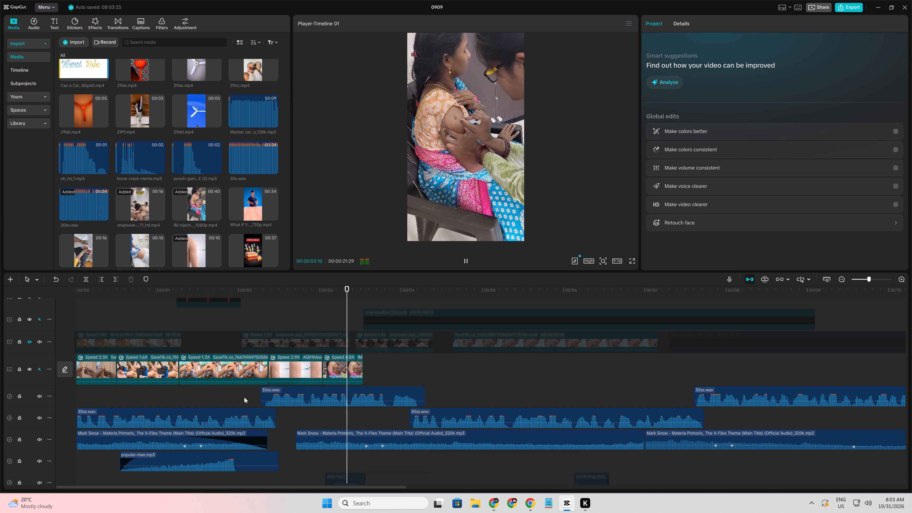
Trim a few frames off the beginning of the arm and syringe clip, keeping 1.6 s of footage, and play back the cut.
{"action": "left_click", "coordinate": [244, 397]}
{"action": "left_click_drag", "start_coordinate": [244, 397], "coordinate": [275, 383]}
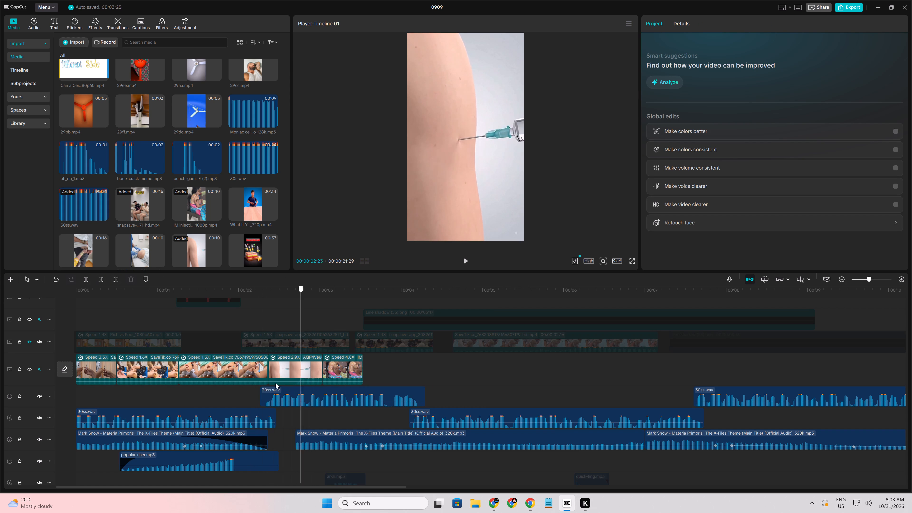
{"action": "left_click_drag", "start_coordinate": [275, 383], "coordinate": [268, 384]}
{"action": "left_click", "coordinate": [286, 364]}
{"action": "key", "text": "Right"}
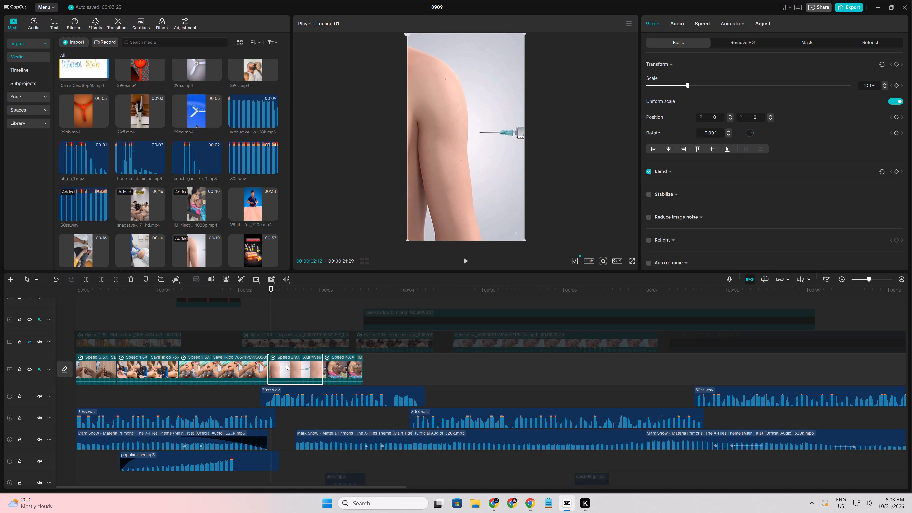
{"action": "key", "text": "Right"}
{"action": "key", "text": "Right"}
{"action": "key", "text": "Right"}
{"action": "key", "text": "q"}
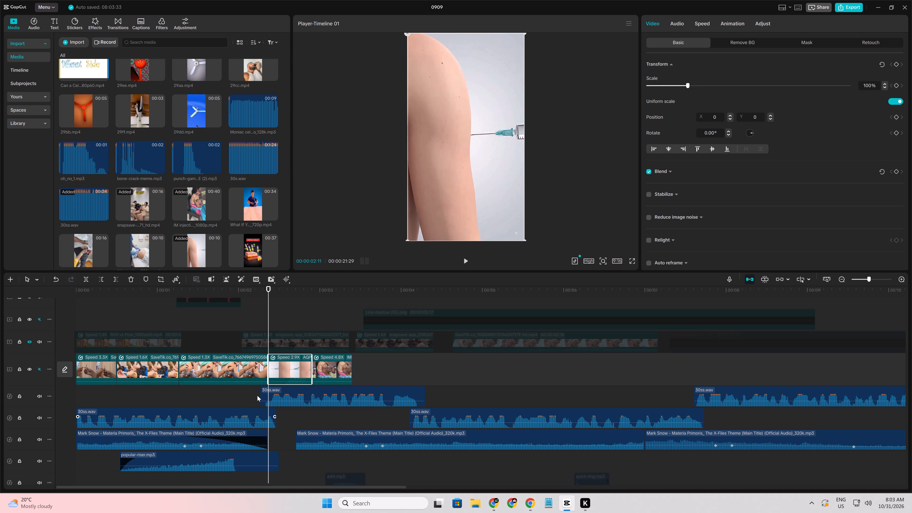
{"action": "left_click", "coordinate": [258, 393]}
{"action": "key", "text": "space"}
Raise the arm and syringe clip's speed to over 4x and play back the sequence from just before it.
{"action": "left_click", "coordinate": [258, 392]}
{"action": "left_click_drag", "start_coordinate": [258, 392], "coordinate": [259, 392]}
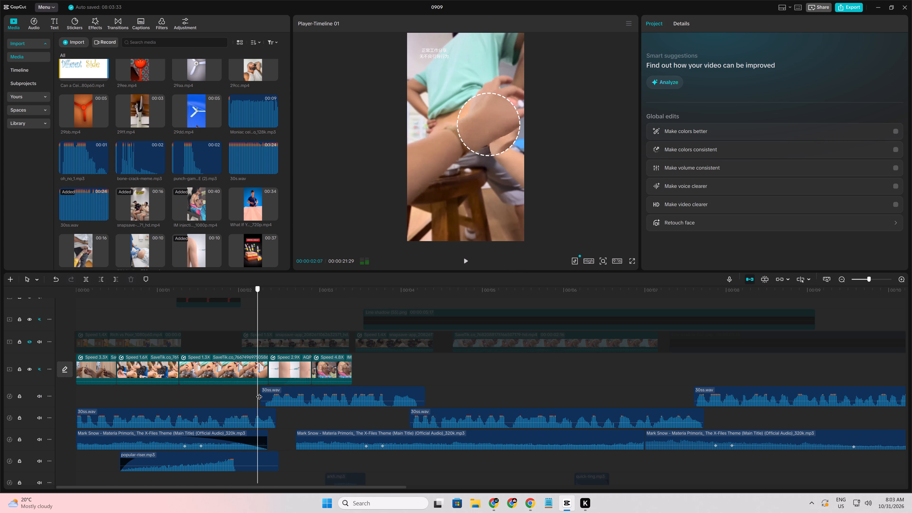
{"action": "left_click_drag", "start_coordinate": [259, 392], "coordinate": [309, 403]}
{"action": "left_click", "coordinate": [294, 374]}
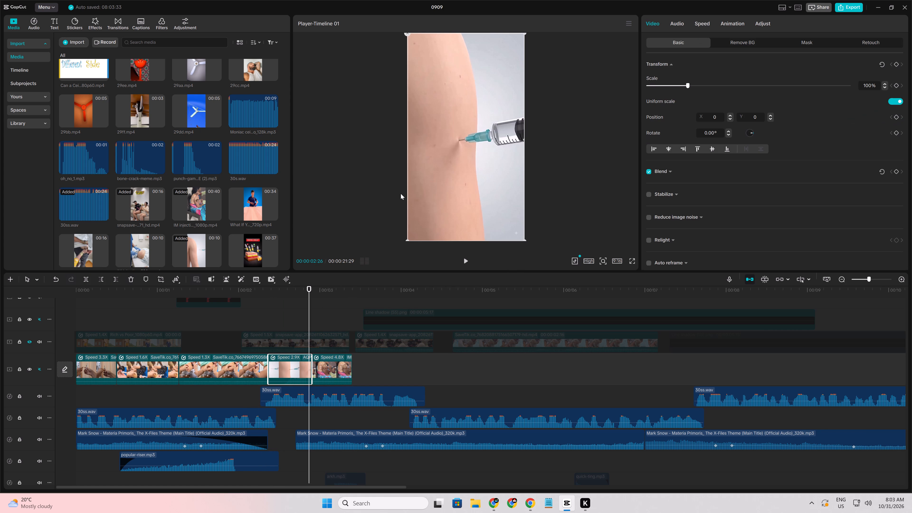
{"action": "left_click", "coordinate": [698, 26]}
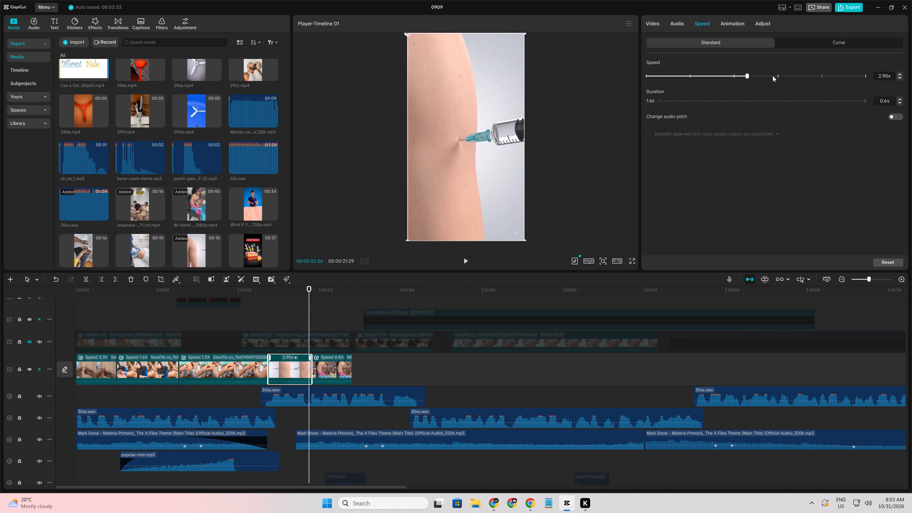
{"action": "left_click", "coordinate": [773, 76]}
{"action": "left_click", "coordinate": [257, 399]}
{"action": "key", "text": "space"}
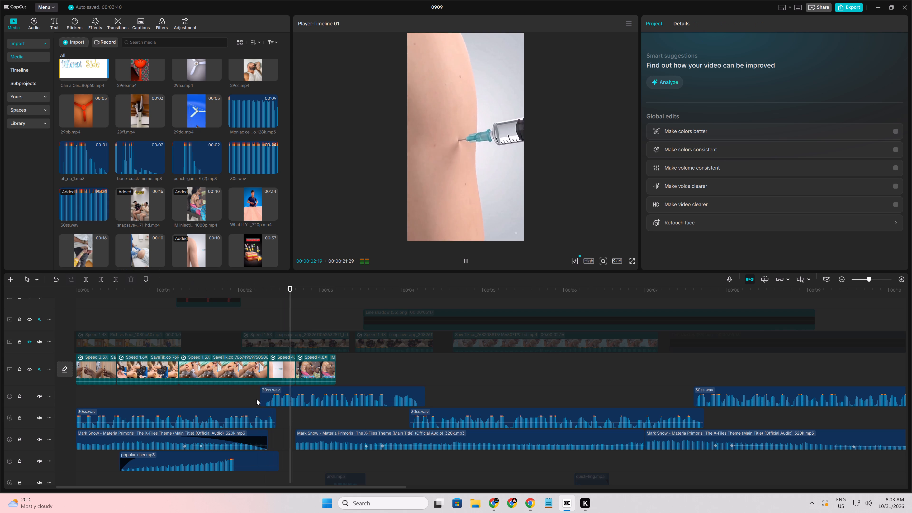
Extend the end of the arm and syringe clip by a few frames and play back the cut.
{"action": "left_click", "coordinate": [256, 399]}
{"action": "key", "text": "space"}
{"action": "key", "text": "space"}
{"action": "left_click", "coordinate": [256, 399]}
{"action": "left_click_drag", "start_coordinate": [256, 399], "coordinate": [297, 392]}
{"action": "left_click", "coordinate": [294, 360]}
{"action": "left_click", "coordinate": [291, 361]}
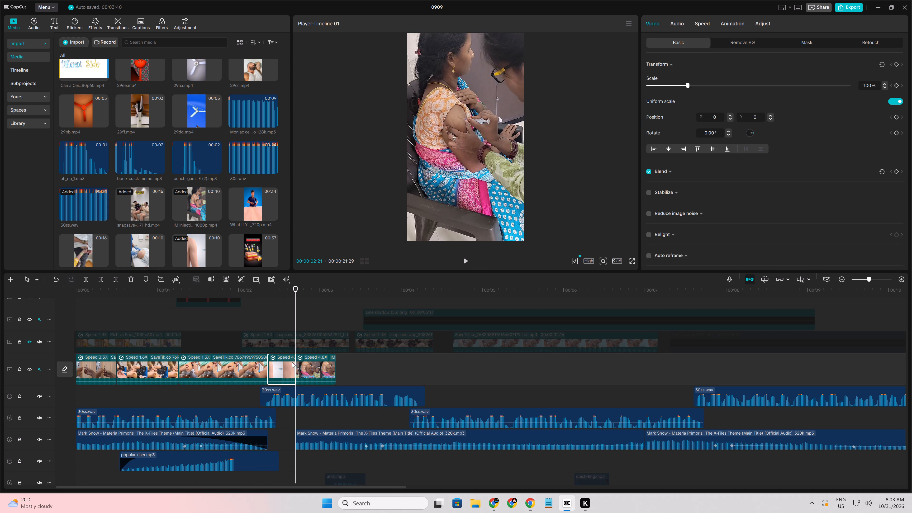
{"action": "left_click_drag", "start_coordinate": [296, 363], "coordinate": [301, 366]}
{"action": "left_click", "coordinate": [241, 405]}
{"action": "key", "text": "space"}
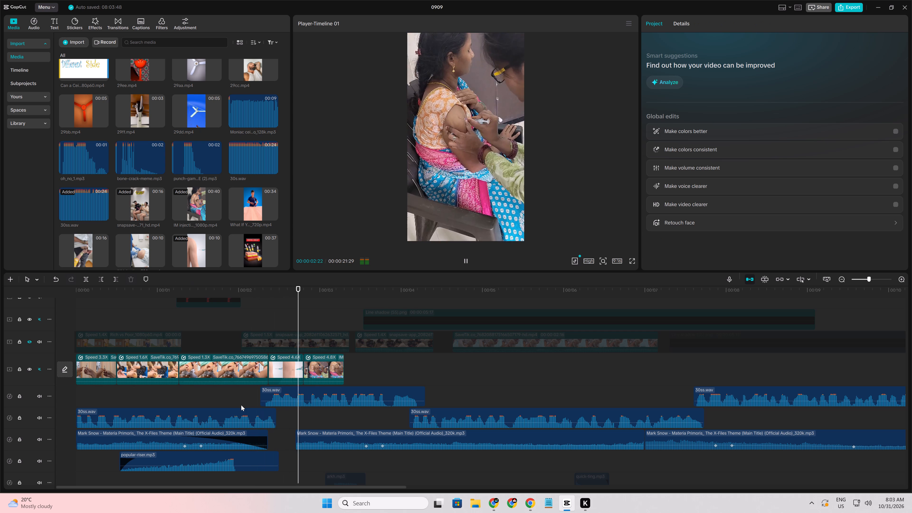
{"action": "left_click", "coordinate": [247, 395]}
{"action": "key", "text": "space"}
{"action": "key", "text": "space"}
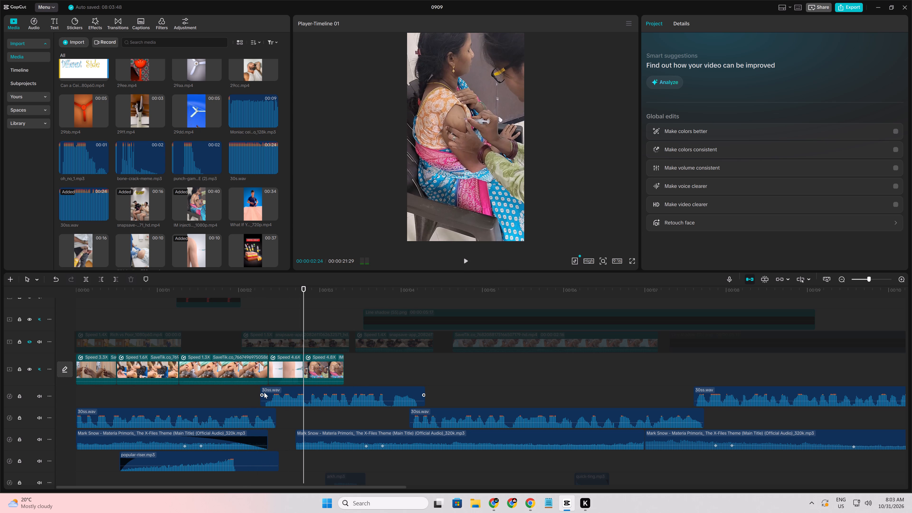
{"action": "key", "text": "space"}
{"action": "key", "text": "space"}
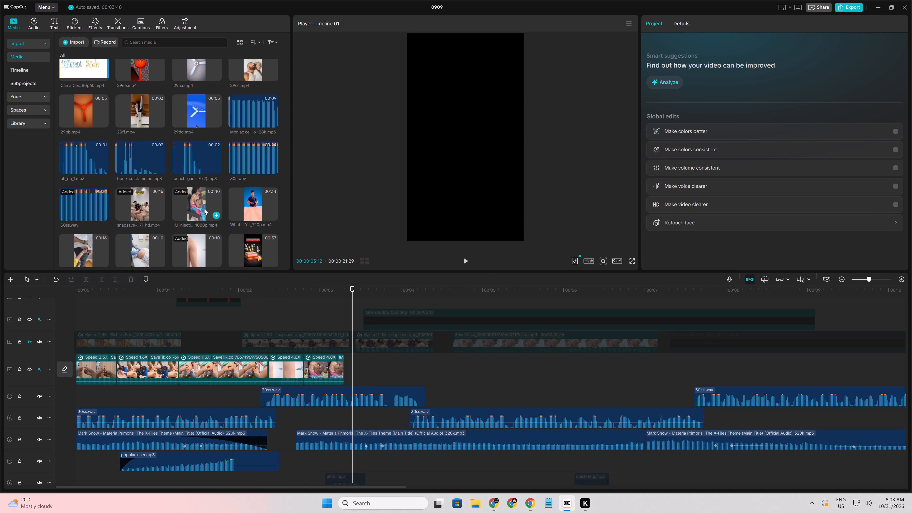
Add the What If You Injected Red Bull clip after the IM injection clip, trimming its beginning to where the needle reaches the forearm.
{"action": "left_click_drag", "start_coordinate": [248, 213], "coordinate": [356, 357]}
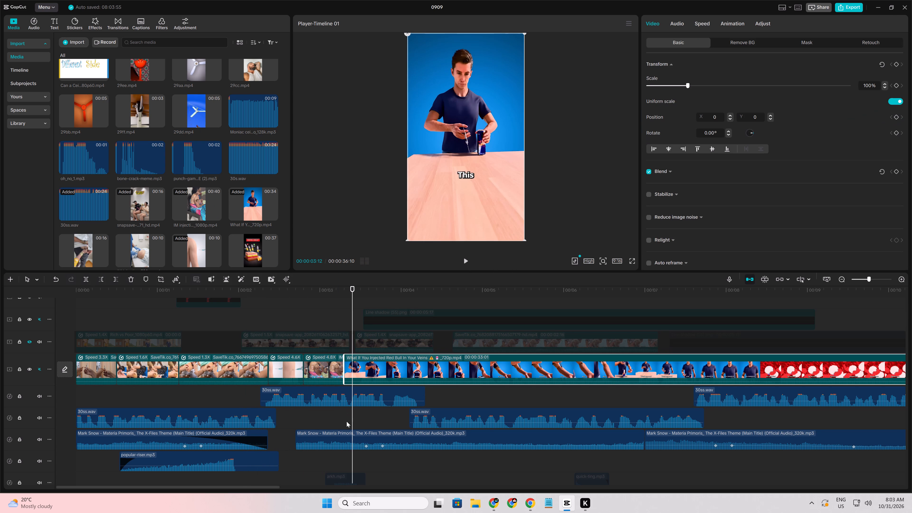
{"action": "left_click", "coordinate": [375, 415]}
{"action": "left_click_drag", "start_coordinate": [375, 415], "coordinate": [430, 405]}
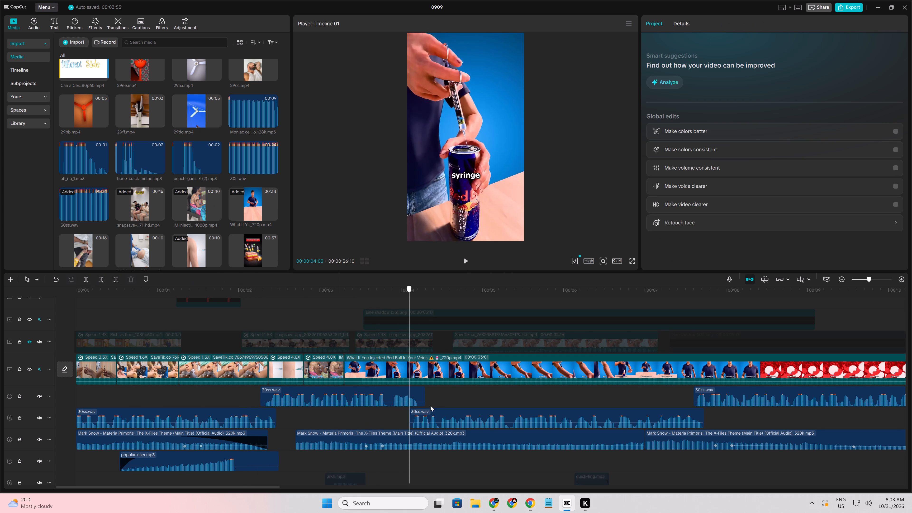
{"action": "left_click_drag", "start_coordinate": [430, 405], "coordinate": [598, 415]}
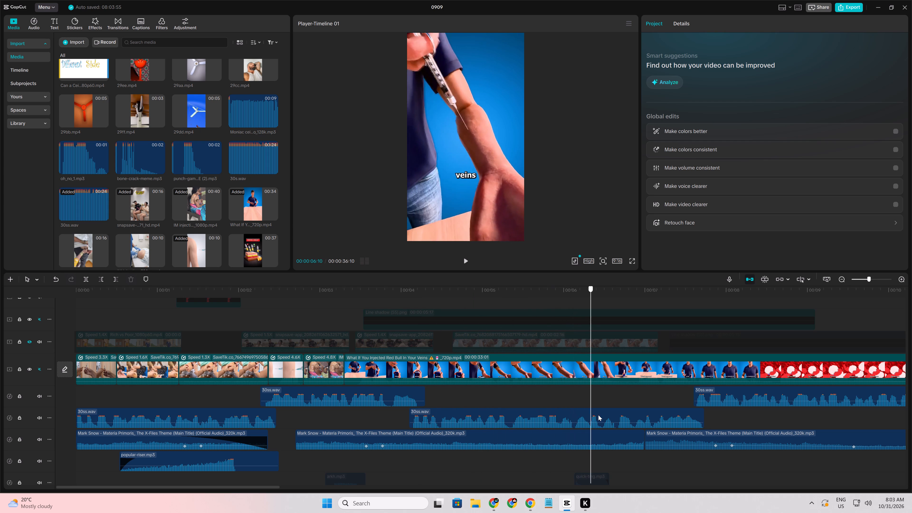
{"action": "left_click_drag", "start_coordinate": [598, 415], "coordinate": [476, 411]}
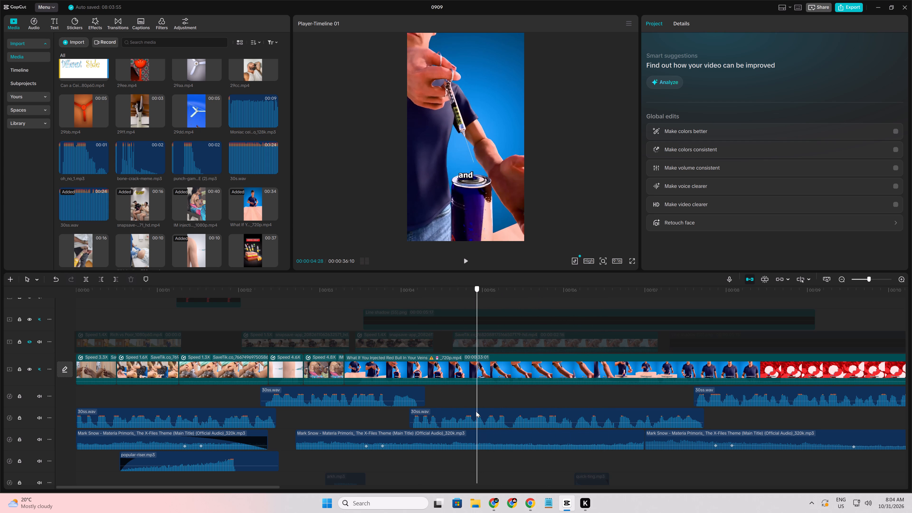
{"action": "left_click_drag", "start_coordinate": [476, 411], "coordinate": [508, 405]}
{"action": "left_click", "coordinate": [504, 378]}
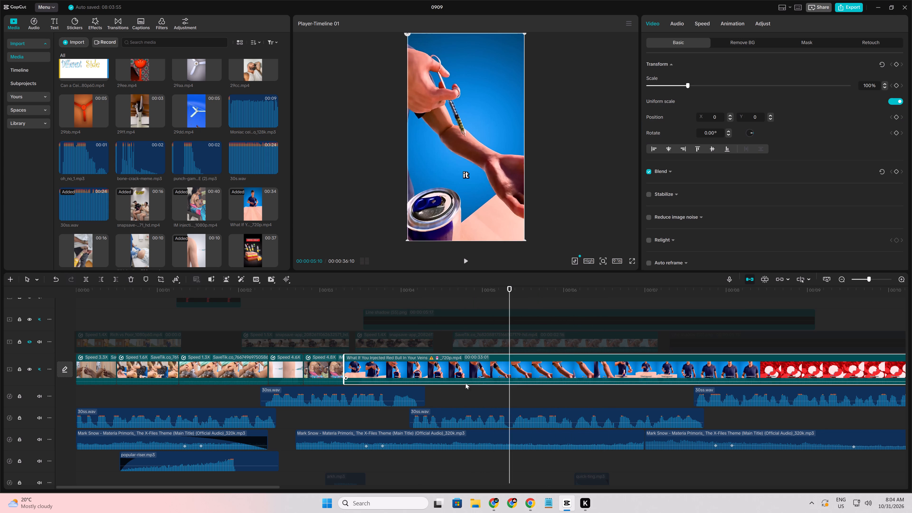
{"action": "key", "text": "q"}
Trim the end of the Red Bull clip at 00:00:04:28, keeping about 1.7 s, and play back the sequence around it.
{"action": "left_click", "coordinate": [344, 413]}
{"action": "left_click_drag", "start_coordinate": [344, 413], "coordinate": [483, 412]}
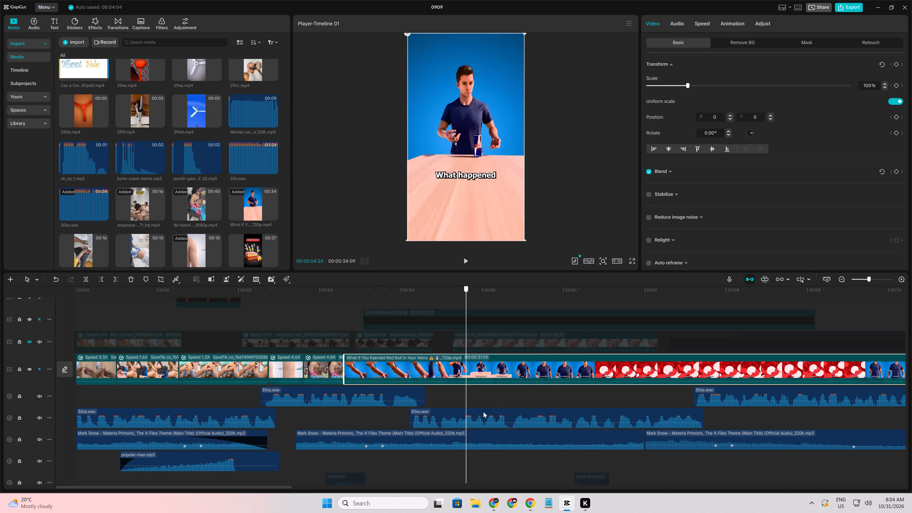
{"action": "left_click_drag", "start_coordinate": [483, 412], "coordinate": [476, 411]}
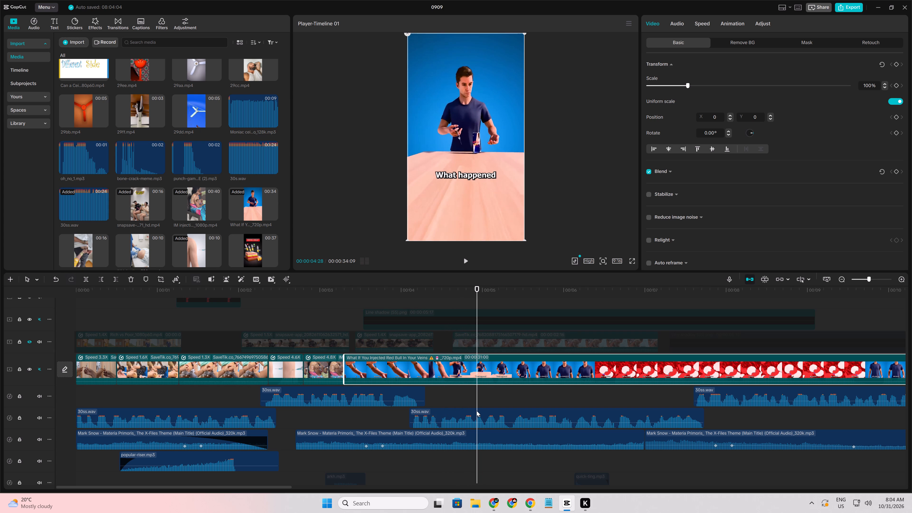
{"action": "left_click", "coordinate": [482, 372]}
{"action": "key", "text": "w"}
{"action": "left_click", "coordinate": [332, 409]}
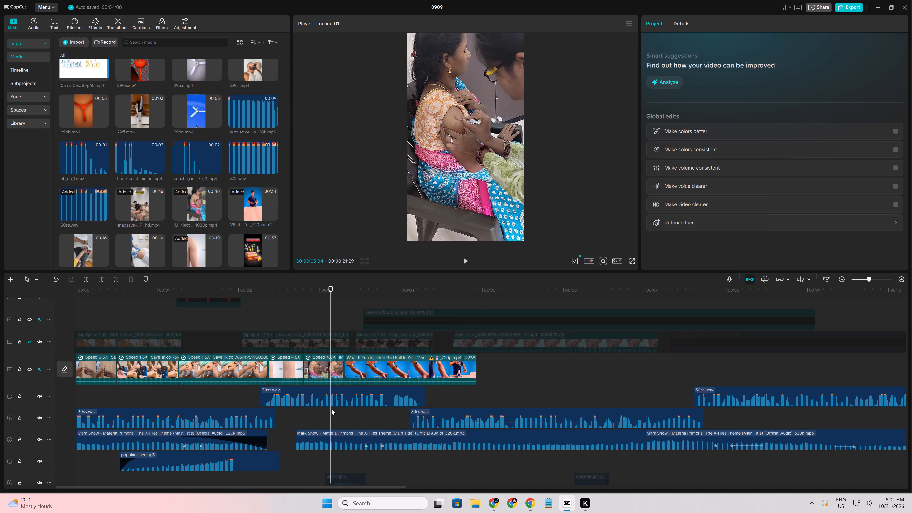
{"action": "key", "text": "space"}
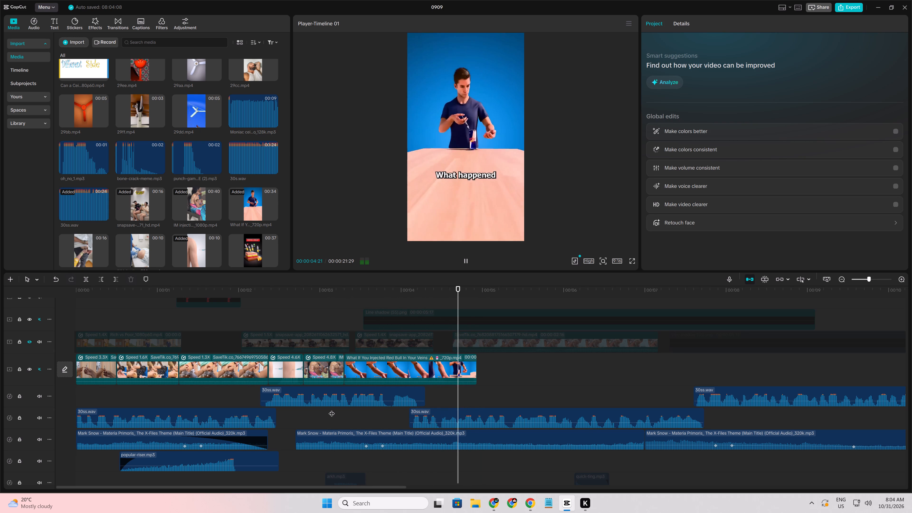
{"action": "left_click", "coordinate": [246, 398]}
{"action": "key", "text": "space"}
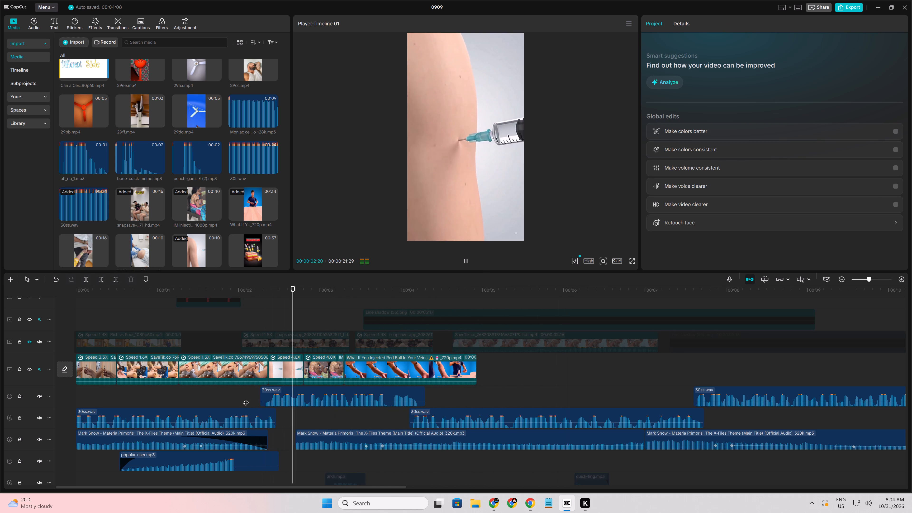
{"action": "key", "text": "space"}
{"action": "left_click", "coordinate": [246, 398]}
{"action": "key", "text": "space"}
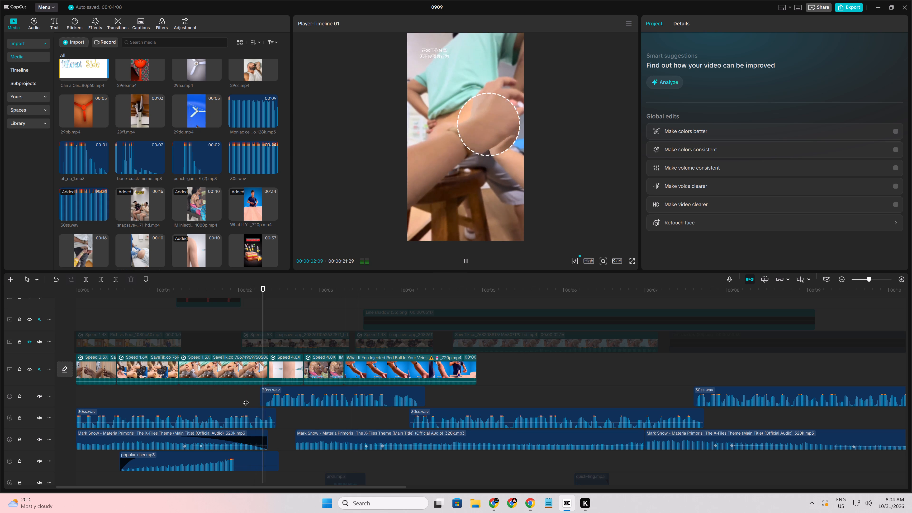
{"action": "key", "text": "space"}
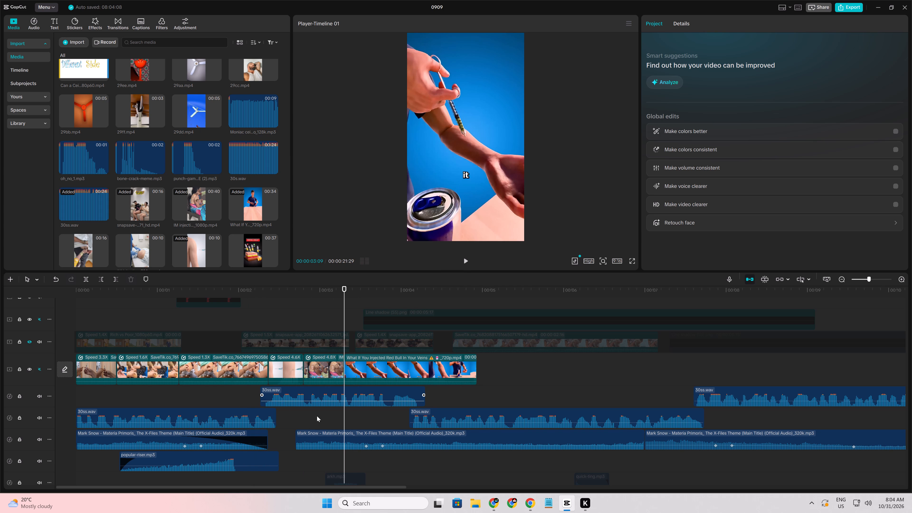
Delete the 4.8x IM injection clip between the arm and syringe clip and the Red Bull clip.
{"action": "left_click", "coordinate": [310, 380]}
{"action": "key", "text": "Delete"}
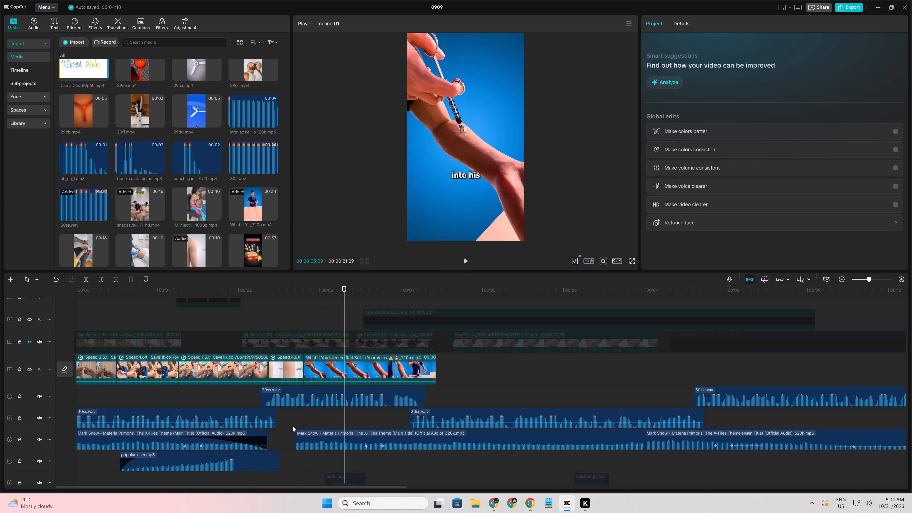
Raise the Red Bull clip's speed to about 1.2x and play back the sequence.
{"action": "left_click", "coordinate": [349, 360]}
{"action": "left_click", "coordinate": [704, 23]}
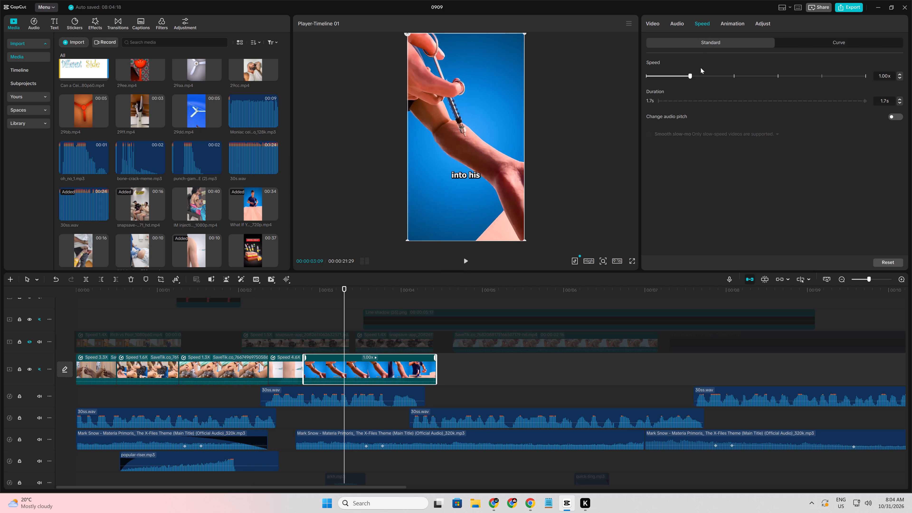
{"action": "left_click", "coordinate": [695, 78]}
{"action": "left_click", "coordinate": [696, 78]}
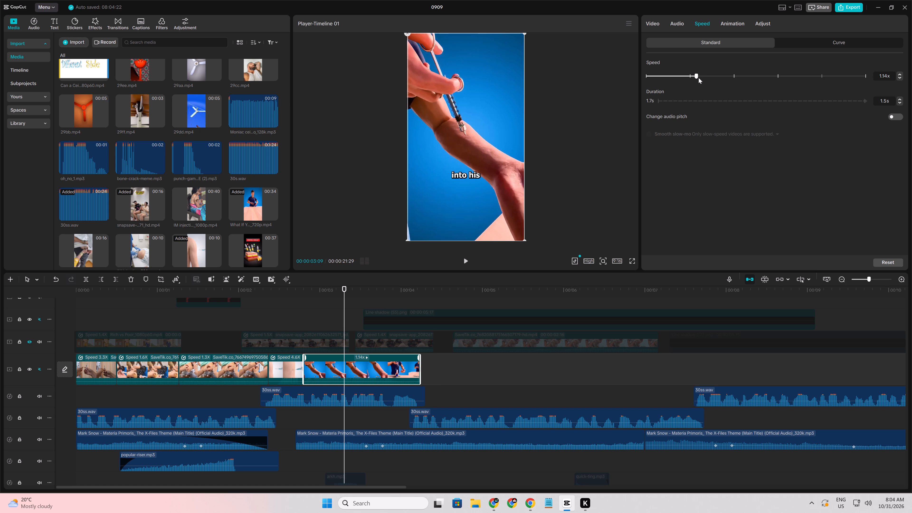
{"action": "left_click", "coordinate": [698, 78]}
{"action": "left_click", "coordinate": [235, 398]}
{"action": "left_click_drag", "start_coordinate": [235, 398], "coordinate": [0, 404]}
{"action": "key", "text": "space"}
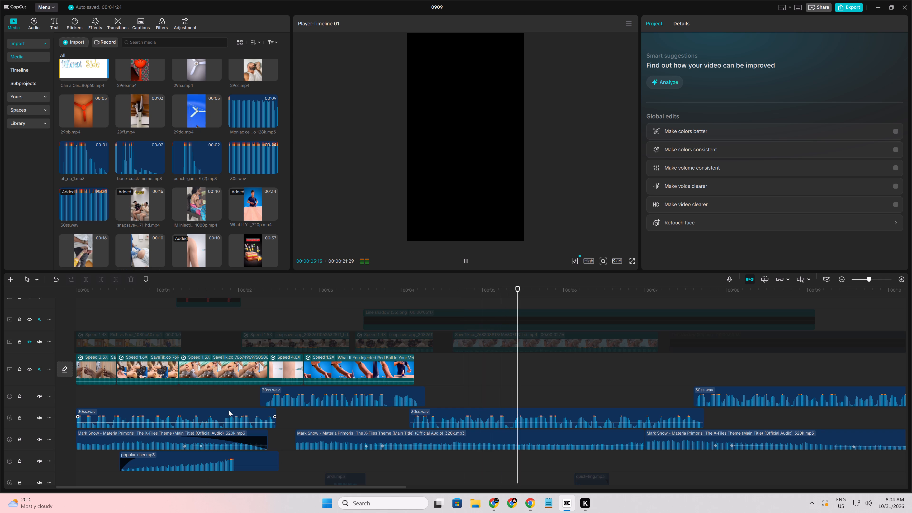
{"action": "left_click", "coordinate": [248, 395]}
{"action": "key", "text": "space"}
Delete the arm and syringe clip that precedes the Red Bull clip.
{"action": "left_click", "coordinate": [248, 395]}
{"action": "left_click_drag", "start_coordinate": [248, 395], "coordinate": [262, 399]}
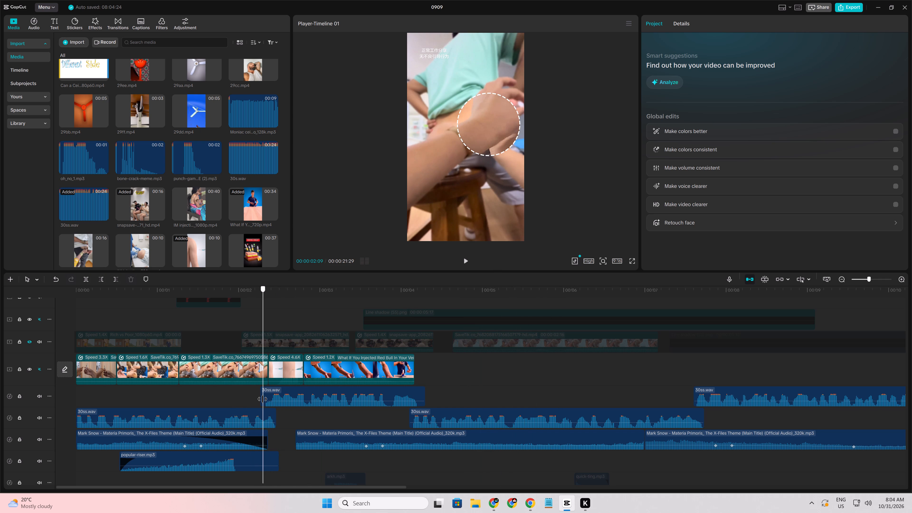
{"action": "left_click_drag", "start_coordinate": [262, 399], "coordinate": [269, 399]}
{"action": "left_click", "coordinate": [278, 372]}
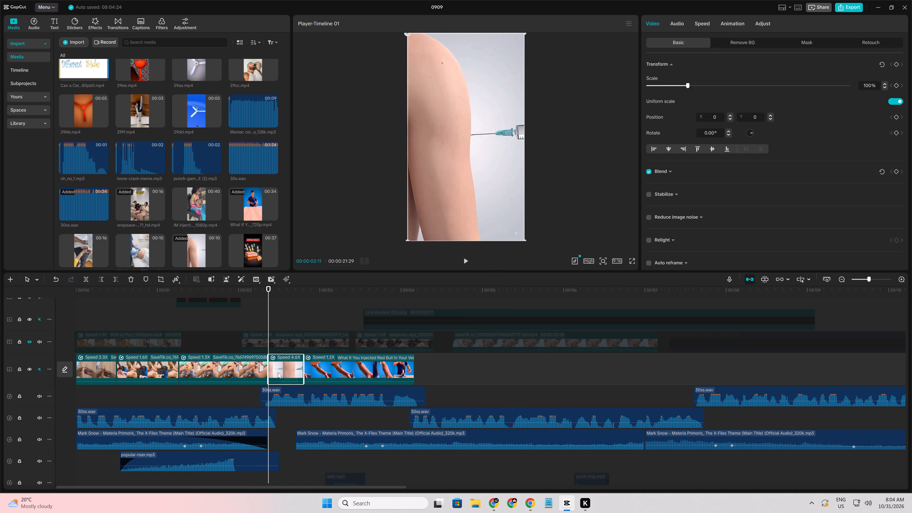
{"action": "key", "text": "Delete"}
Preview the imported injection videos and insert the IM injection video between the last SaveTik clip and the Red Bull clip.
{"action": "scroll", "coordinate": [278, 372], "scroll_direction": "up", "scroll_amount": 2}
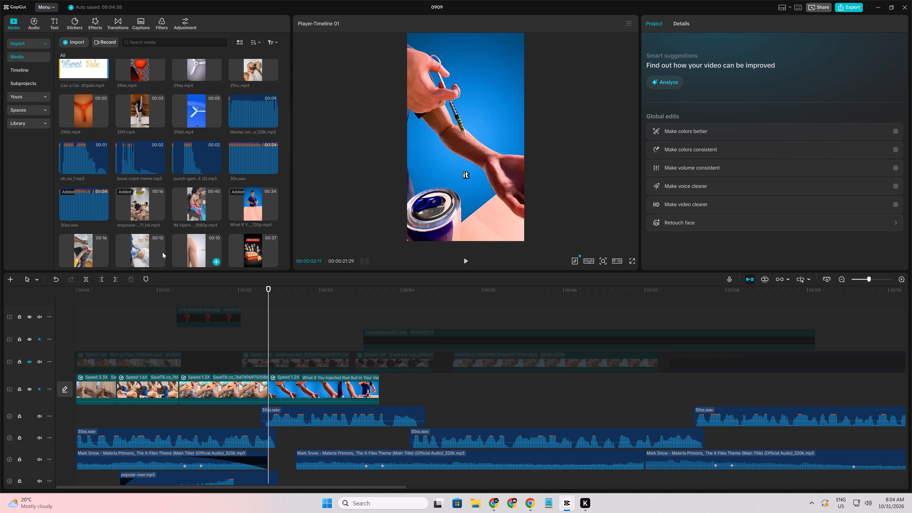
{"action": "left_click", "coordinate": [85, 248]}
{"action": "left_click", "coordinate": [248, 256]}
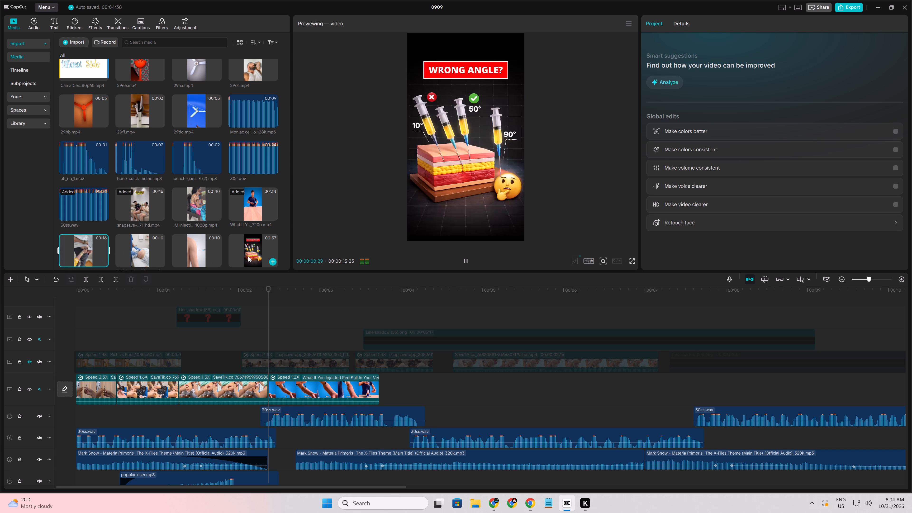
{"action": "left_click", "coordinate": [250, 218]}
{"action": "left_click", "coordinate": [206, 213]}
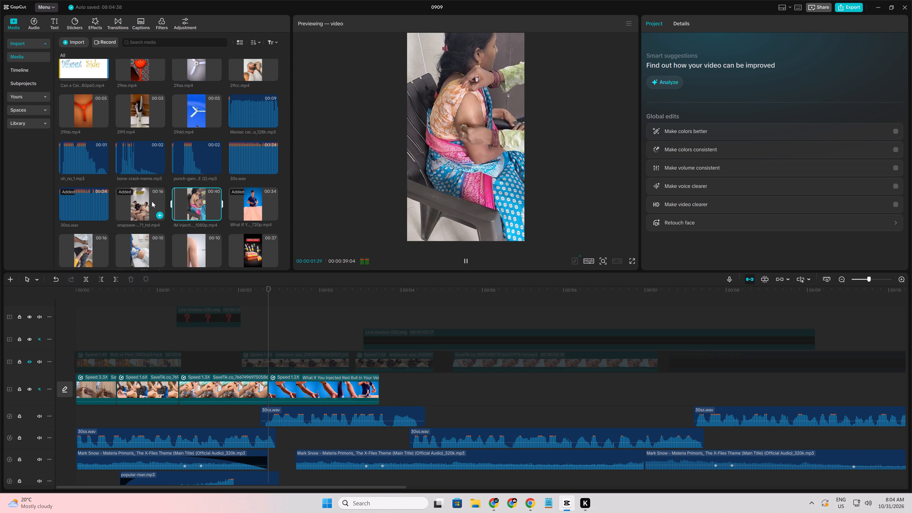
{"action": "left_click_drag", "start_coordinate": [200, 209], "coordinate": [271, 383]}
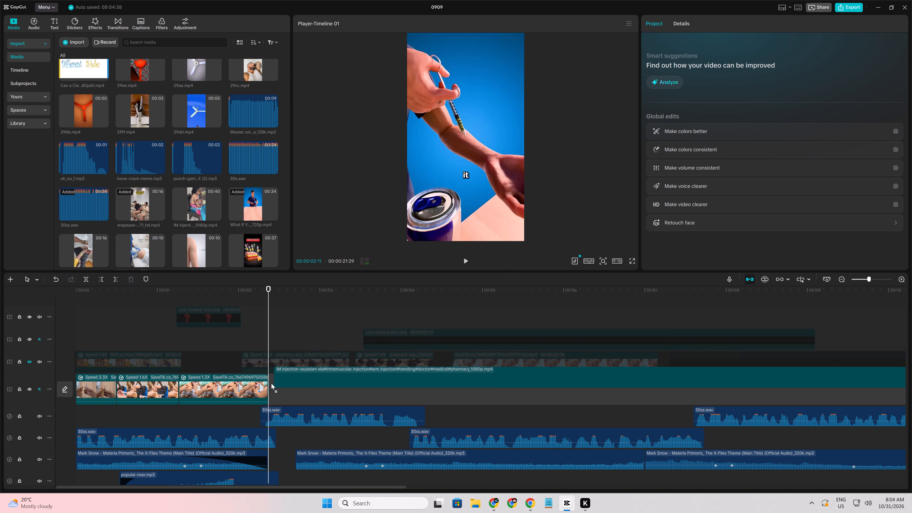
{"action": "left_click_drag", "start_coordinate": [271, 383], "coordinate": [265, 387]}
Split the IM injection clip at 00:00:03:12.
{"action": "left_click", "coordinate": [252, 410]}
{"action": "left_click_drag", "start_coordinate": [252, 410], "coordinate": [316, 414]}
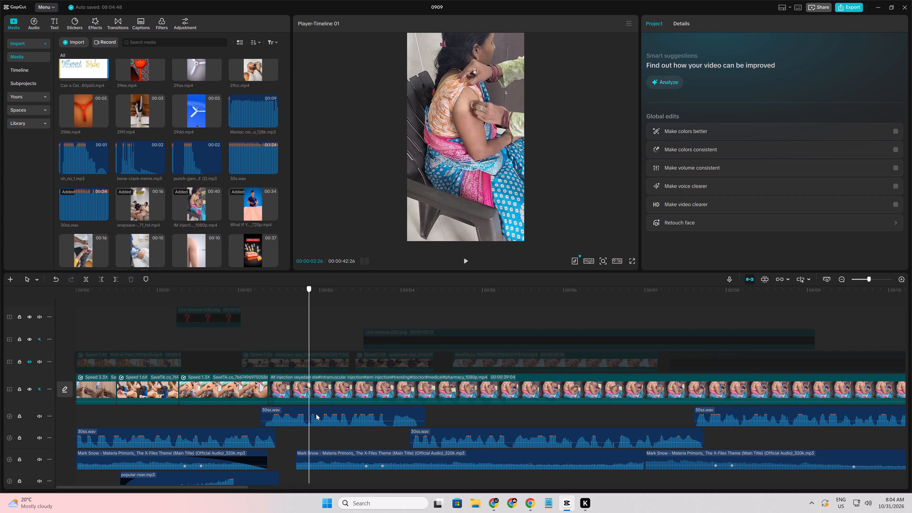
{"action": "left_click_drag", "start_coordinate": [316, 414], "coordinate": [353, 421]}
{"action": "left_click", "coordinate": [349, 397]}
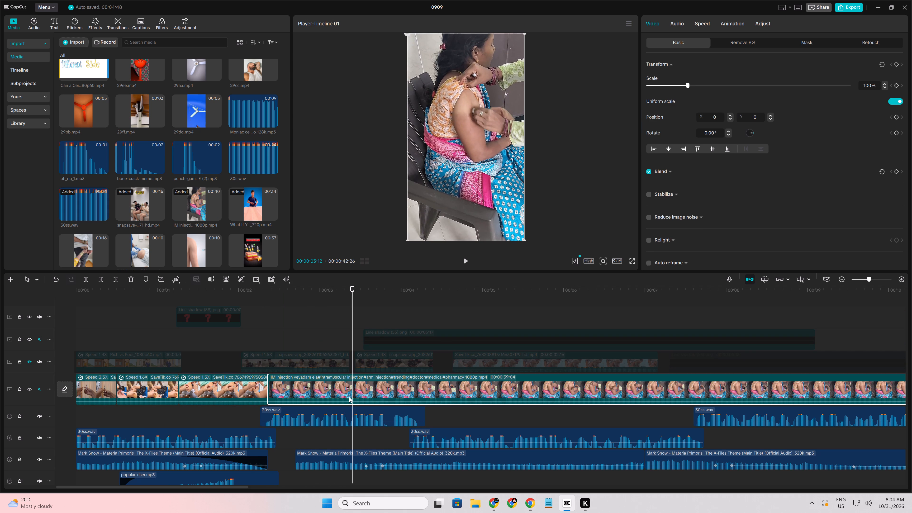
{"action": "key", "text": "ctrl+b"}
Scrub through the second IM injection segment and trim away its part before 00:00:27:07, where the needle is at the arm.
{"action": "scroll", "coordinate": [394, 397], "scroll_direction": "down", "scroll_amount": 3, "text": "ctrl"}
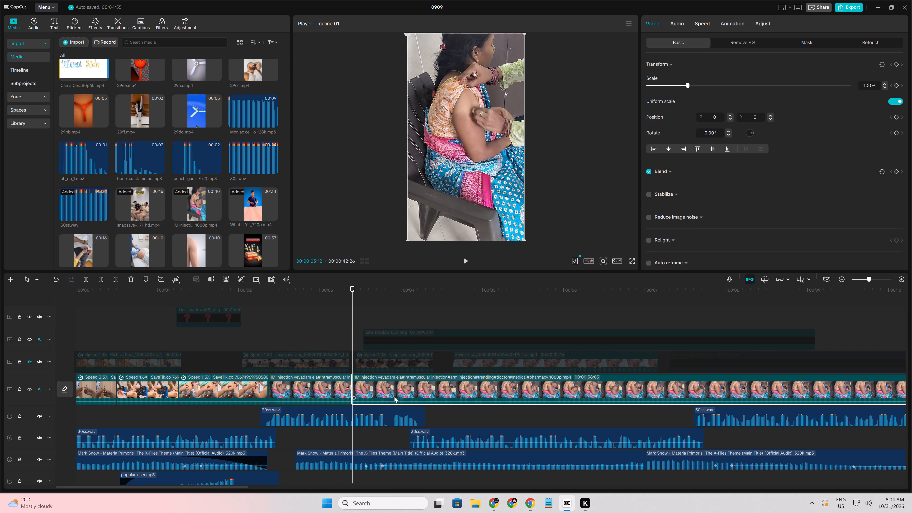
{"action": "scroll", "coordinate": [394, 397], "scroll_direction": "down", "scroll_amount": 8, "text": "ctrl"}
{"action": "scroll", "coordinate": [394, 397], "scroll_direction": "down", "scroll_amount": 15, "text": "ctrl"}
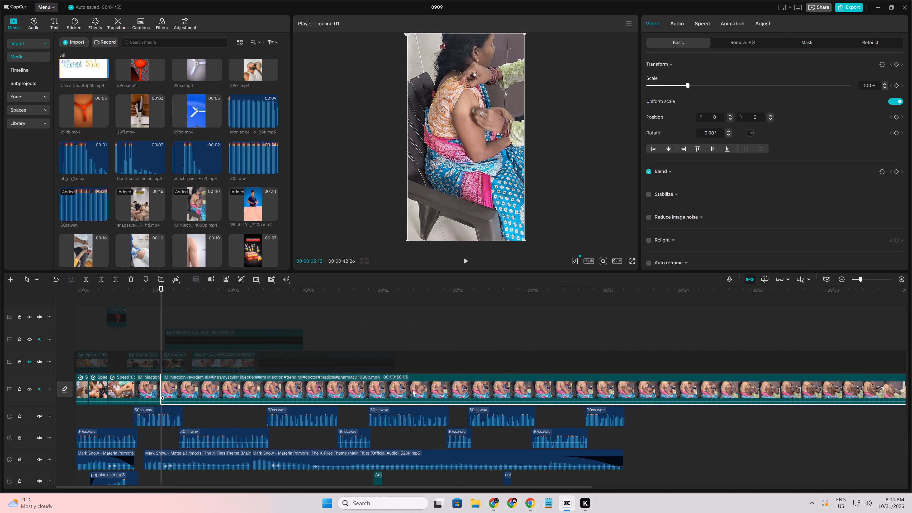
{"action": "scroll", "coordinate": [421, 388], "scroll_direction": "down", "scroll_amount": 14, "text": "ctrl"}
{"action": "left_click", "coordinate": [348, 421]}
{"action": "left_click_drag", "start_coordinate": [348, 421], "coordinate": [362, 419]}
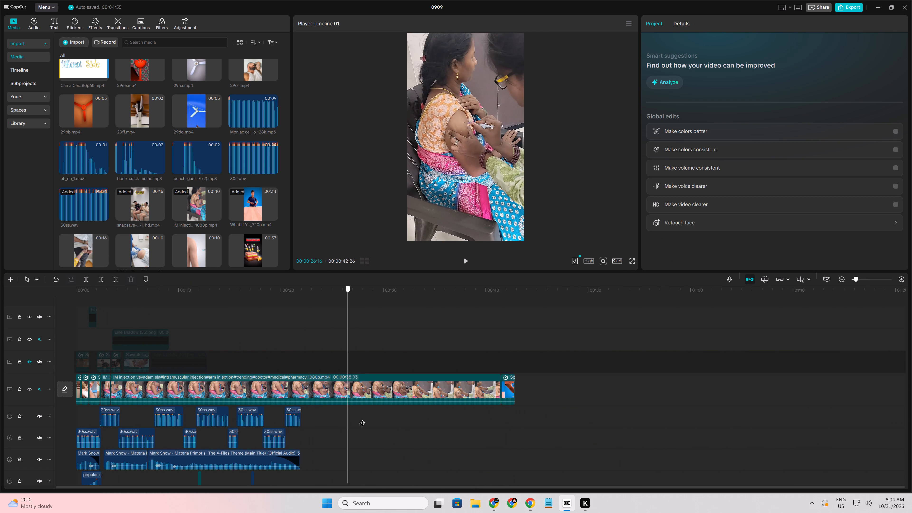
{"action": "left_click_drag", "start_coordinate": [362, 419], "coordinate": [455, 430]}
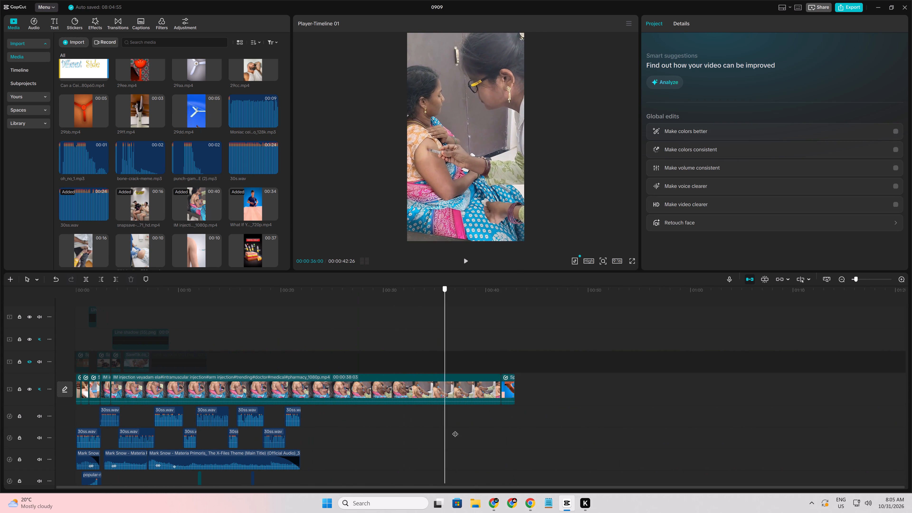
{"action": "left_click_drag", "start_coordinate": [455, 430], "coordinate": [466, 436]}
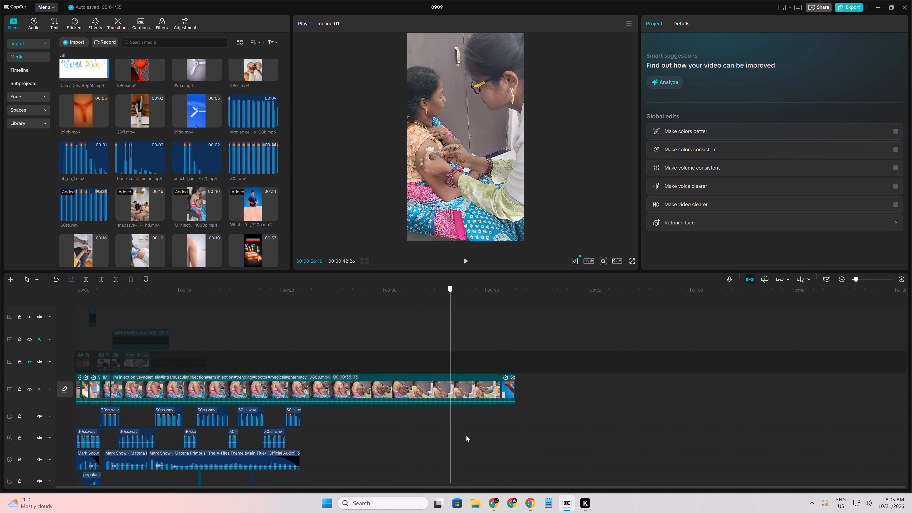
{"action": "left_click_drag", "start_coordinate": [466, 436], "coordinate": [316, 450]}
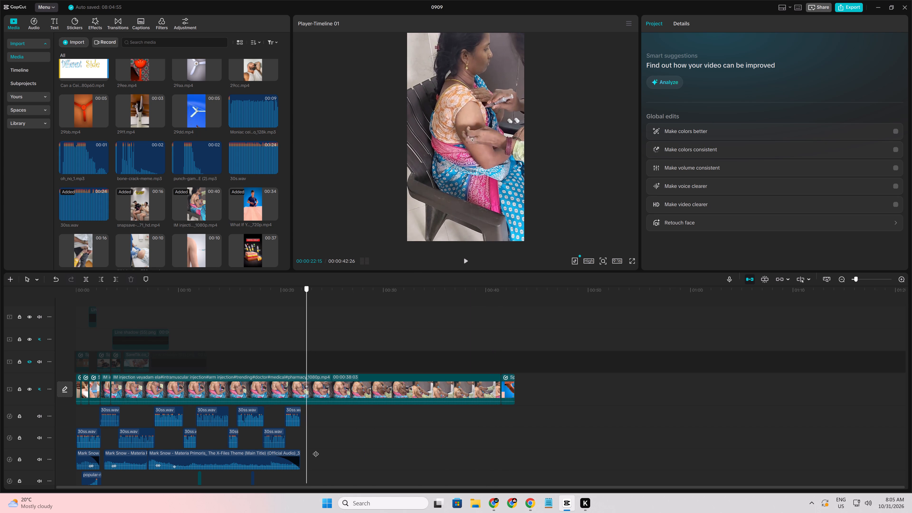
{"action": "left_click_drag", "start_coordinate": [316, 450], "coordinate": [378, 458]}
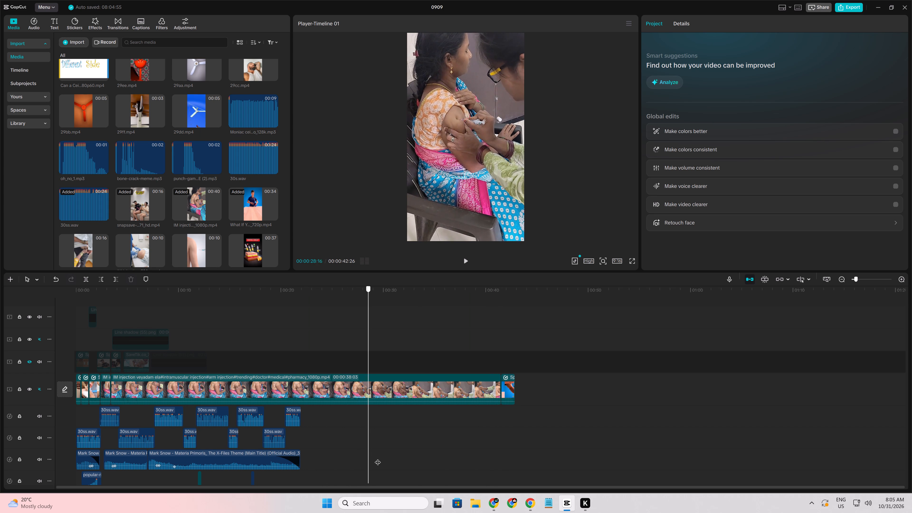
{"action": "left_click_drag", "start_coordinate": [378, 458], "coordinate": [355, 463]}
{"action": "left_click", "coordinate": [355, 394]}
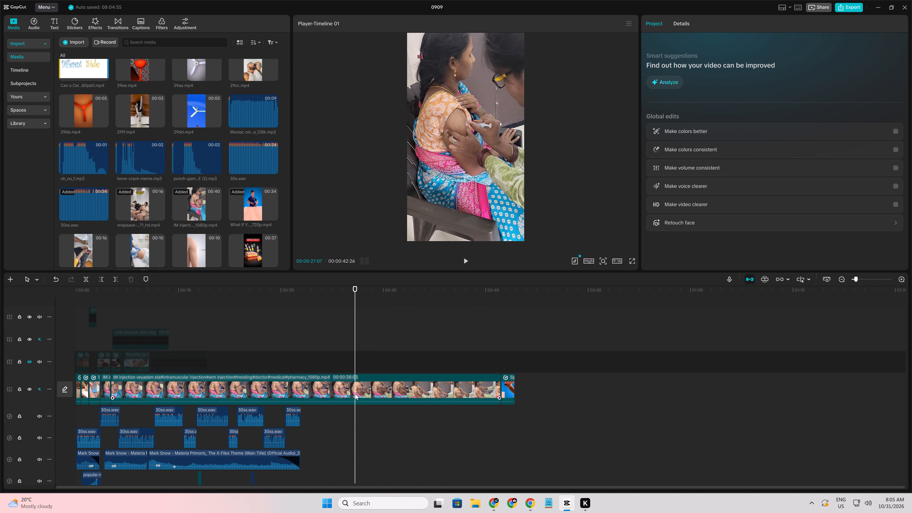
{"action": "key", "text": "q"}
Trim the end of the second IM injection segment at 00:00:06:09.
{"action": "scroll", "coordinate": [134, 435], "scroll_direction": "up", "scroll_amount": 17, "text": "ctrl"}
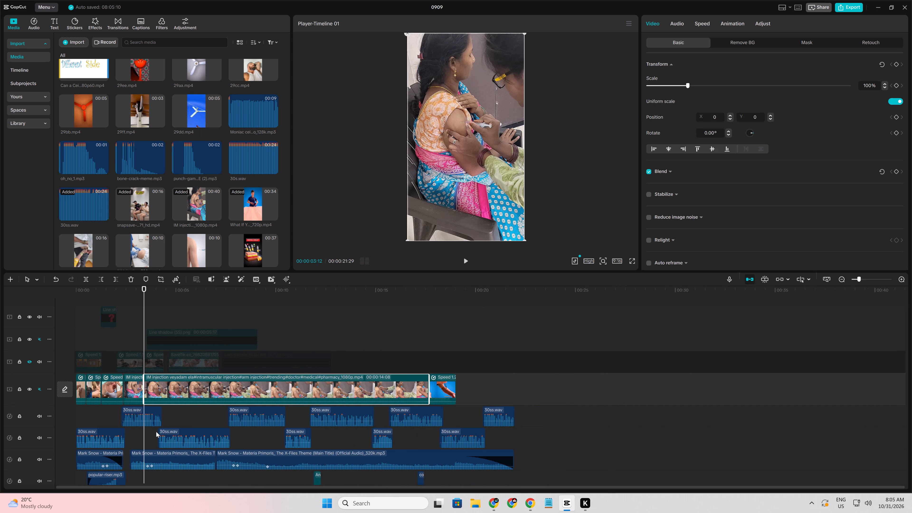
{"action": "scroll", "coordinate": [156, 432], "scroll_direction": "up", "scroll_amount": 9, "text": "ctrl"}
{"action": "left_click", "coordinate": [162, 436]}
{"action": "left_click_drag", "start_coordinate": [162, 436], "coordinate": [228, 435]}
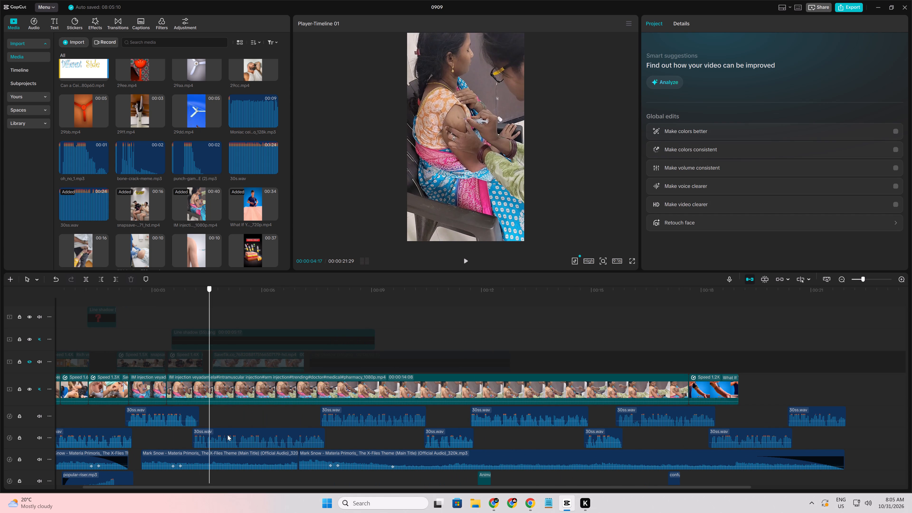
{"action": "left_click_drag", "start_coordinate": [228, 435], "coordinate": [272, 441]}
{"action": "left_click", "coordinate": [257, 390]}
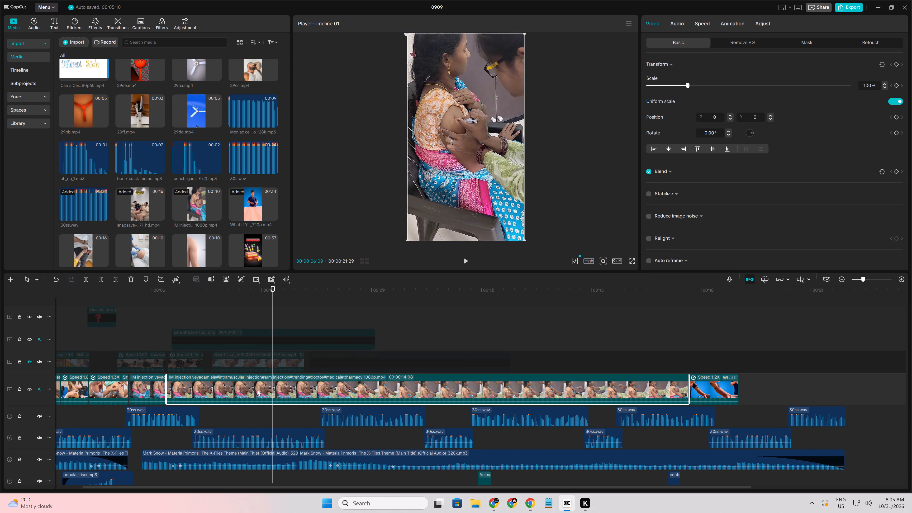
{"action": "key", "text": "w"}
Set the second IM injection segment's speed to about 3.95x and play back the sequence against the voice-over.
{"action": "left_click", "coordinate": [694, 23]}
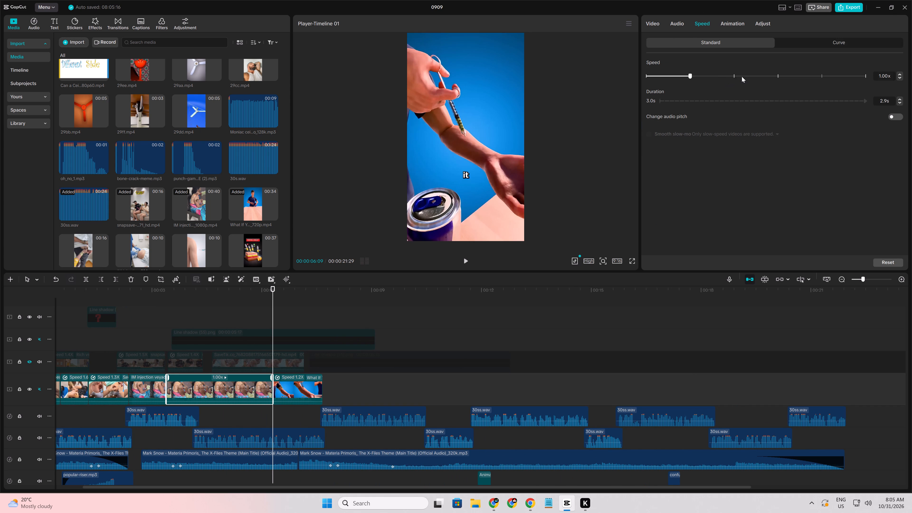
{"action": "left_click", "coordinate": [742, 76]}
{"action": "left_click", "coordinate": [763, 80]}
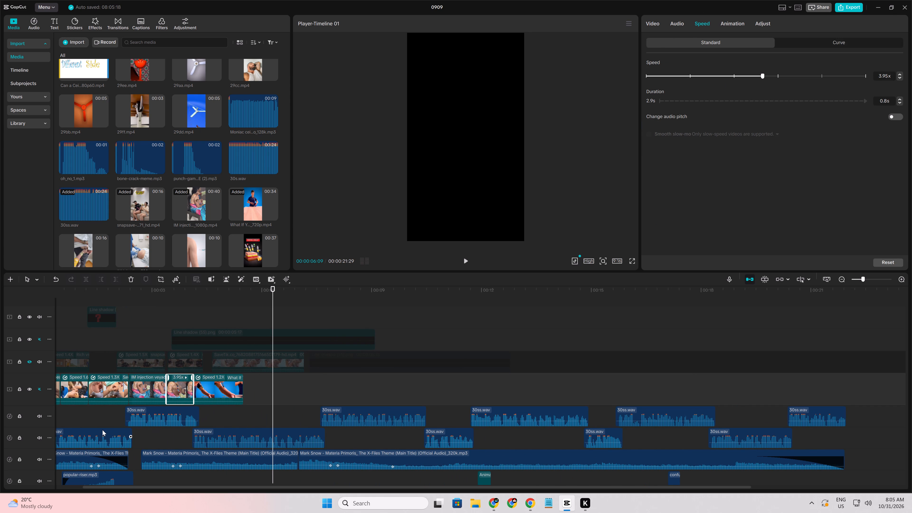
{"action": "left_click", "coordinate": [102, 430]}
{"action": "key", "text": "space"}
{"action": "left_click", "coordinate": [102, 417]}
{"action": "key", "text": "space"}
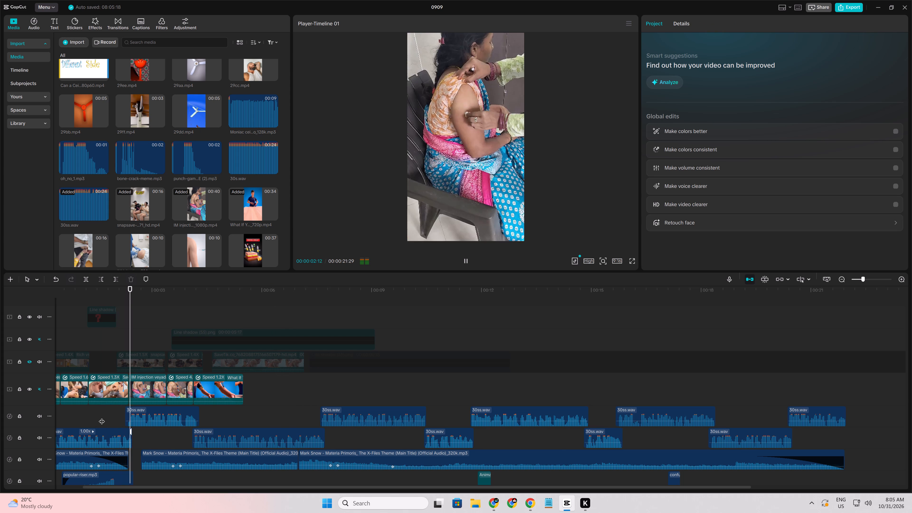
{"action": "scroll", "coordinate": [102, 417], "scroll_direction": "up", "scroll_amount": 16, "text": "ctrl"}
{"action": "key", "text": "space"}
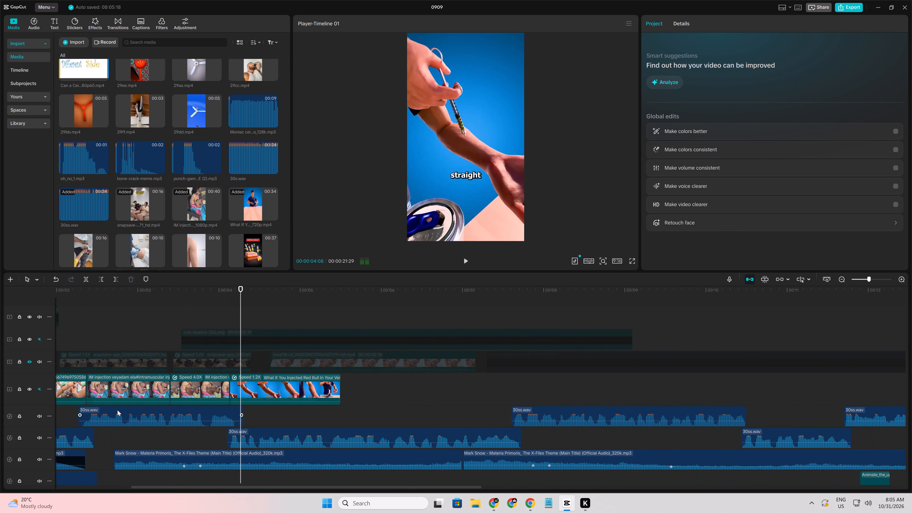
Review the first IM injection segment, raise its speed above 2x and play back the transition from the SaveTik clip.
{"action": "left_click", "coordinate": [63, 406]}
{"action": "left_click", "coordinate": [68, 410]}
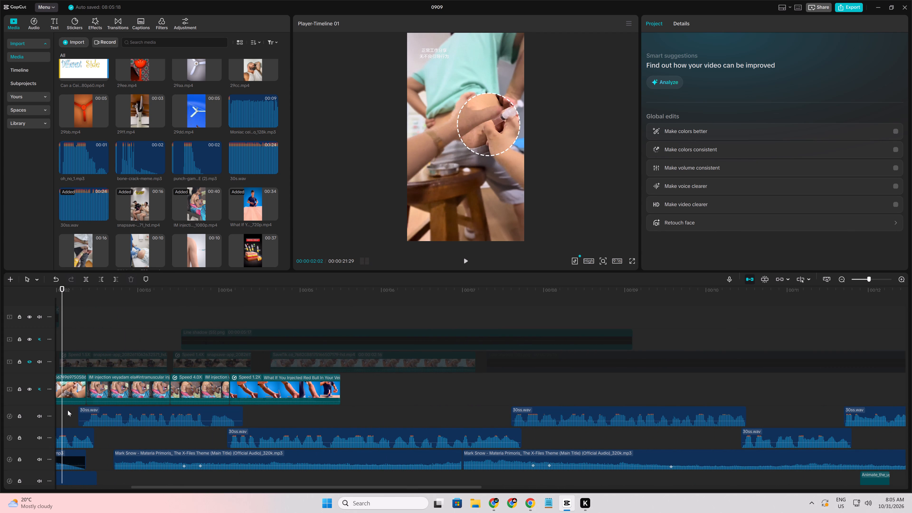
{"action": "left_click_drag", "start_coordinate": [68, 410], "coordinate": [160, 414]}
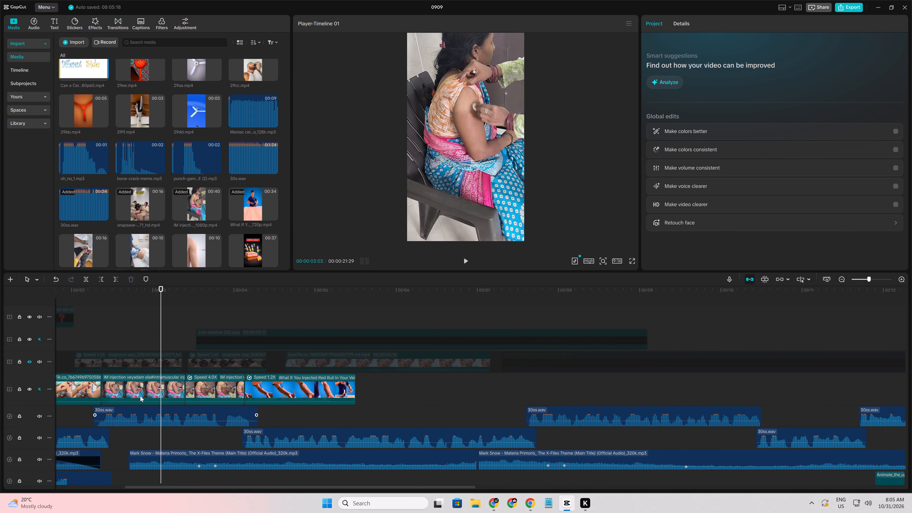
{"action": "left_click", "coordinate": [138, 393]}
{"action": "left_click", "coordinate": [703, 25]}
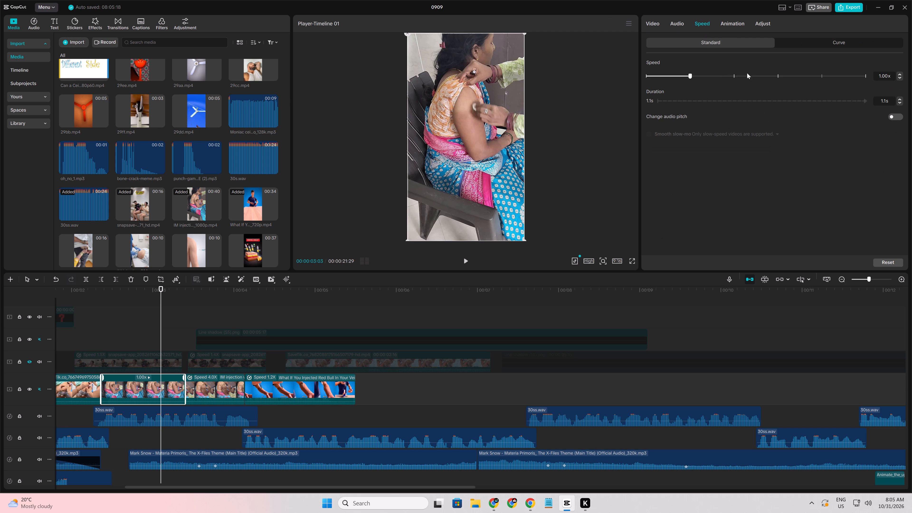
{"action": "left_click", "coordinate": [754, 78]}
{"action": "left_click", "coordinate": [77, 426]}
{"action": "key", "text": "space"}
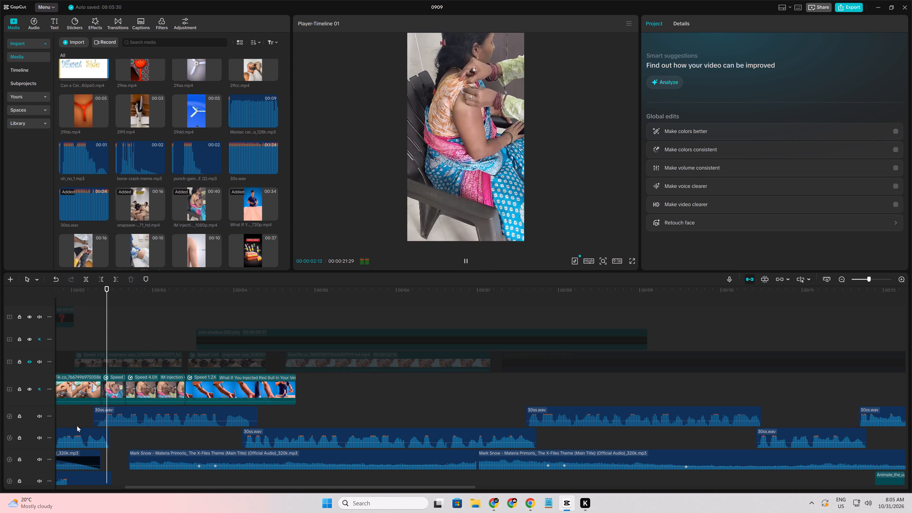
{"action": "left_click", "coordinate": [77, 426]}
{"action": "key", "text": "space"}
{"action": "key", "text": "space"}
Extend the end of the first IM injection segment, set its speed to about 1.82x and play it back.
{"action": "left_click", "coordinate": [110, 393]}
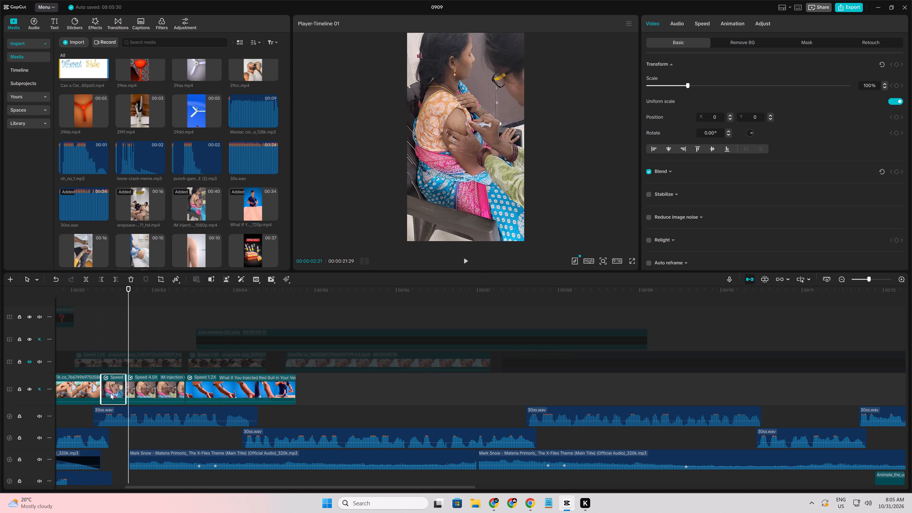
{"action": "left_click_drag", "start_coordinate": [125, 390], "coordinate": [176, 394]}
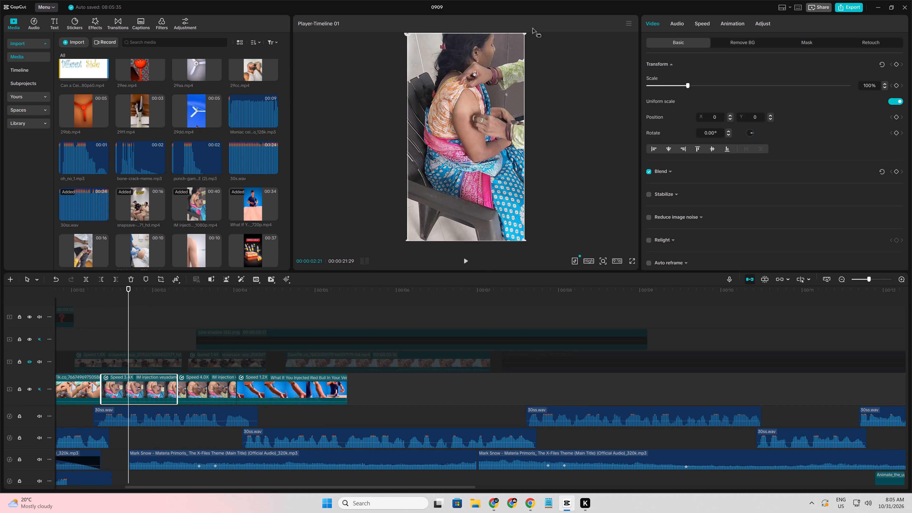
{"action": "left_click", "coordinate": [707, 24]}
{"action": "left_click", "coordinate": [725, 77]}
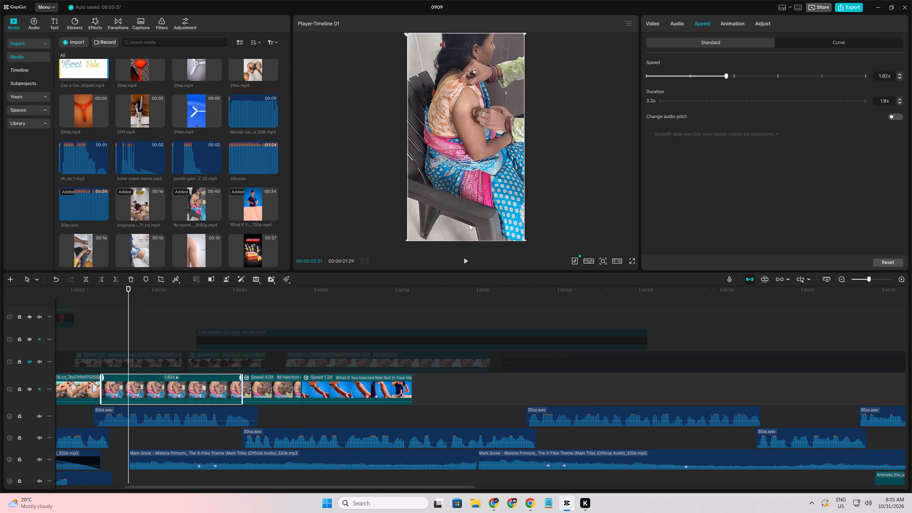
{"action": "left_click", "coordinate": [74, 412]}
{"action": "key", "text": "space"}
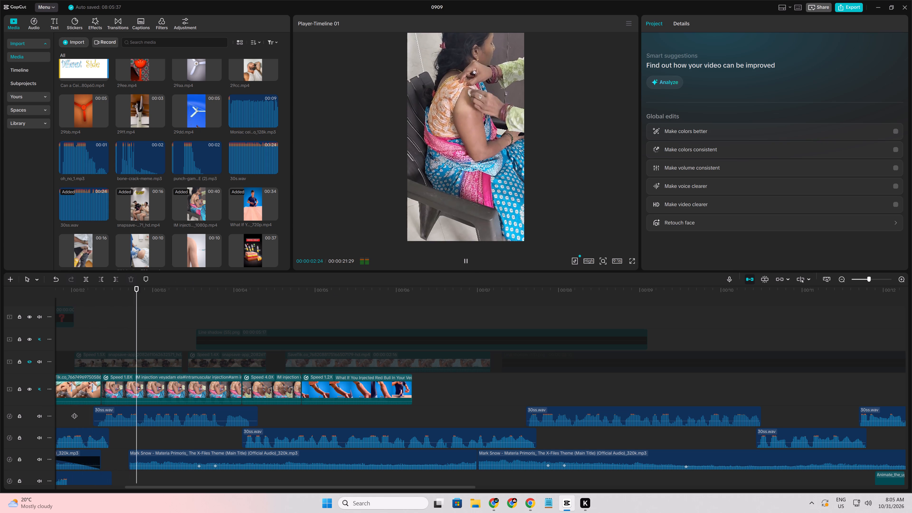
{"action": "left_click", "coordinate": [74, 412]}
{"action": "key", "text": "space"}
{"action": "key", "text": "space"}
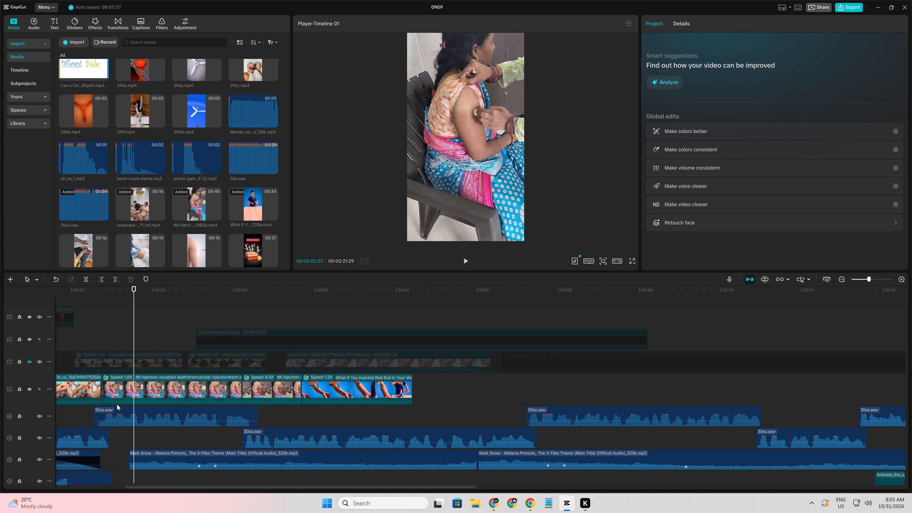
Delete the first IM injection segment and play back the sequence from just before the cut.
{"action": "left_click", "coordinate": [128, 396]}
{"action": "key", "text": "Delete"}
{"action": "left_click", "coordinate": [88, 417]}
{"action": "key", "text": "space"}
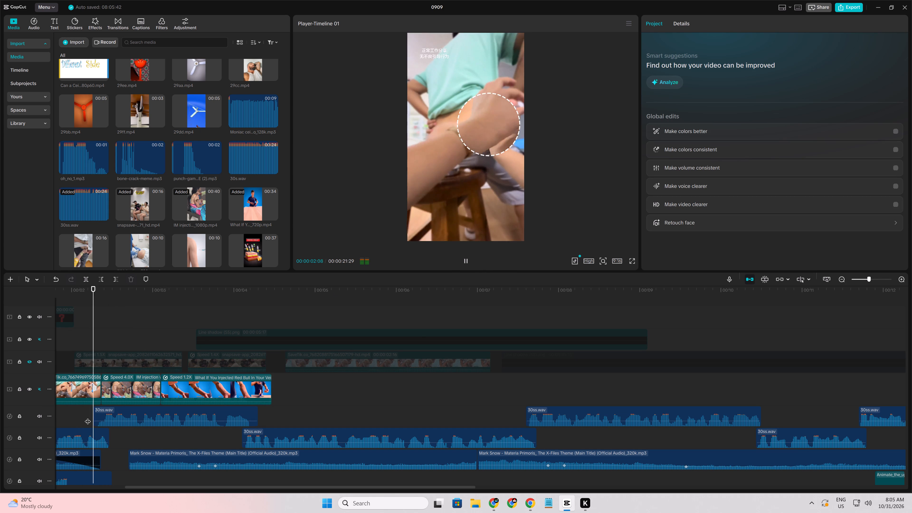
{"action": "key", "text": "space"}
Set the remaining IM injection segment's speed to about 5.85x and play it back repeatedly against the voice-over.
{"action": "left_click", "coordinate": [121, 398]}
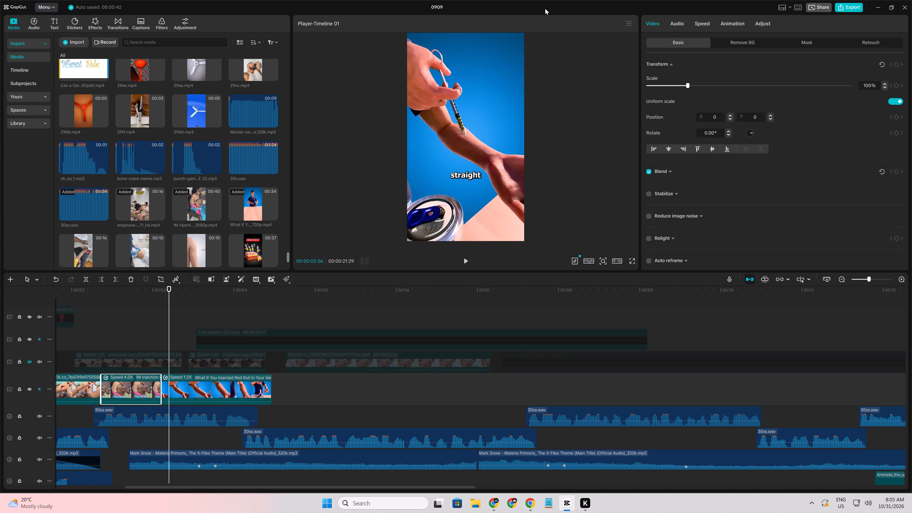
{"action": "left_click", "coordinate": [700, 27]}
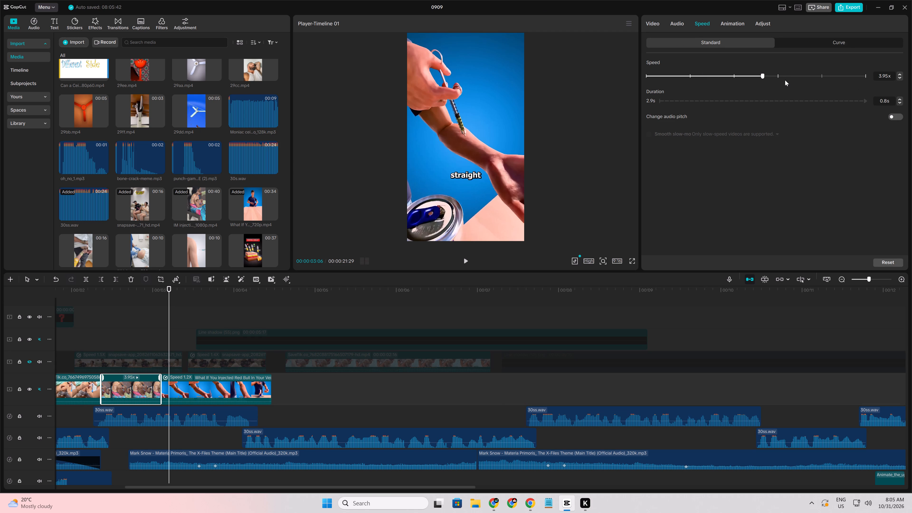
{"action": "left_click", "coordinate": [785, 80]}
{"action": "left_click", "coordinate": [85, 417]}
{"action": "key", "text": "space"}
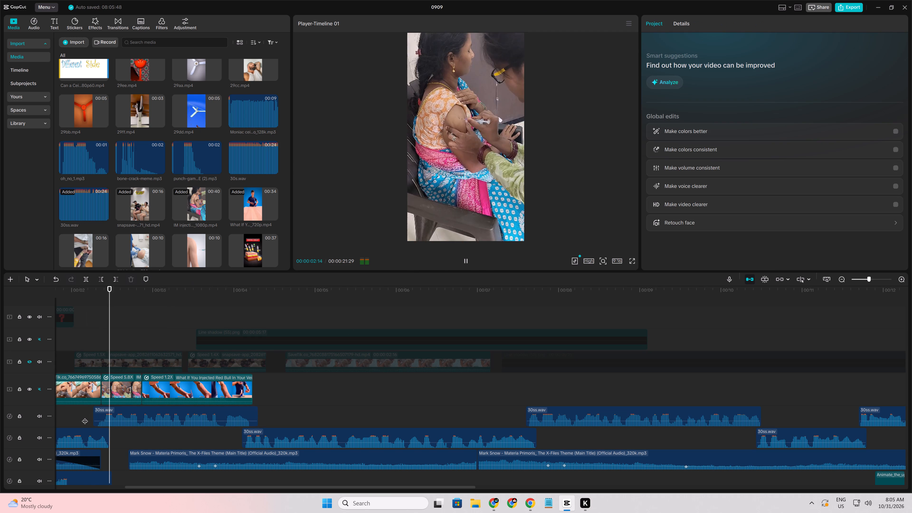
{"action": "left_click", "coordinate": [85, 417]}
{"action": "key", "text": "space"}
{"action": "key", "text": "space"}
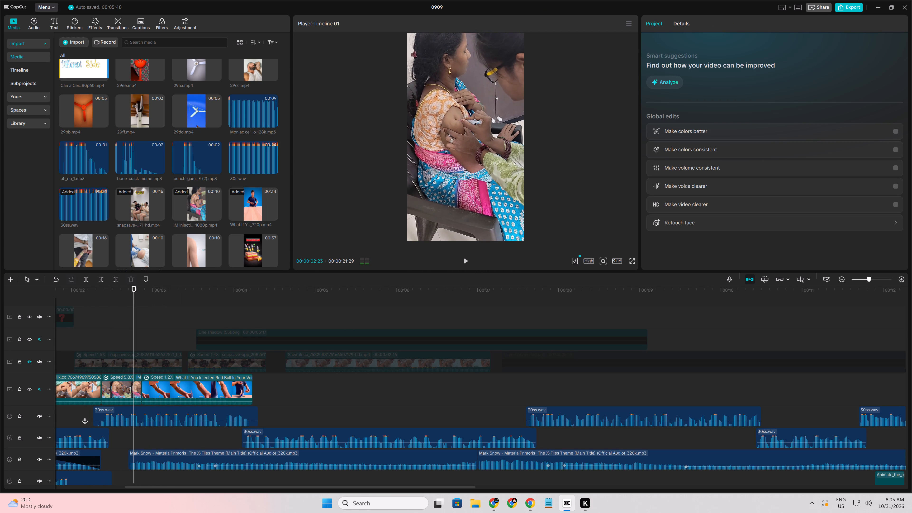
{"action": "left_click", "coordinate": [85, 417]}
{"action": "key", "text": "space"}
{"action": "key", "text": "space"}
Trim a little off the start of the IM injection clip, raise its speed to about 6.5x and play it back.
{"action": "left_click", "coordinate": [100, 394]}
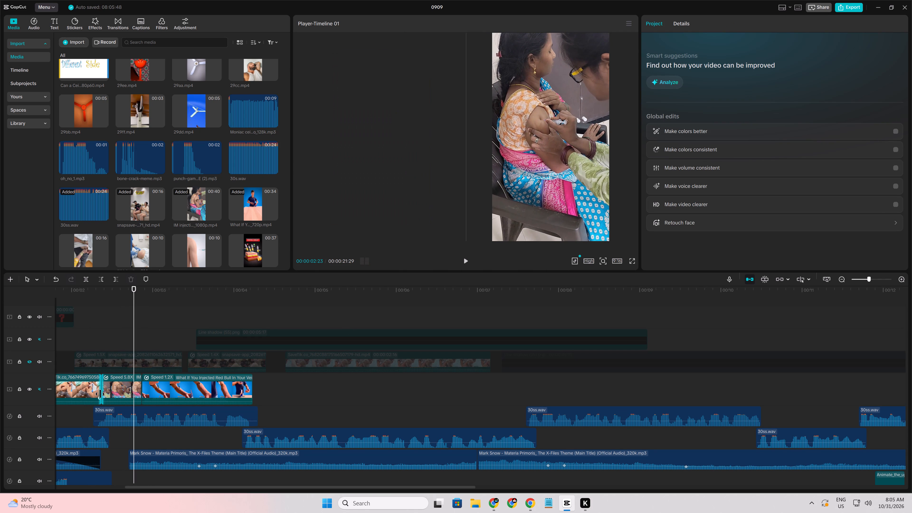
{"action": "left_click", "coordinate": [120, 386]}
{"action": "left_click_drag", "start_coordinate": [101, 390], "coordinate": [110, 388]}
{"action": "left_click", "coordinate": [703, 21]}
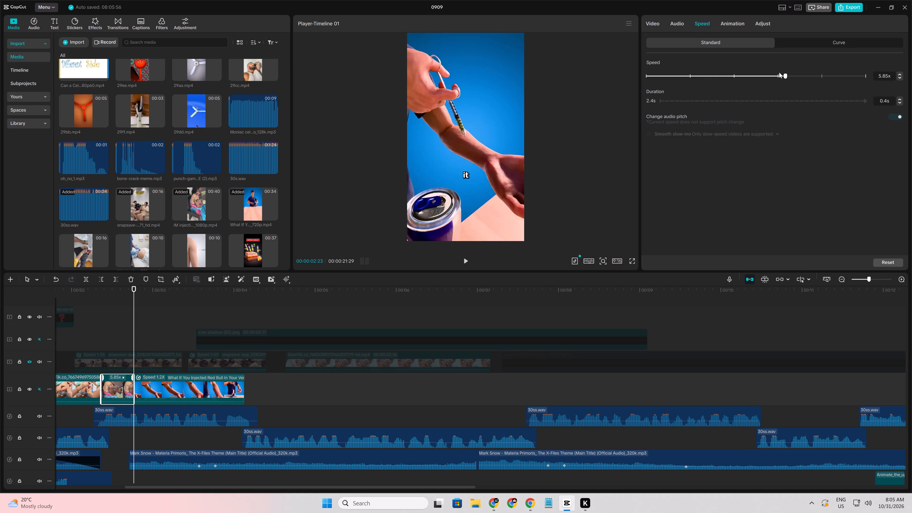
{"action": "left_click_drag", "start_coordinate": [788, 75], "coordinate": [791, 76]}
{"action": "left_click", "coordinate": [83, 427]}
{"action": "key", "text": "space"}
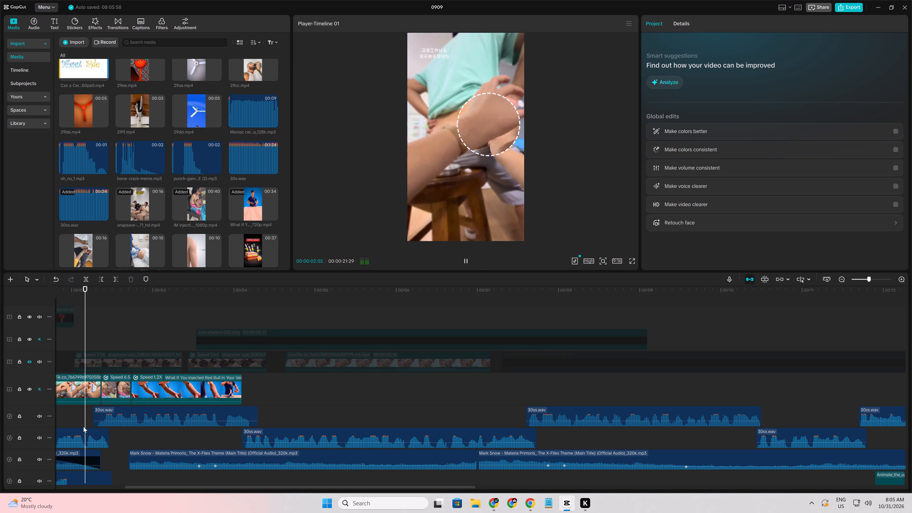
At the start of the IM injection clip, enlarge it to 117% and reposition it to X 0, Y -226.
{"action": "left_click", "coordinate": [86, 410]}
{"action": "left_click_drag", "start_coordinate": [86, 410], "coordinate": [108, 406]}
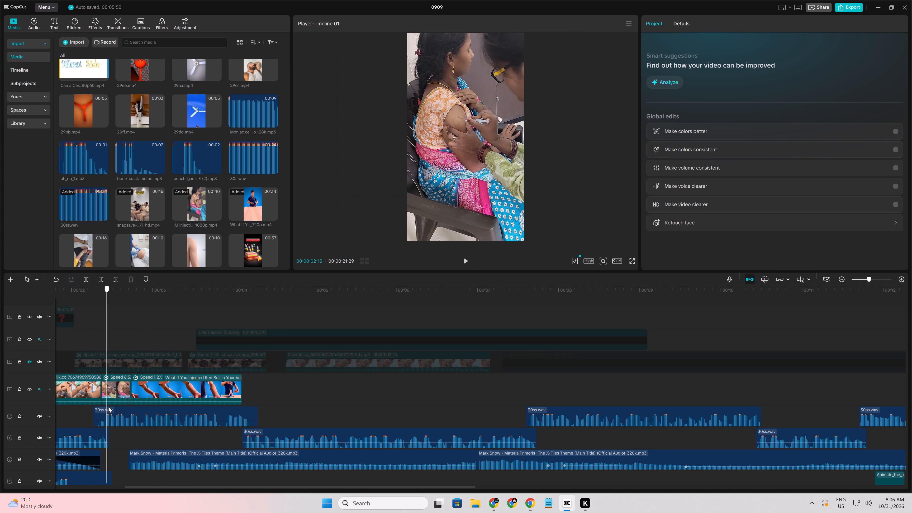
{"action": "left_click_drag", "start_coordinate": [108, 406], "coordinate": [108, 411]}
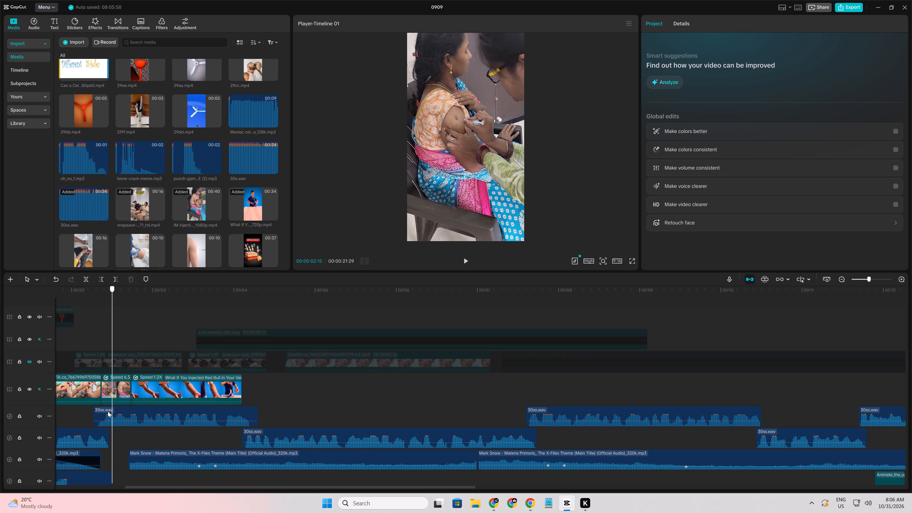
{"action": "left_click_drag", "start_coordinate": [108, 411], "coordinate": [101, 413]}
{"action": "left_click", "coordinate": [113, 396]}
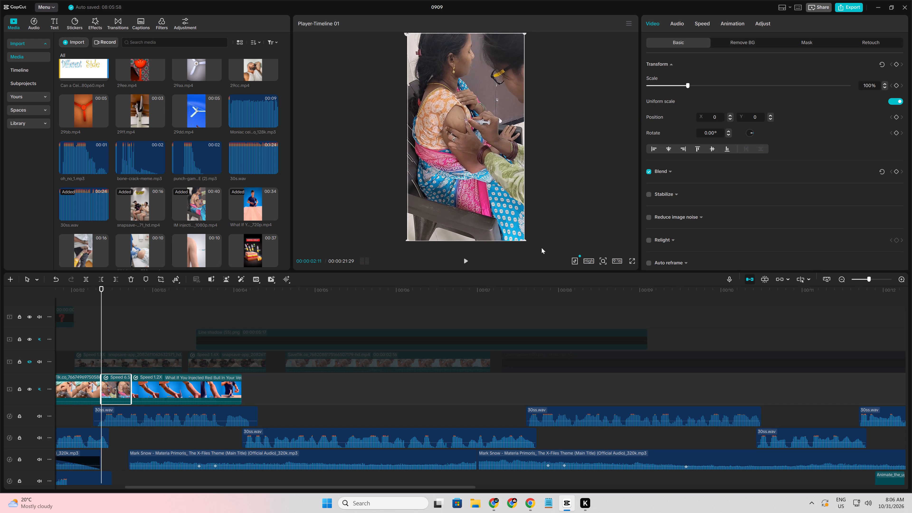
{"action": "left_click_drag", "start_coordinate": [523, 240], "coordinate": [571, 270]}
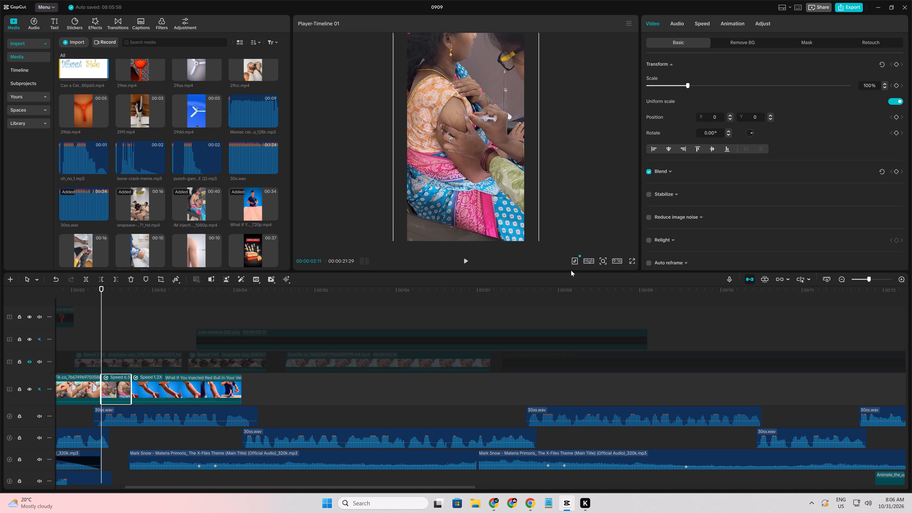
{"action": "left_click_drag", "start_coordinate": [571, 270], "coordinate": [587, 281]}
{"action": "left_click_drag", "start_coordinate": [484, 185], "coordinate": [480, 214]}
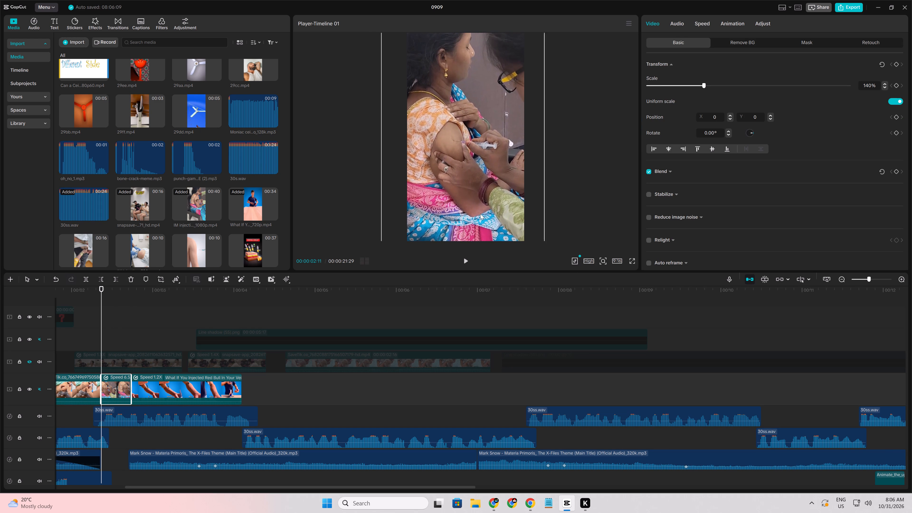
{"action": "left_click_drag", "start_coordinate": [480, 214], "coordinate": [474, 216]}
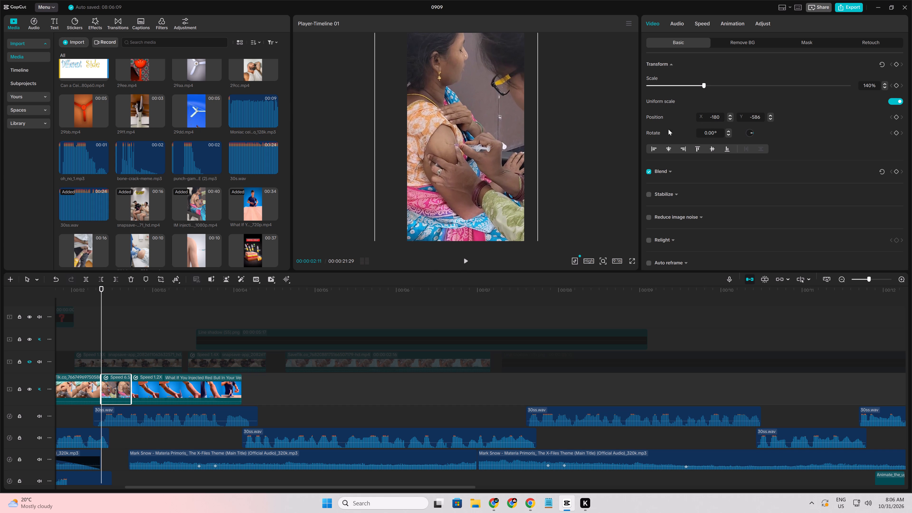
{"action": "left_click_drag", "start_coordinate": [703, 86], "coordinate": [694, 86]}
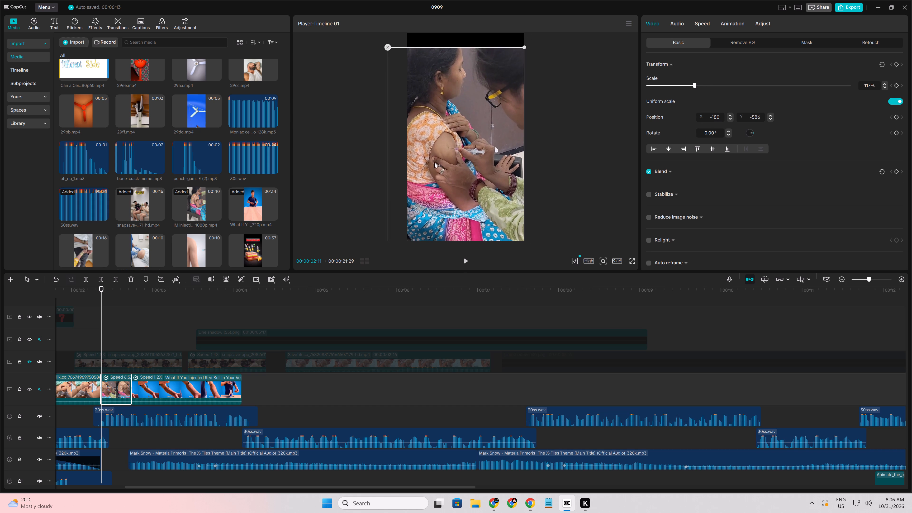
{"action": "left_click_drag", "start_coordinate": [434, 162], "coordinate": [444, 143]}
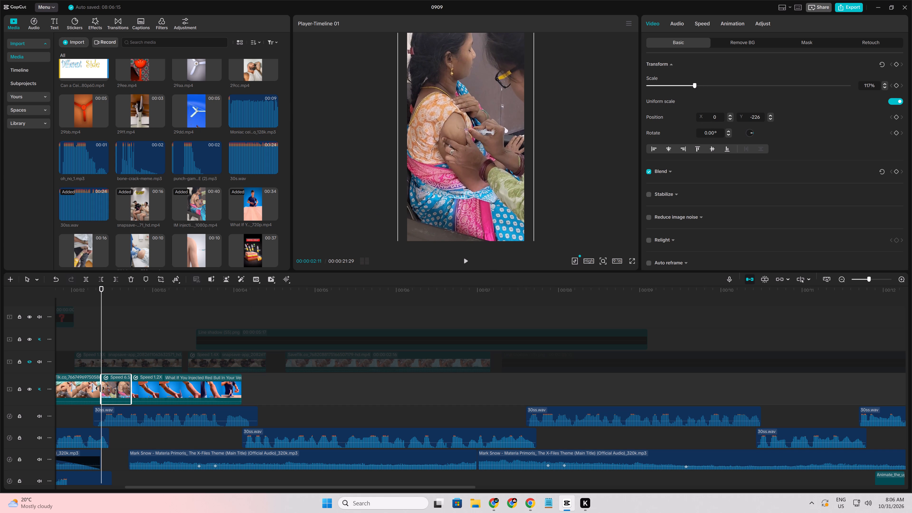
Keyframe the IM injection clip's transform at its start, enlarge the scale to about 129% two frames on, and play back the zoom.
{"action": "left_click", "coordinate": [895, 66]}
{"action": "key", "text": "Right"}
{"action": "key", "text": "Right"}
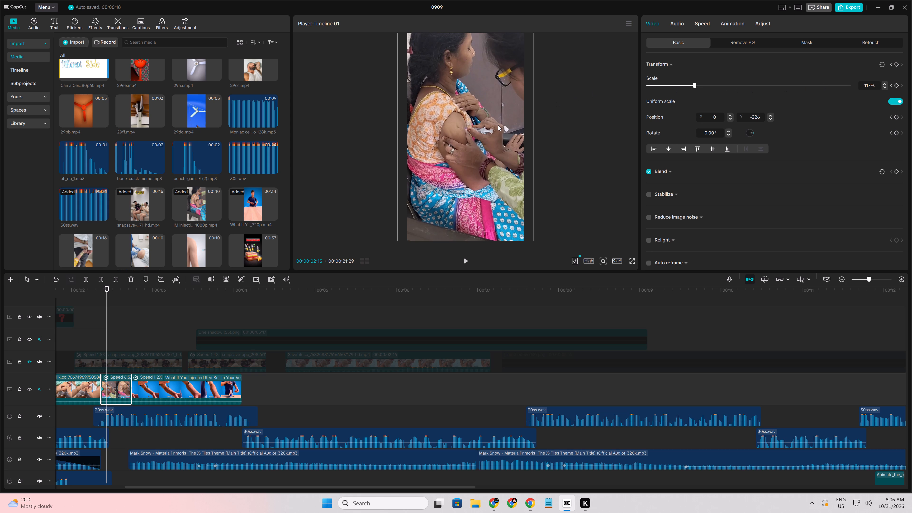
{"action": "left_click_drag", "start_coordinate": [697, 86], "coordinate": [701, 85]}
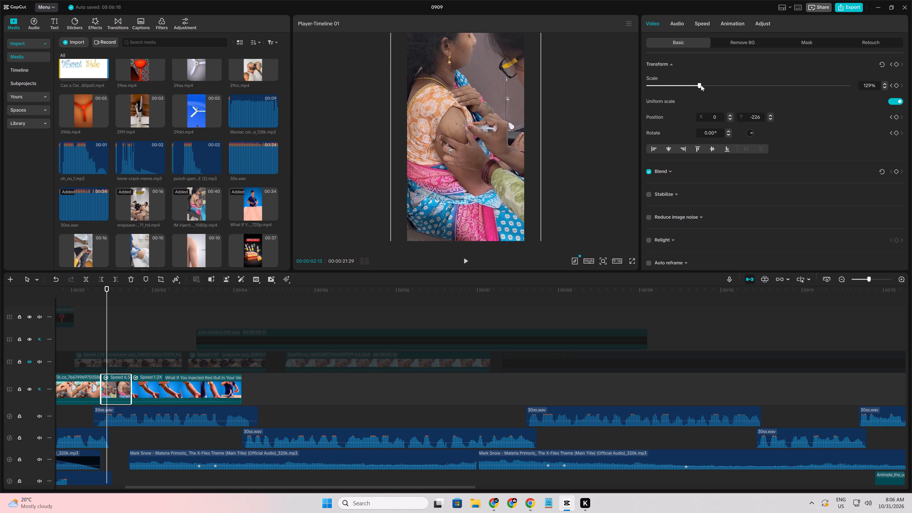
{"action": "left_click_drag", "start_coordinate": [701, 85], "coordinate": [702, 85]}
{"action": "left_click", "coordinate": [81, 413]}
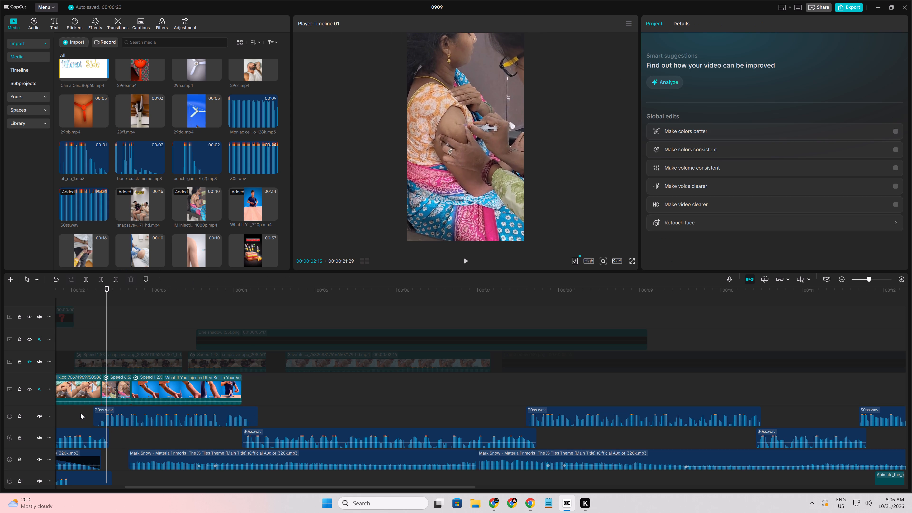
{"action": "key", "text": "space"}
{"action": "left_click", "coordinate": [81, 413]}
{"action": "key", "text": "space"}
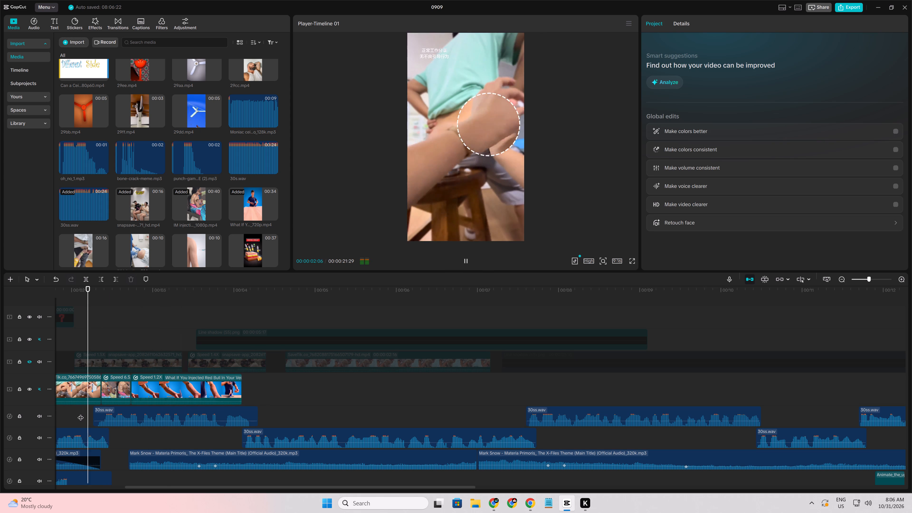
{"action": "key", "text": "space"}
{"action": "left_click", "coordinate": [81, 413]}
{"action": "key", "text": "space"}
{"action": "key", "text": "space"}
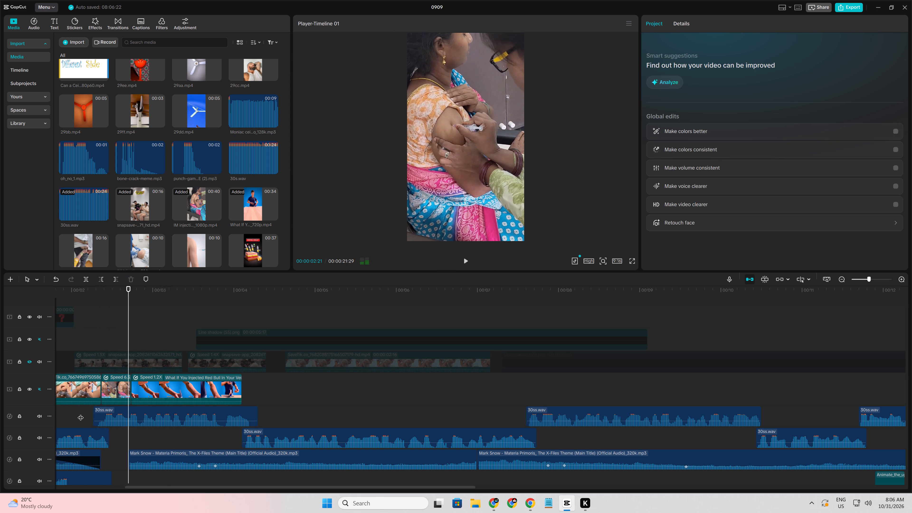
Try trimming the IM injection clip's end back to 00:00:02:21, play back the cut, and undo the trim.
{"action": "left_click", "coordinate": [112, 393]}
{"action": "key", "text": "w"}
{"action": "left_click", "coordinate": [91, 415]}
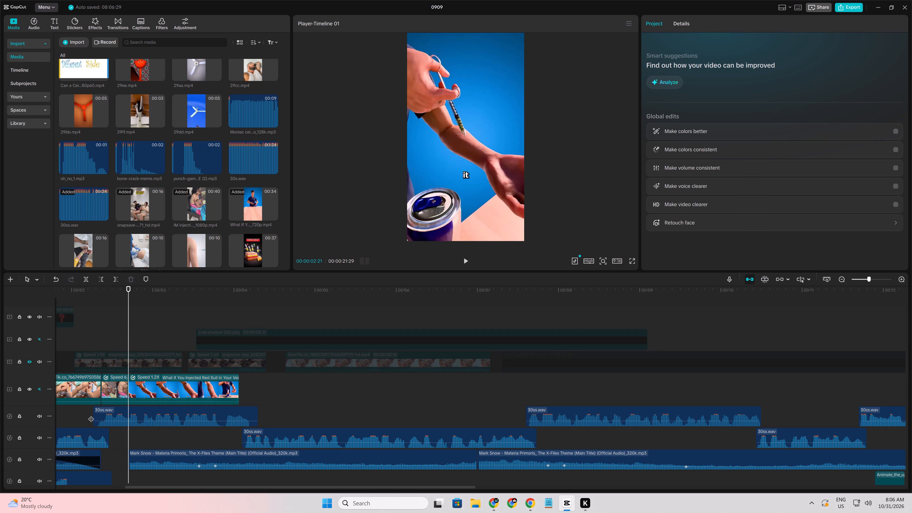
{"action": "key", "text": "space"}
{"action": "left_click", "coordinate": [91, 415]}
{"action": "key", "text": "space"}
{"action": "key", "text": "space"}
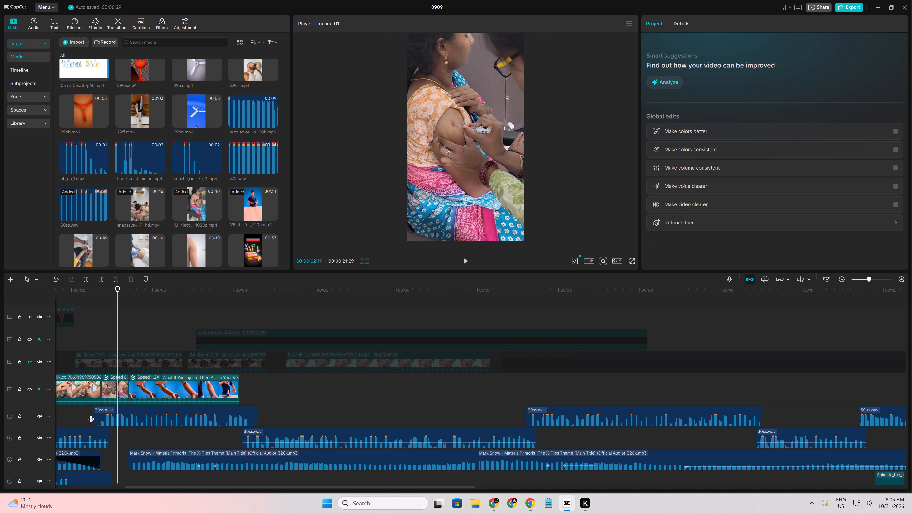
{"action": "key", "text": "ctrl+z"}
Extend the end of the IM injection clip by about two frames and play the sequence through the Red Bull injection clip.
{"action": "left_click", "coordinate": [91, 415], "text": "ctrl"}
{"action": "left_click", "coordinate": [122, 389]}
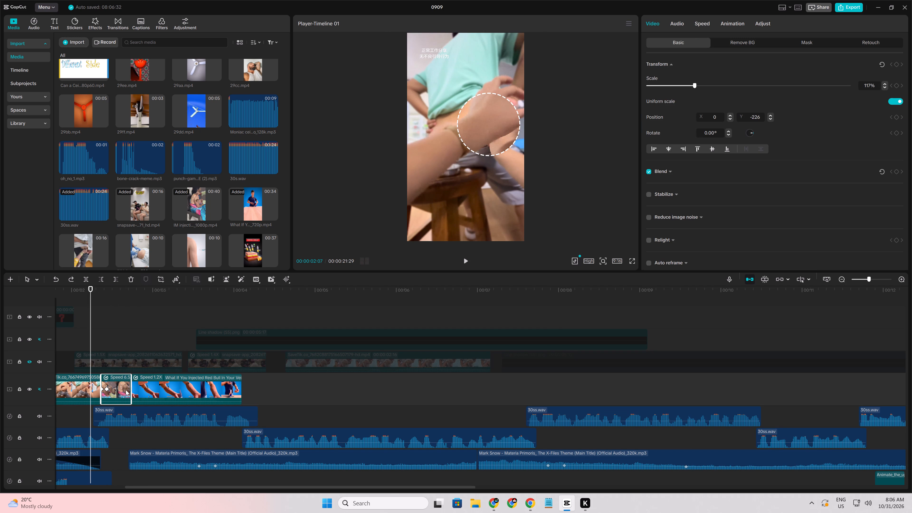
{"action": "left_click_drag", "start_coordinate": [130, 390], "coordinate": [134, 392]}
{"action": "left_click", "coordinate": [68, 408]}
{"action": "key", "text": "space"}
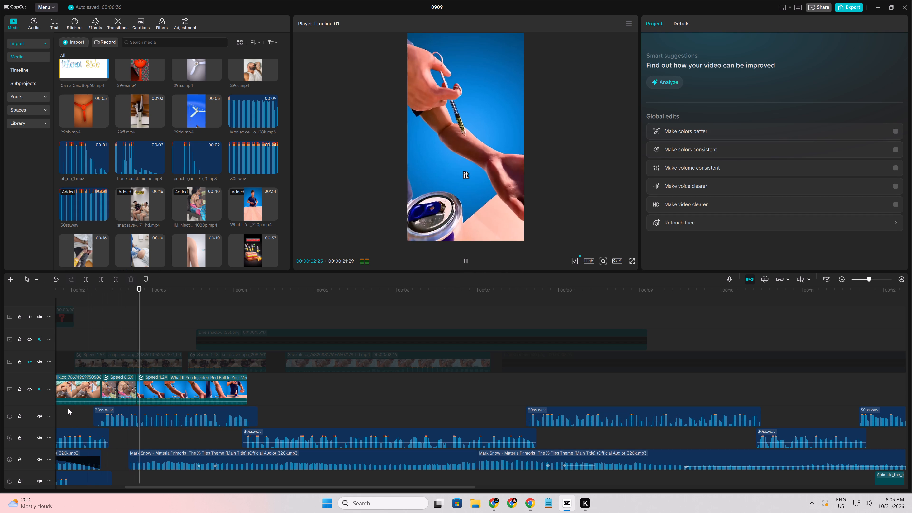
{"action": "left_click", "coordinate": [71, 415]}
{"action": "key", "text": "space"}
{"action": "key", "text": "space"}
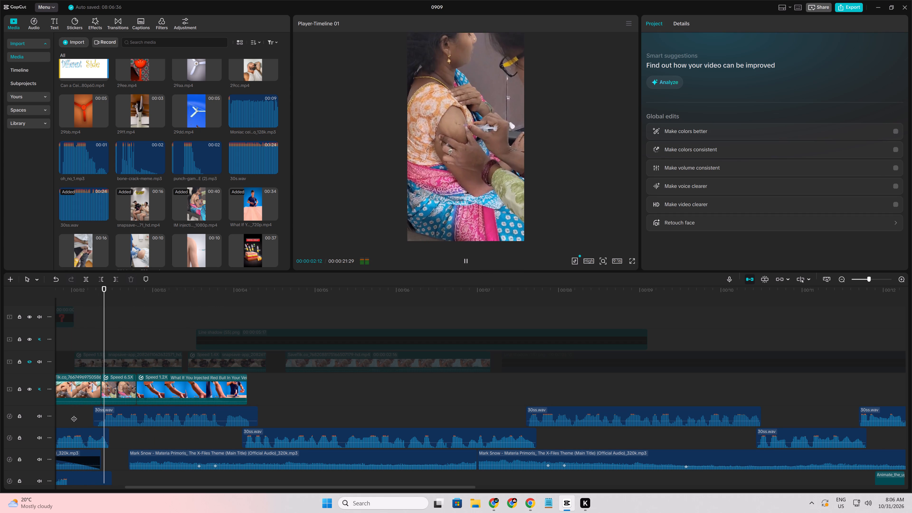
{"action": "key", "text": "space"}
{"action": "key", "text": "space"}
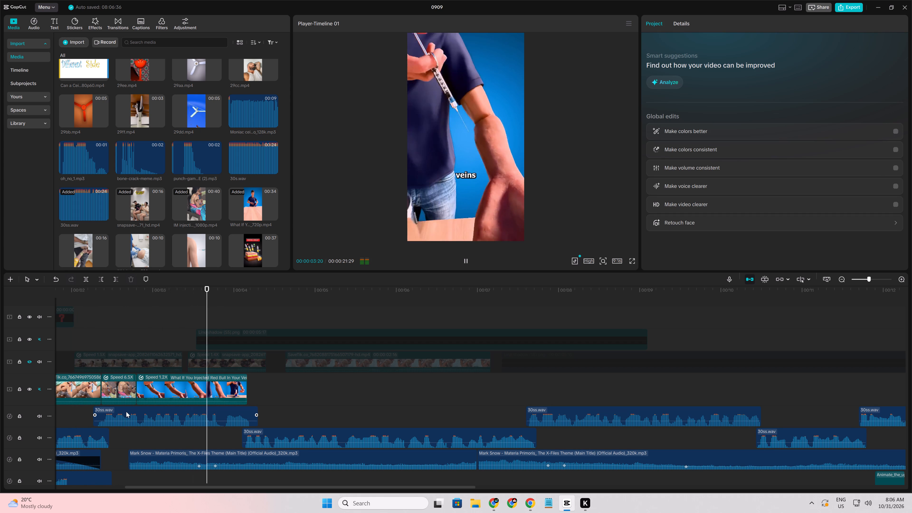
{"action": "key", "text": "space"}
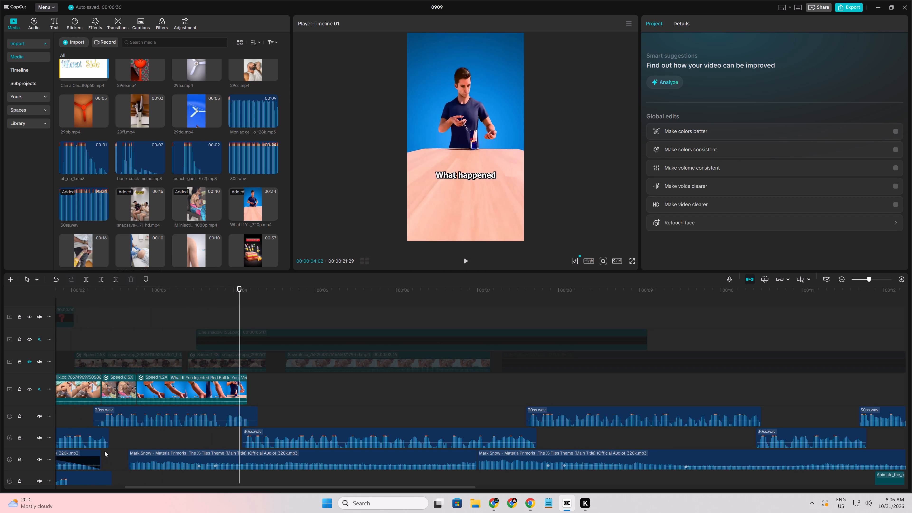
View the Red Bull injection frame at 00:00:04:02 in full screen and return to the editor.
{"action": "left_click", "coordinate": [631, 257]}
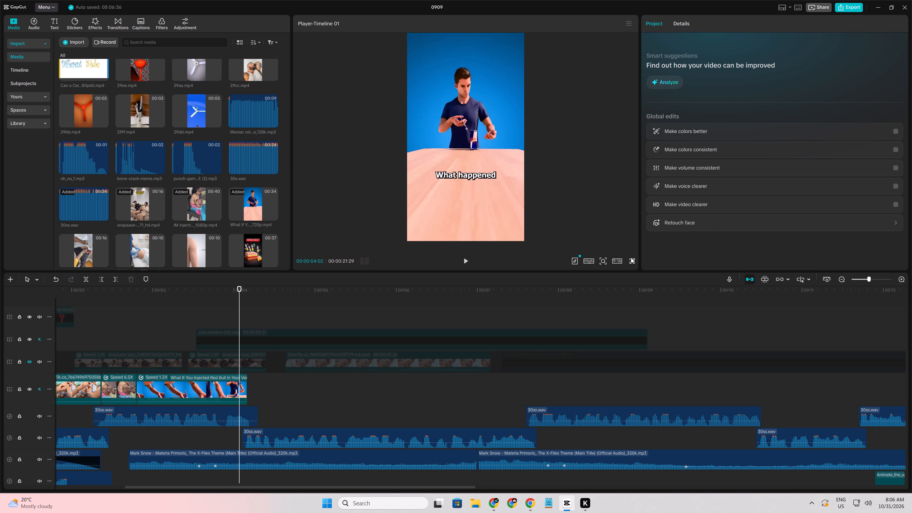
{"action": "left_click", "coordinate": [632, 263]}
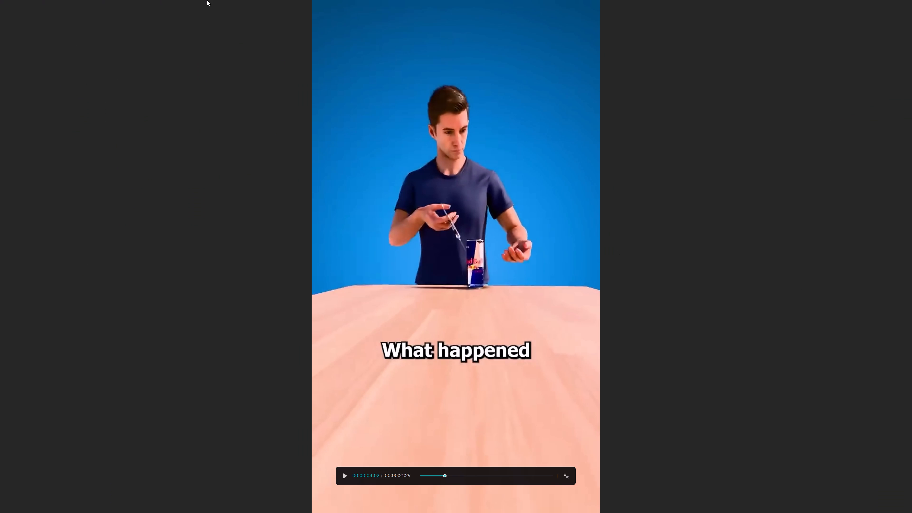
{"action": "key", "text": "Escape"}
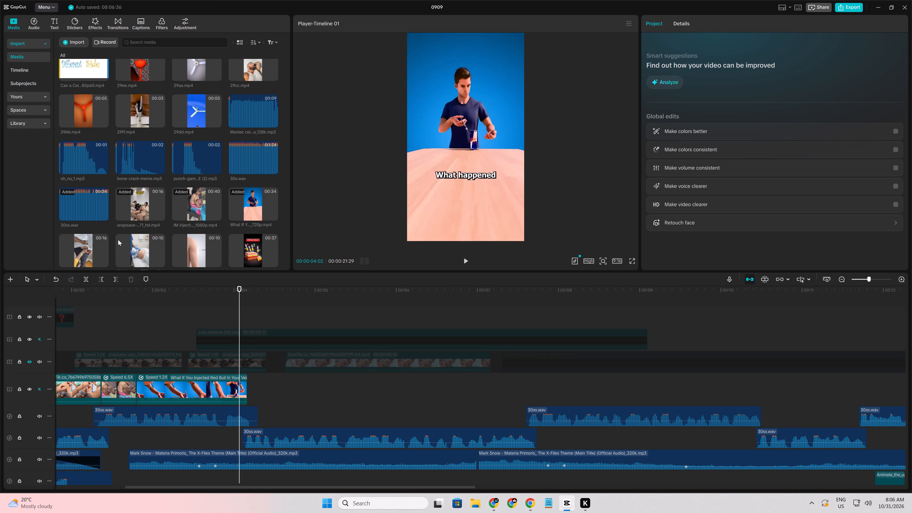
Preview the imported injection clips, including the snapsave clip, and browse the media library for further footage.
{"action": "left_click", "coordinate": [118, 240]}
{"action": "left_click", "coordinate": [82, 256]}
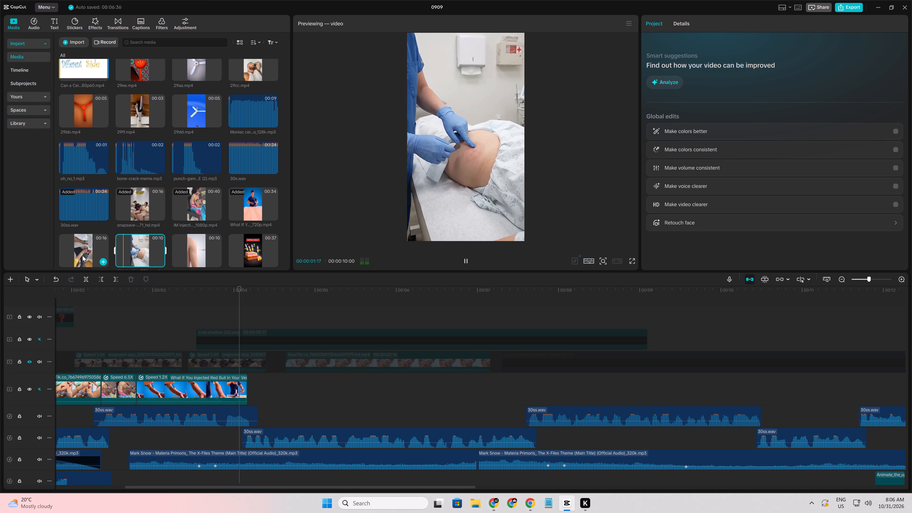
{"action": "left_click", "coordinate": [131, 209]}
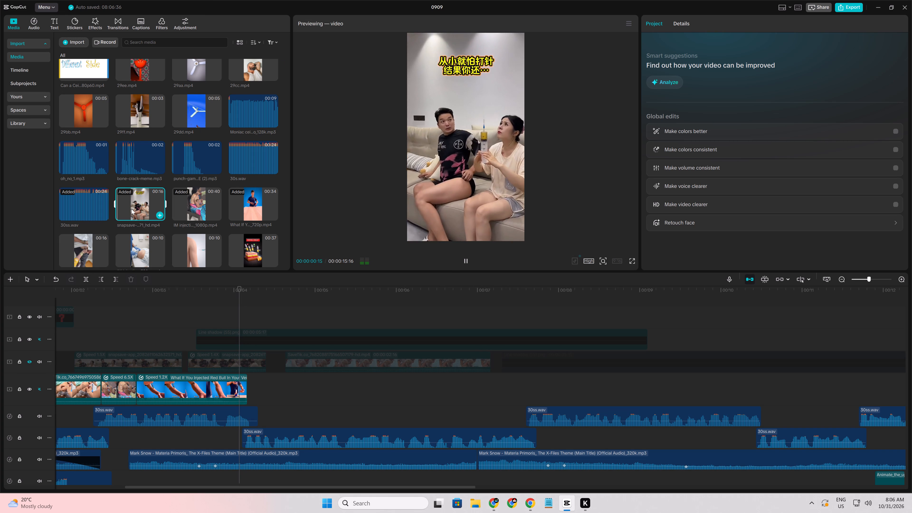
{"action": "key", "text": "space"}
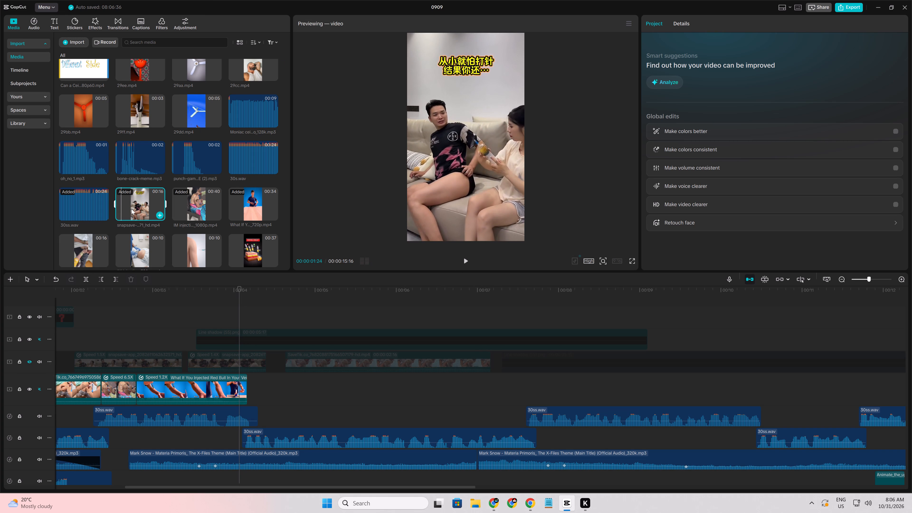
{"action": "scroll", "coordinate": [131, 209], "scroll_direction": "up", "scroll_amount": 1}
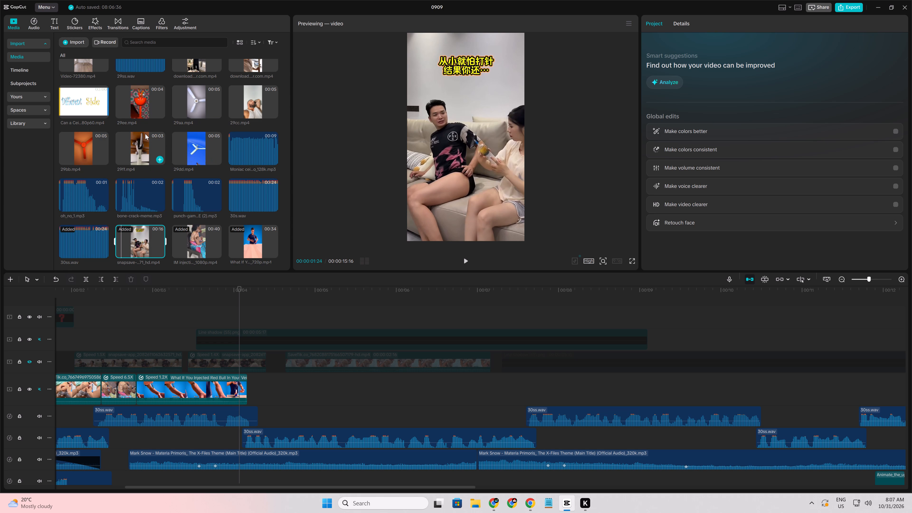
{"action": "scroll", "coordinate": [204, 225], "scroll_direction": "down", "scroll_amount": 2}
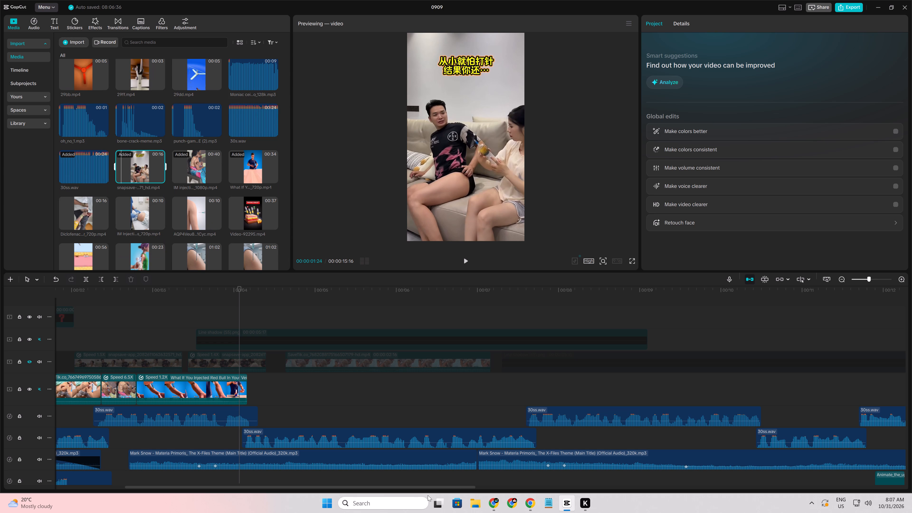
Switch to Chrome and change the Google Translate source text to "Injection in hand funny video" for translation into Simplified Chinese.
{"action": "left_click", "coordinate": [497, 500]}
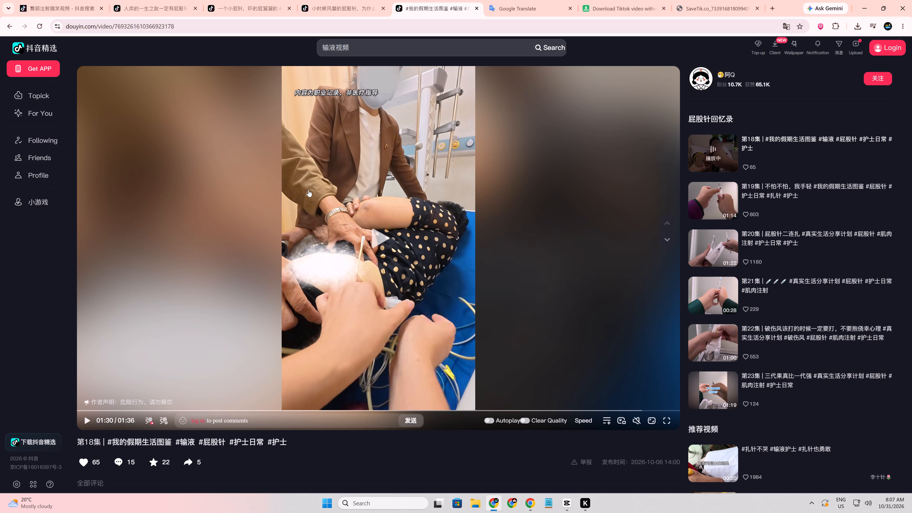
{"action": "left_click", "coordinate": [565, 2]}
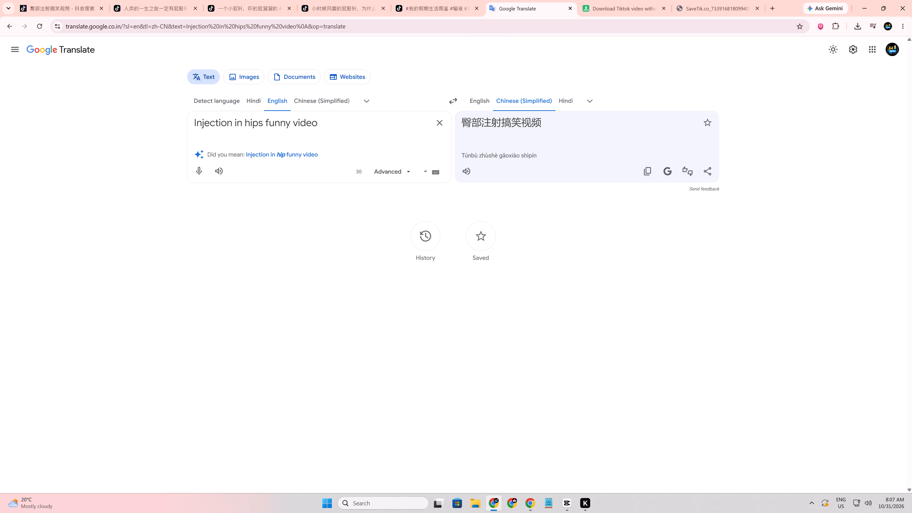
{"action": "left_click_drag", "start_coordinate": [244, 122], "coordinate": [262, 126]}
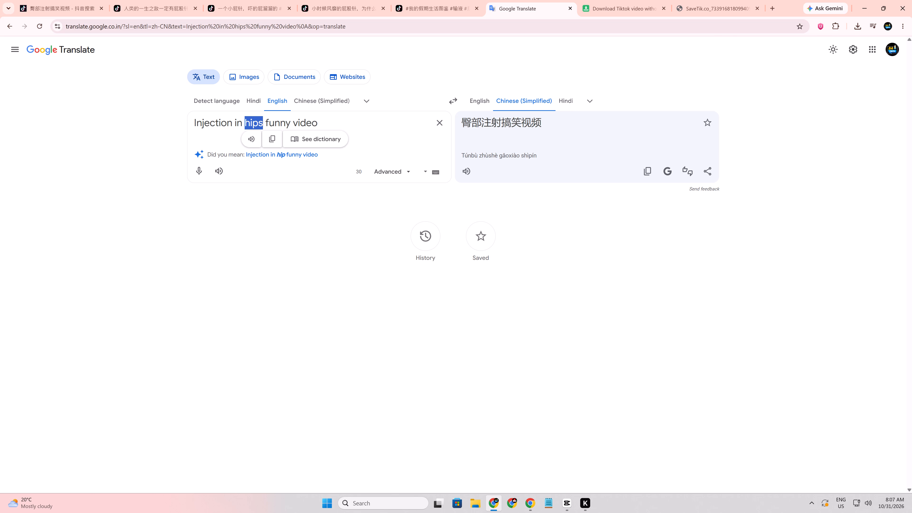
{"action": "type", "text": "hand"}
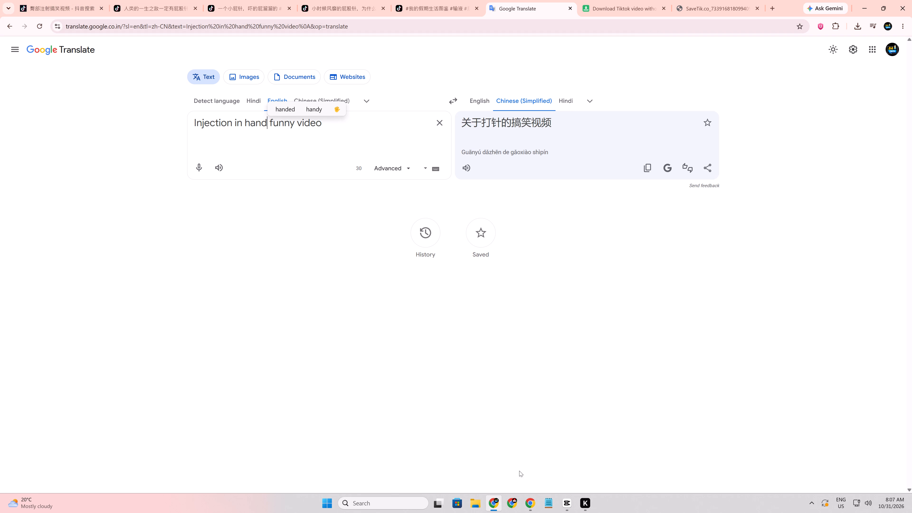
Switch to the other Chrome window, open YouTube and search it for "injecting drug 3d animation".
{"action": "left_click", "coordinate": [530, 501]}
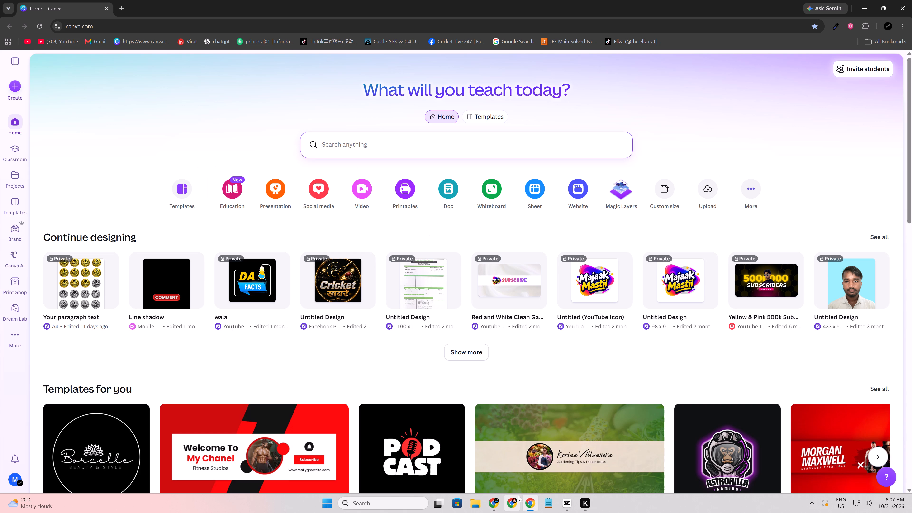
{"action": "left_click_drag", "start_coordinate": [45, 45], "coordinate": [167, 0]}
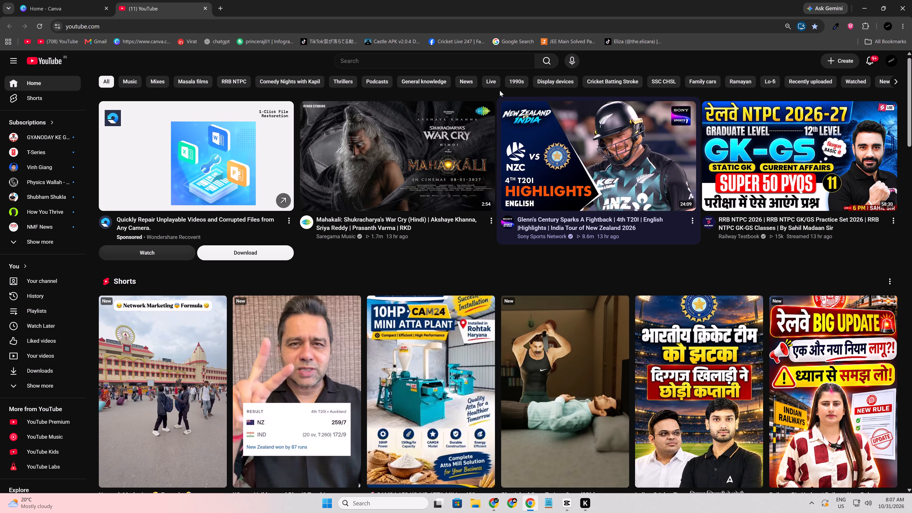
{"action": "left_click", "coordinate": [445, 64]}
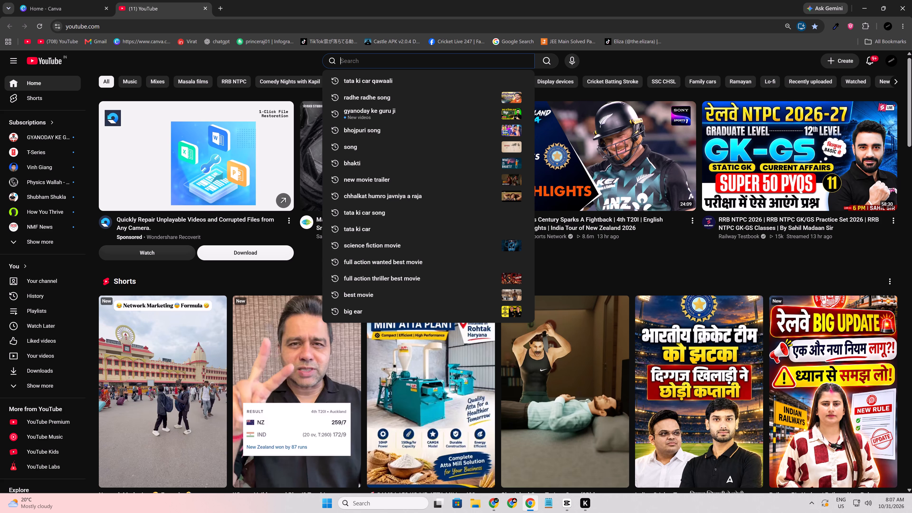
{"action": "type", "text": "injecting"}
{"action": "key", "text": "space"}
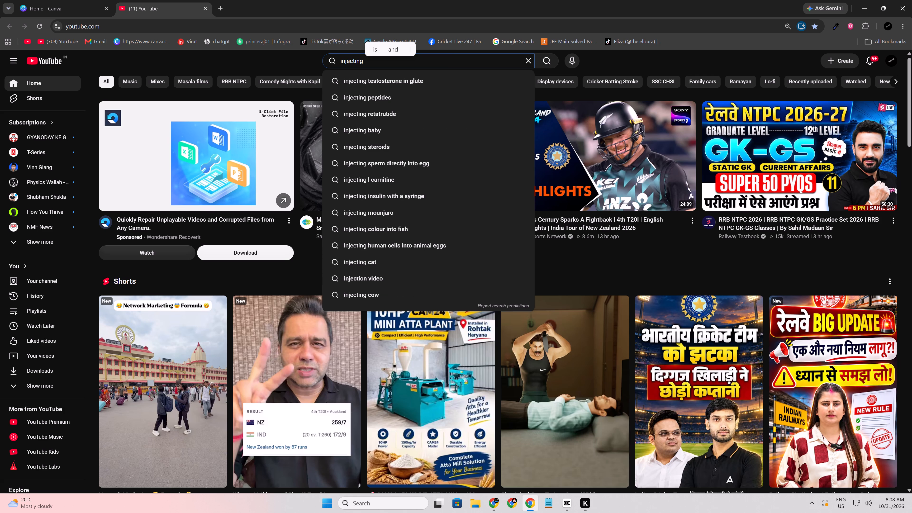
{"action": "type", "text": "drug"}
{"action": "key", "text": "space"}
{"action": "type", "text": "3d animation"}
{"action": "key", "text": "Return"}
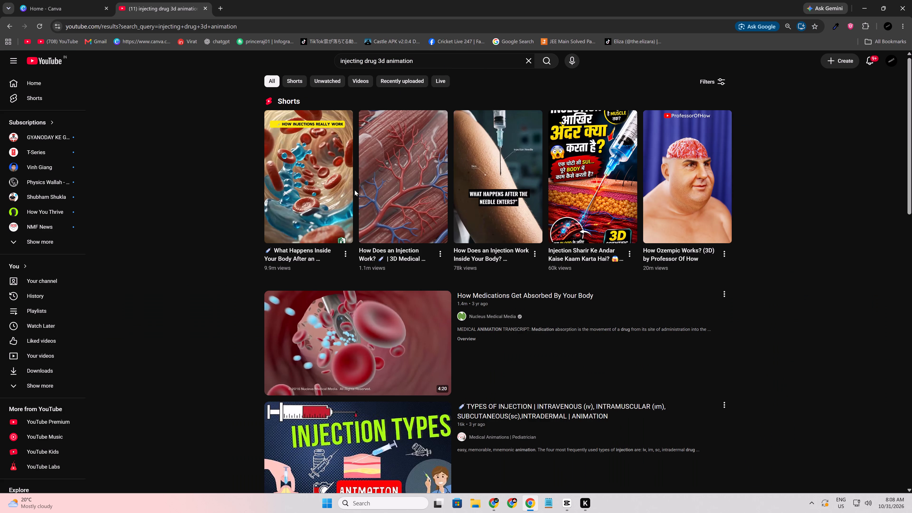
Open the Short "How Ozempic Works? (3D) by Professor Of How" in a new background tab.
{"action": "middle_click", "coordinate": [701, 182]}
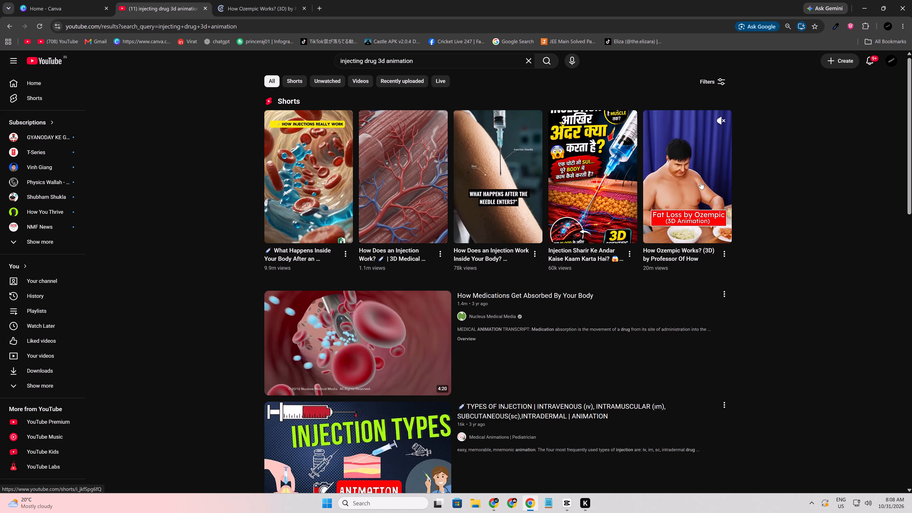
Examine the remaining search results and Shorts for usable 3D injection animation footage.
{"action": "scroll", "coordinate": [701, 182], "scroll_direction": "down", "scroll_amount": 2}
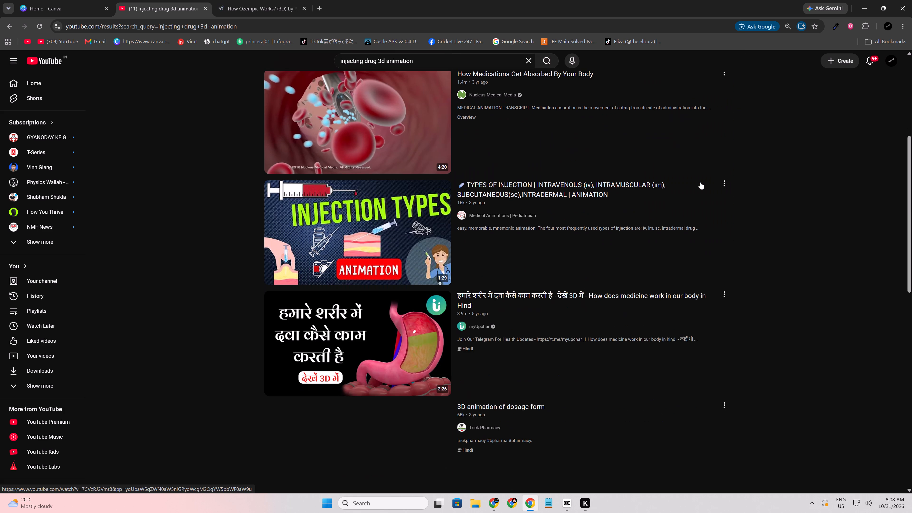
{"action": "scroll", "coordinate": [701, 182], "scroll_direction": "down", "scroll_amount": 2}
{"action": "scroll", "coordinate": [701, 182], "scroll_direction": "up", "scroll_amount": 1}
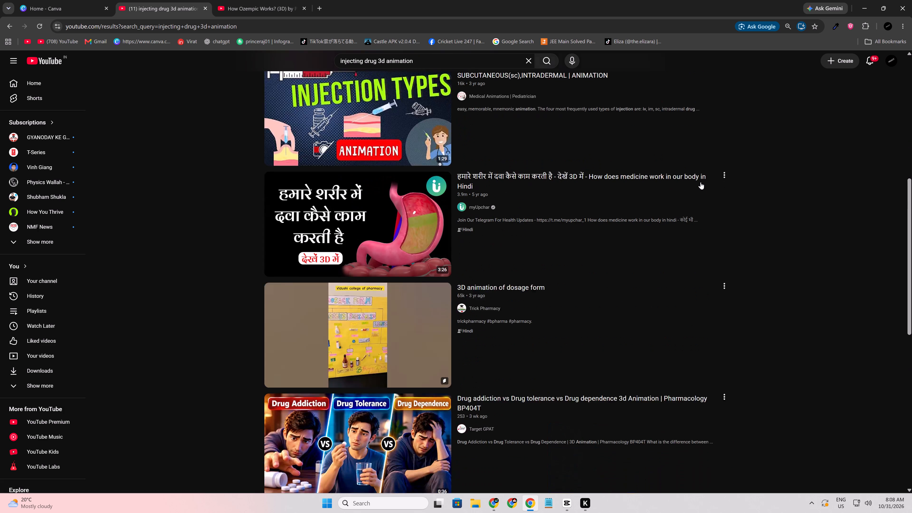
{"action": "scroll", "coordinate": [701, 182], "scroll_direction": "up", "scroll_amount": 1}
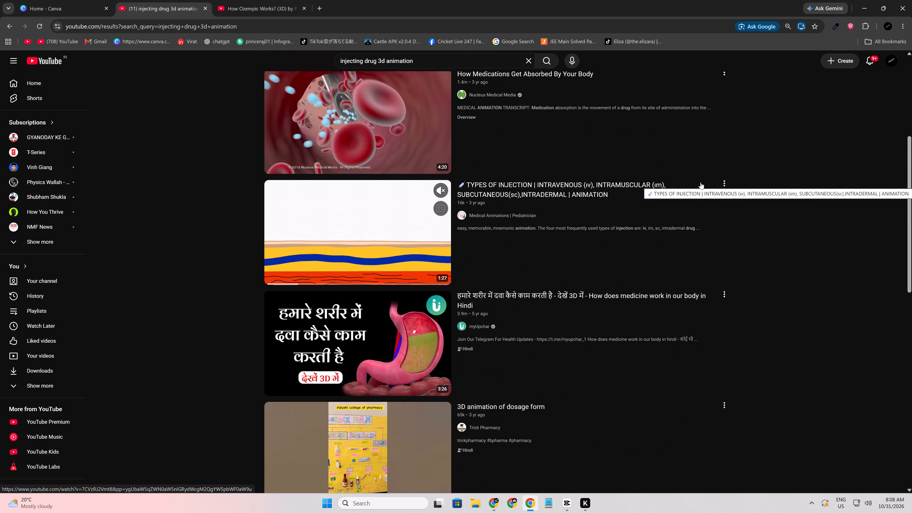
{"action": "scroll", "coordinate": [701, 182], "scroll_direction": "down", "scroll_amount": 5}
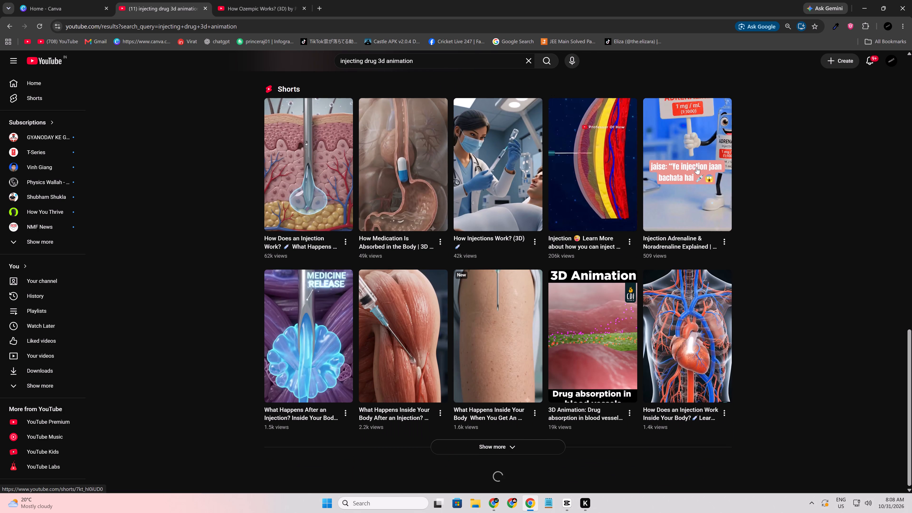
{"action": "scroll", "coordinate": [697, 167], "scroll_direction": "down", "scroll_amount": 2}
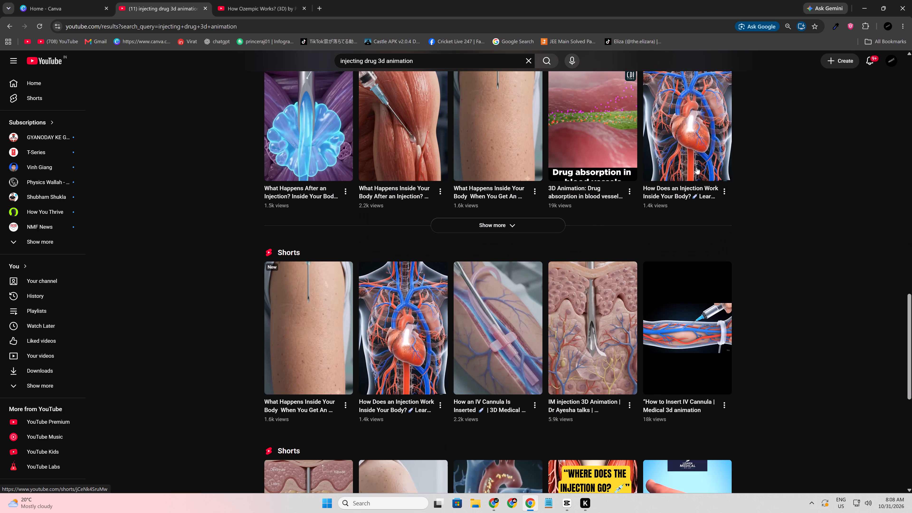
{"action": "scroll", "coordinate": [697, 167], "scroll_direction": "down", "scroll_amount": 2}
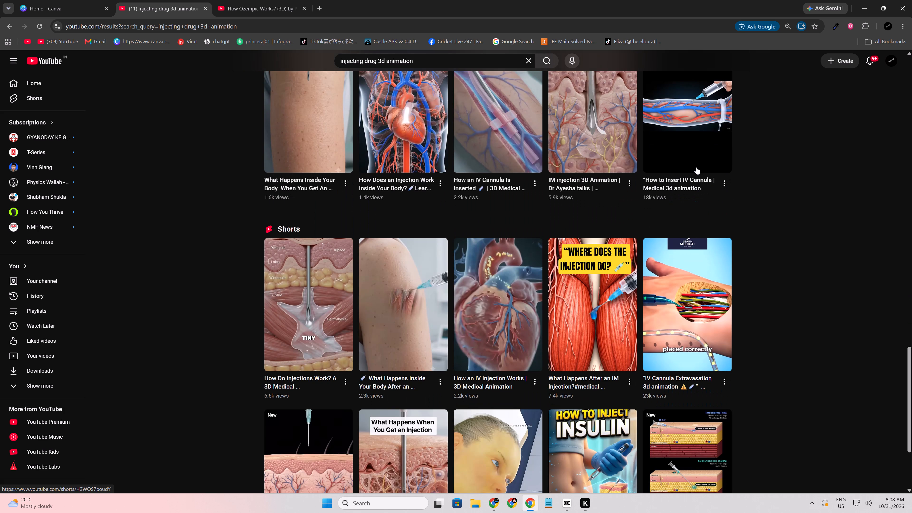
{"action": "scroll", "coordinate": [697, 167], "scroll_direction": "down", "scroll_amount": 2}
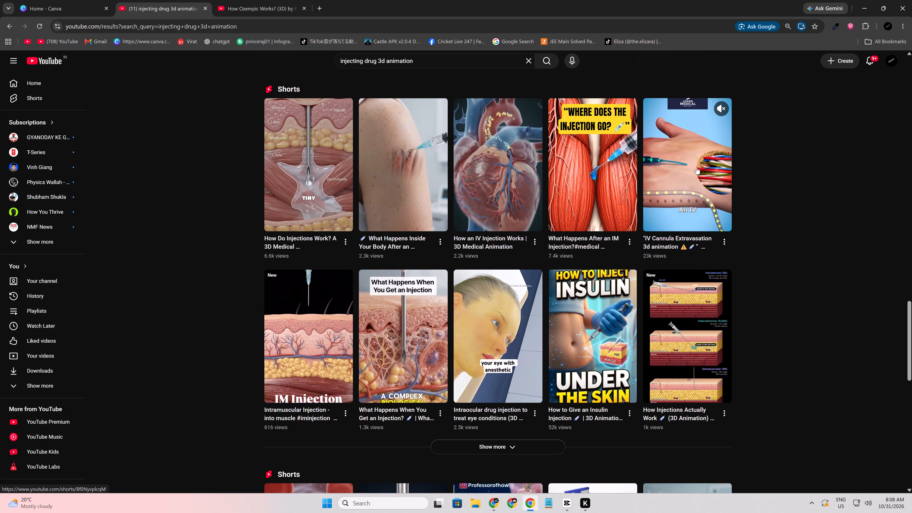
{"action": "scroll", "coordinate": [697, 167], "scroll_direction": "down", "scroll_amount": 2}
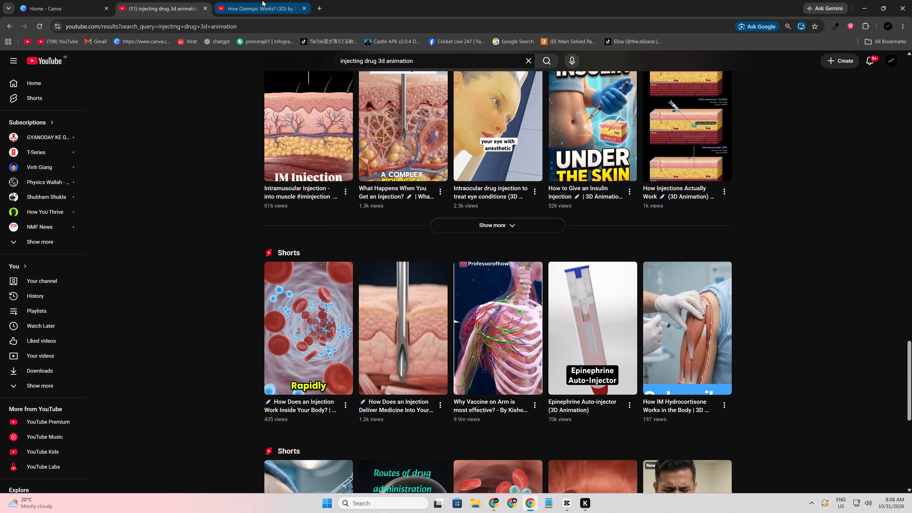
Watch the How Ozempic Works? (3D) Short, skipping through its middle, end and opening parts for injection scenes.
{"action": "left_click", "coordinate": [262, 0]}
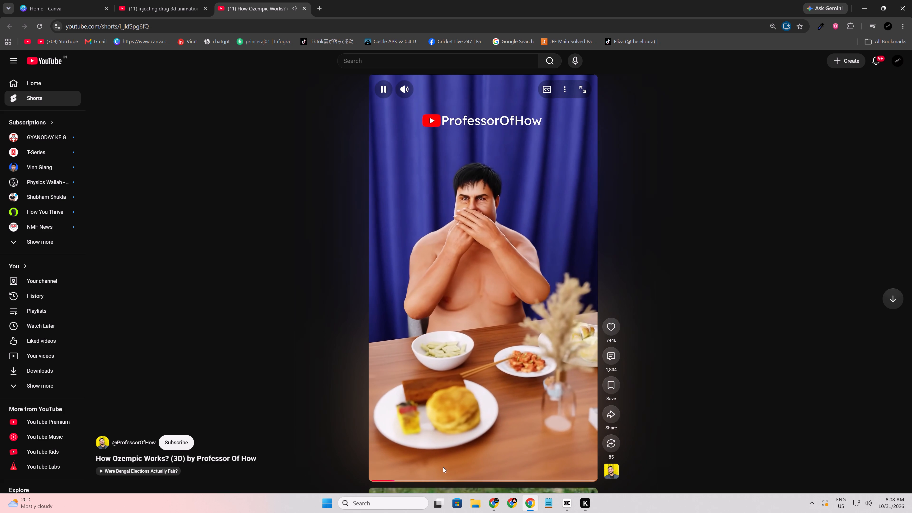
{"action": "left_click", "coordinate": [487, 480]}
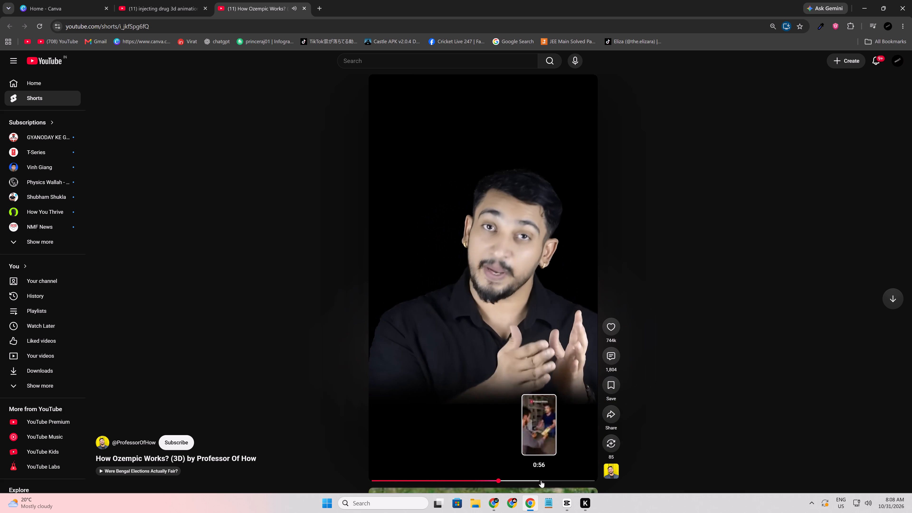
{"action": "left_click", "coordinate": [589, 483]}
{"action": "left_click", "coordinate": [579, 485]}
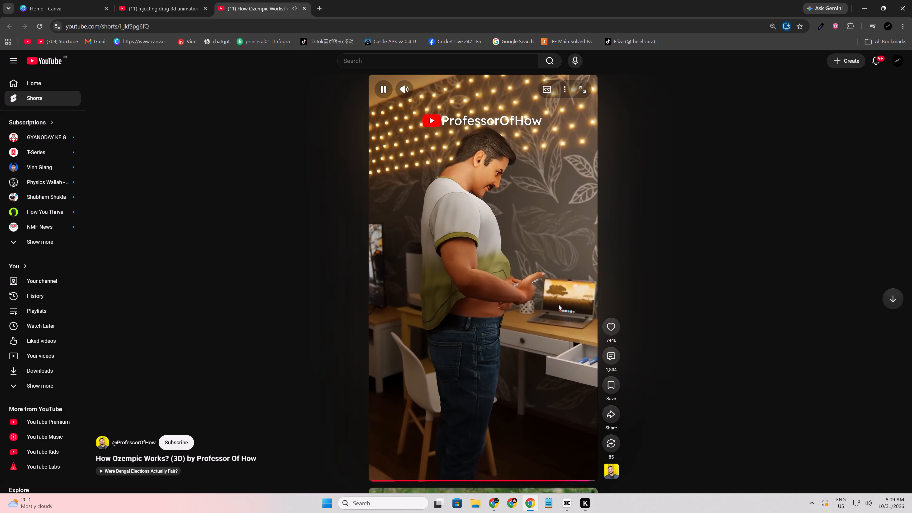
{"action": "left_click", "coordinate": [503, 480]}
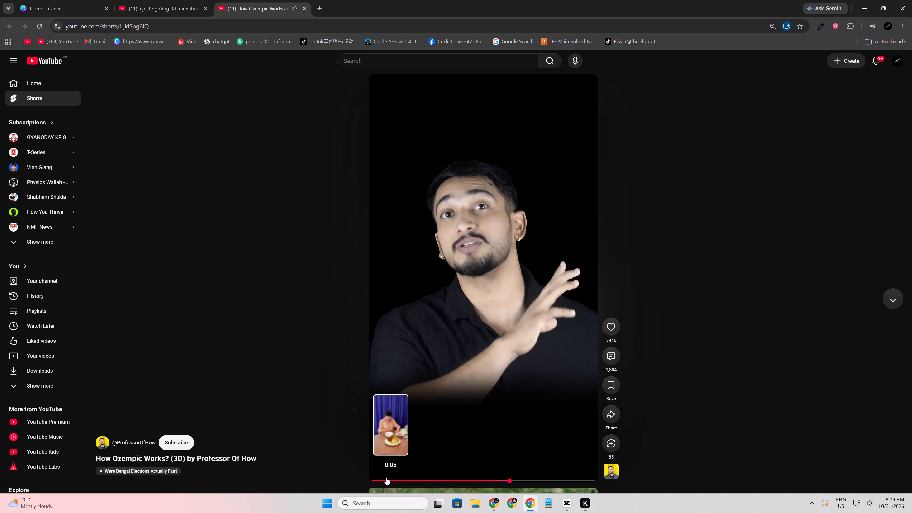
{"action": "left_click", "coordinate": [401, 479]}
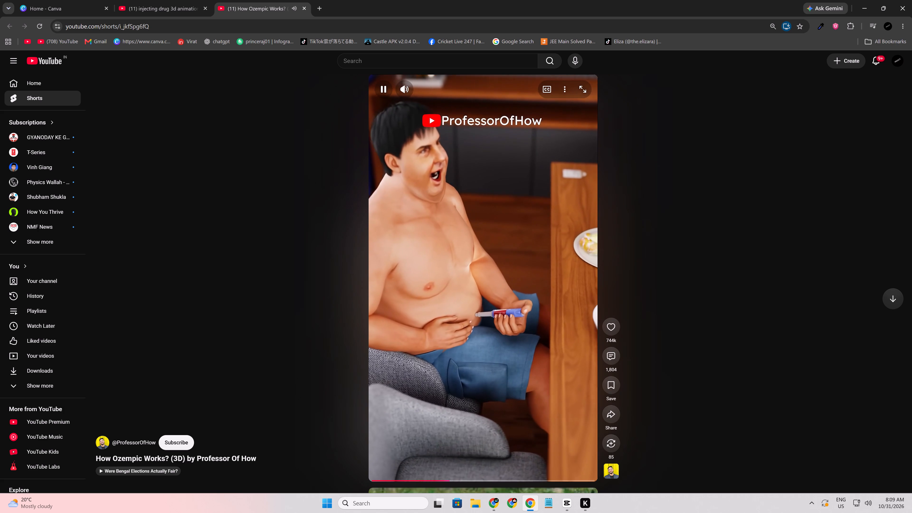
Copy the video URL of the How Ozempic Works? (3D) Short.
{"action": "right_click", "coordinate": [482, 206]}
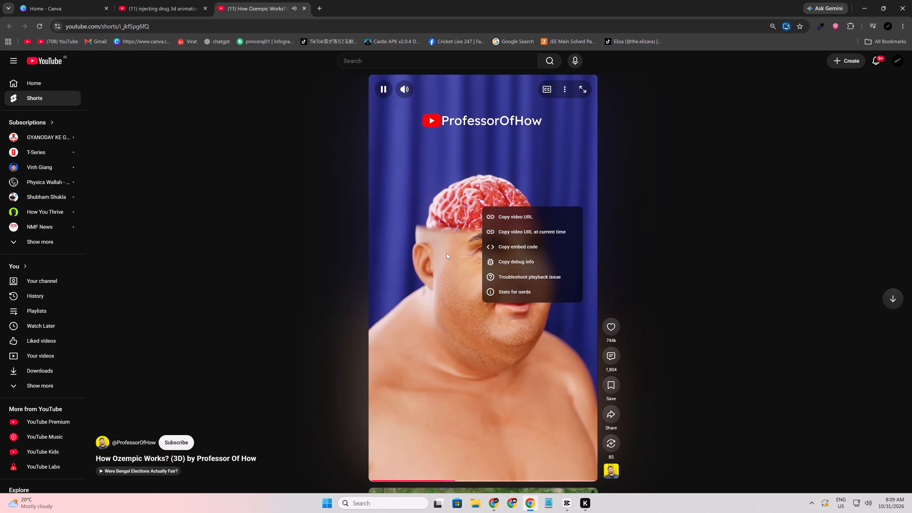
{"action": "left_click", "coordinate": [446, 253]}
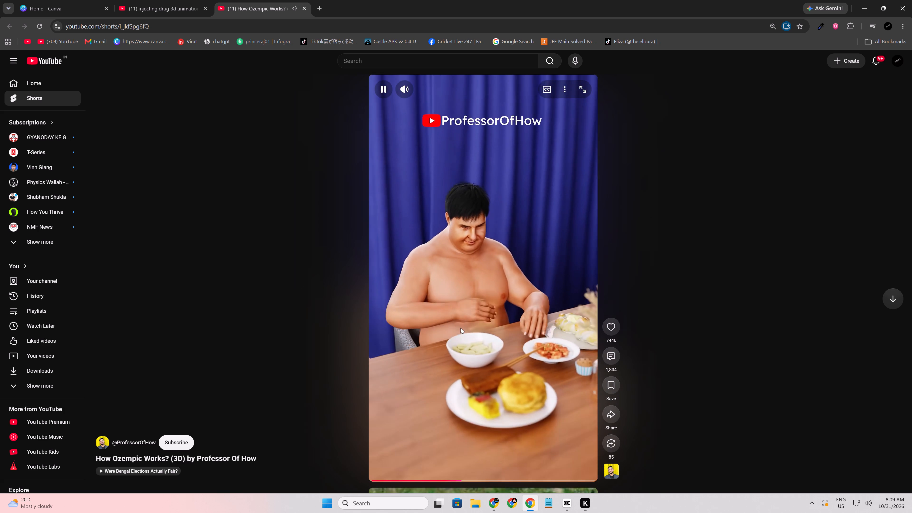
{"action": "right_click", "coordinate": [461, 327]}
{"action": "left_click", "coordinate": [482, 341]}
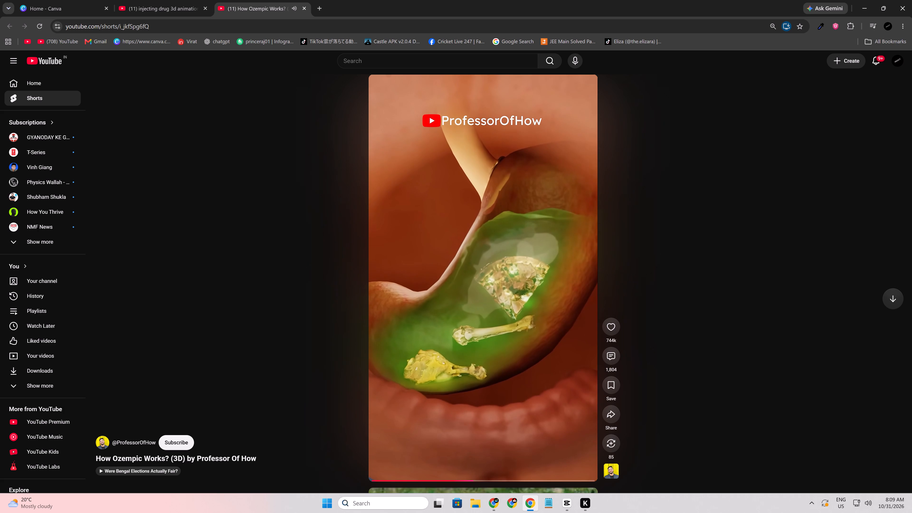
Pause the Short at the scene of the doctor injecting the woman's arm and copy the video URL.
{"action": "left_click", "coordinate": [415, 480]}
{"action": "left_click", "coordinate": [425, 481]}
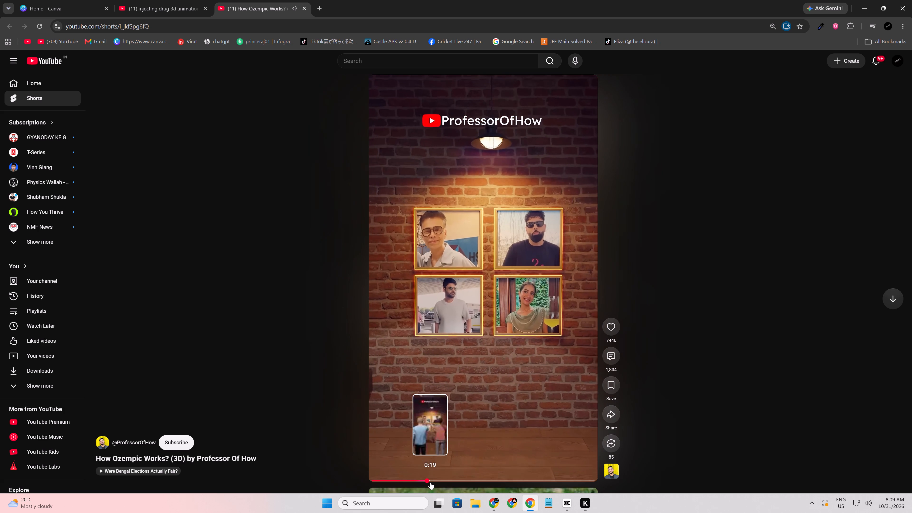
{"action": "left_click", "coordinate": [436, 482]}
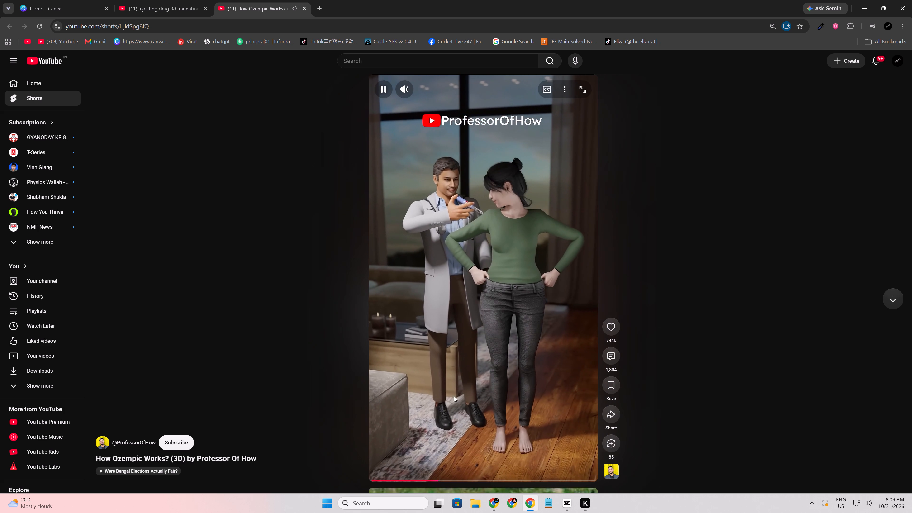
{"action": "left_click", "coordinate": [455, 389]}
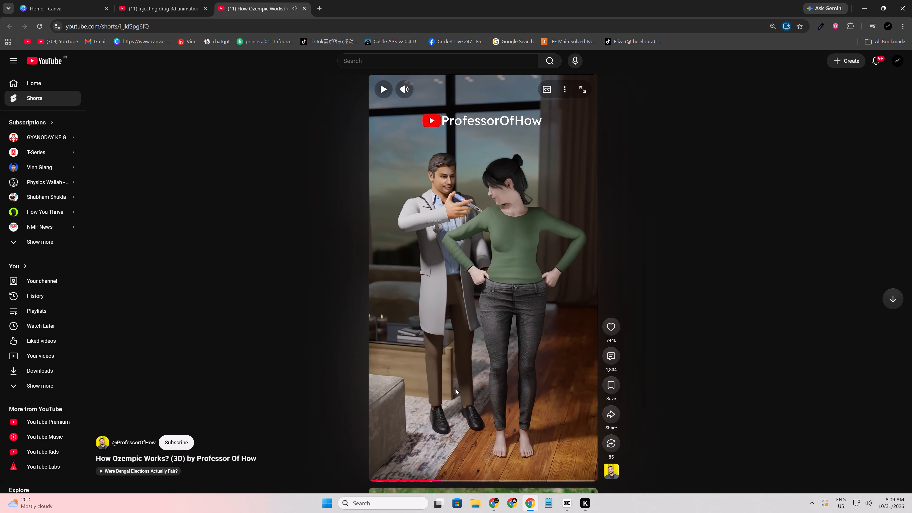
{"action": "right_click", "coordinate": [446, 326]}
{"action": "left_click", "coordinate": [470, 340]}
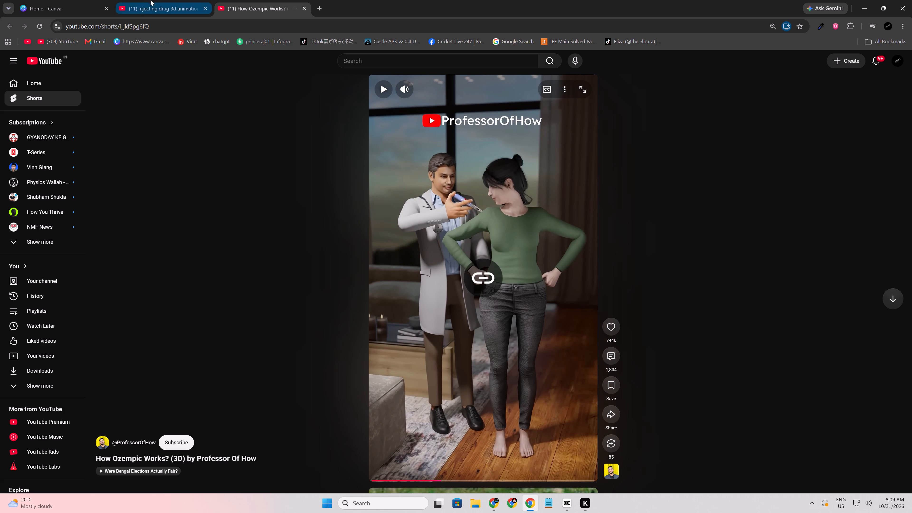
Search Google for "youtube video downloader hd" in a new tab and open the Vd6s downloader site.
{"action": "left_click", "coordinate": [319, 6]}
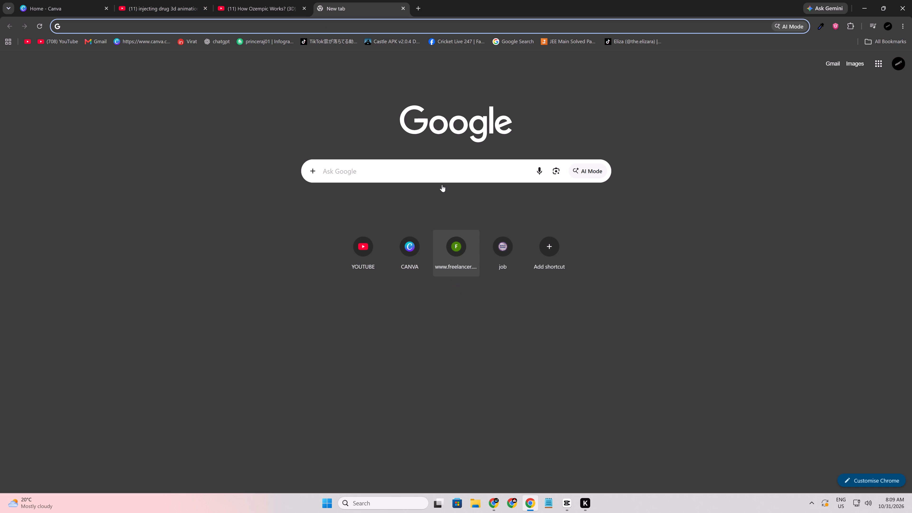
{"action": "left_click", "coordinate": [437, 165]}
{"action": "left_click", "coordinate": [440, 190]}
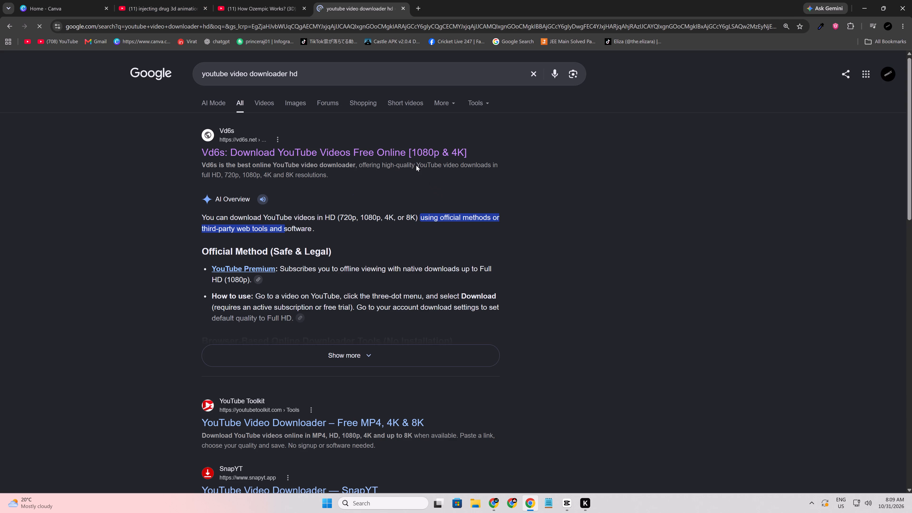
{"action": "left_click", "coordinate": [410, 154]}
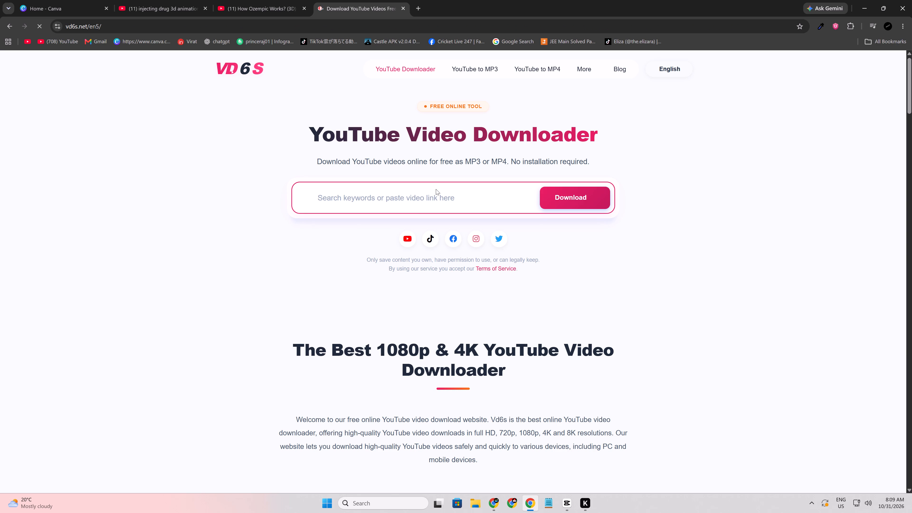
Submit the copied Short link to the YouTube Video Downloader and save the video as a 1080p MP4 with audio.
{"action": "left_click", "coordinate": [437, 193]}
{"action": "key", "text": "ctrl+v"}
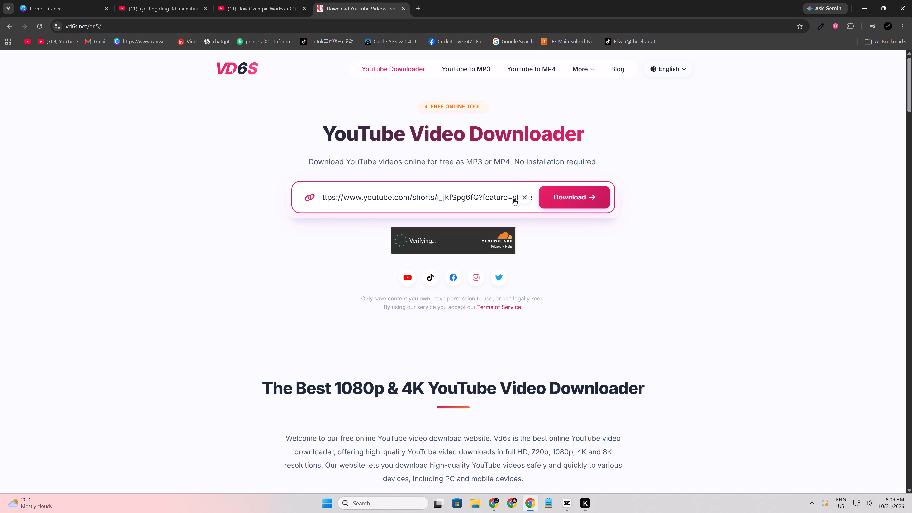
{"action": "left_click", "coordinate": [552, 202]}
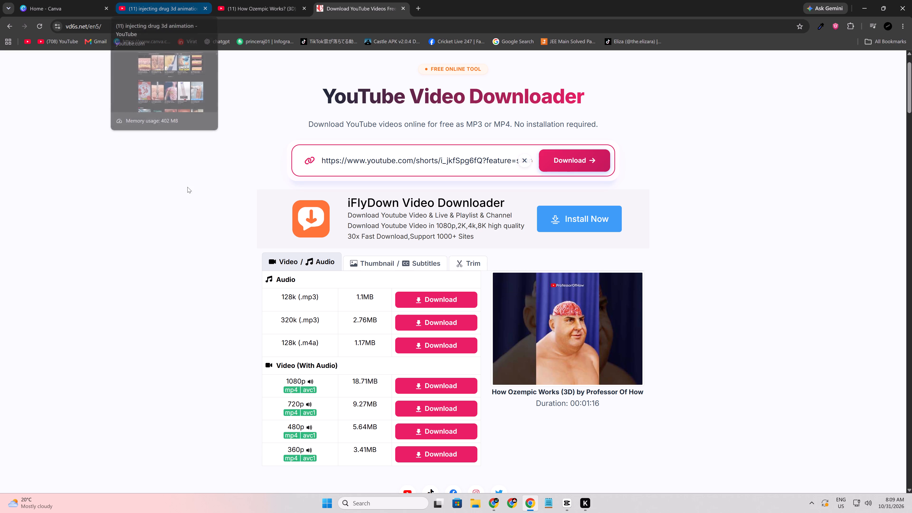
{"action": "left_click", "coordinate": [417, 393]}
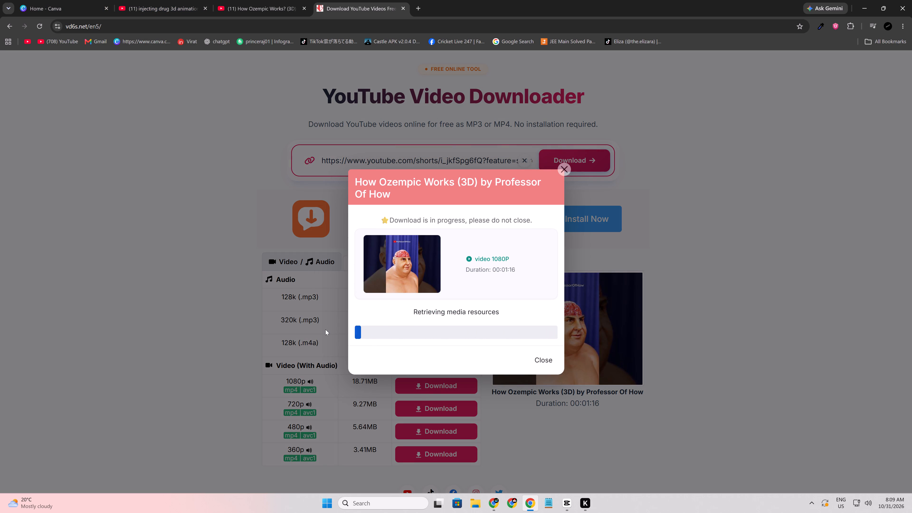
{"action": "left_click", "coordinate": [439, 264]}
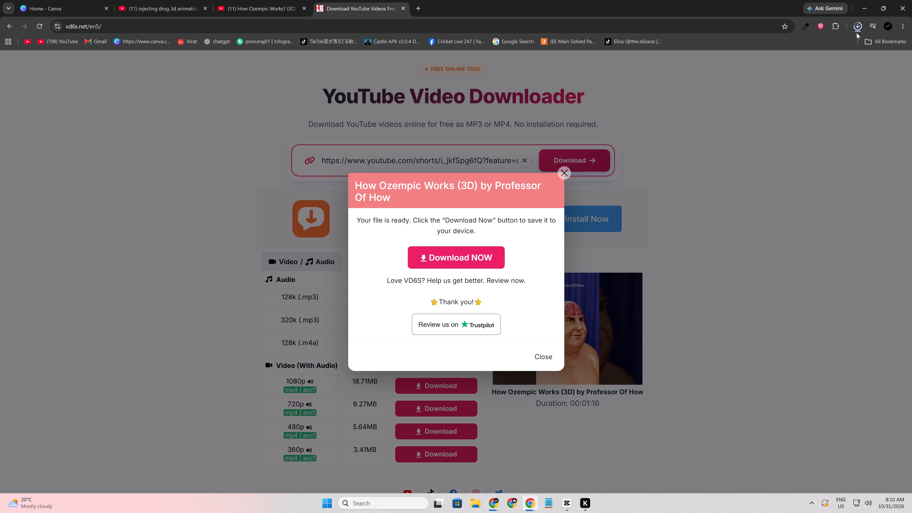
{"action": "left_click", "coordinate": [783, 53]}
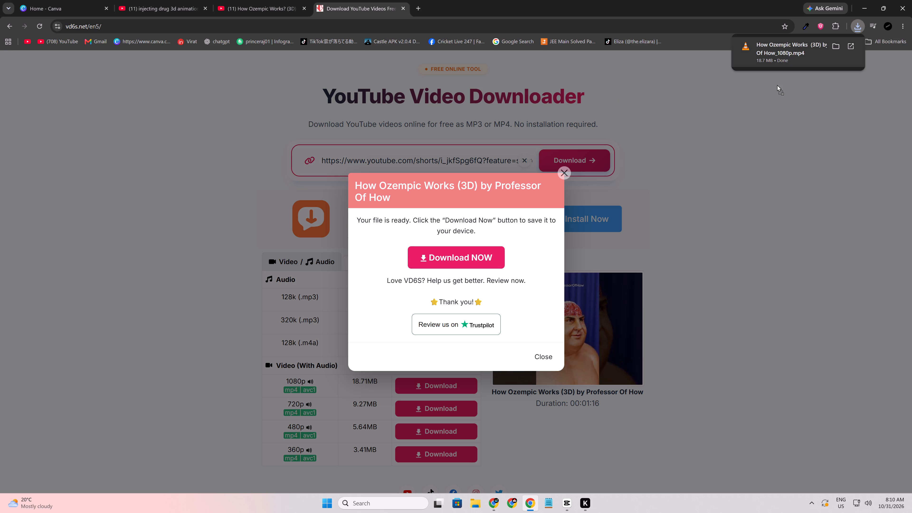
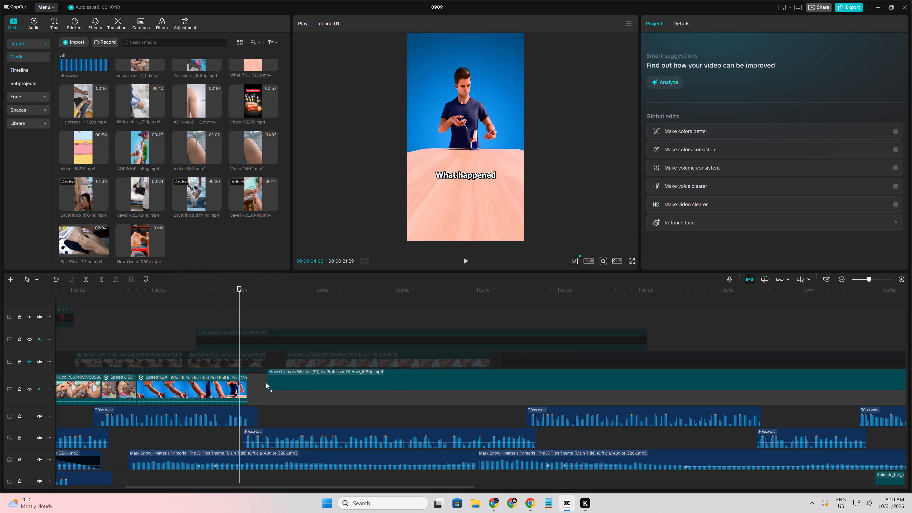
Scrub through the added How Ozempic Works clip to locate the scene of the doctor injecting the woman's arm.
{"action": "left_click", "coordinate": [228, 438]}
{"action": "left_click_drag", "start_coordinate": [228, 438], "coordinate": [279, 445]}
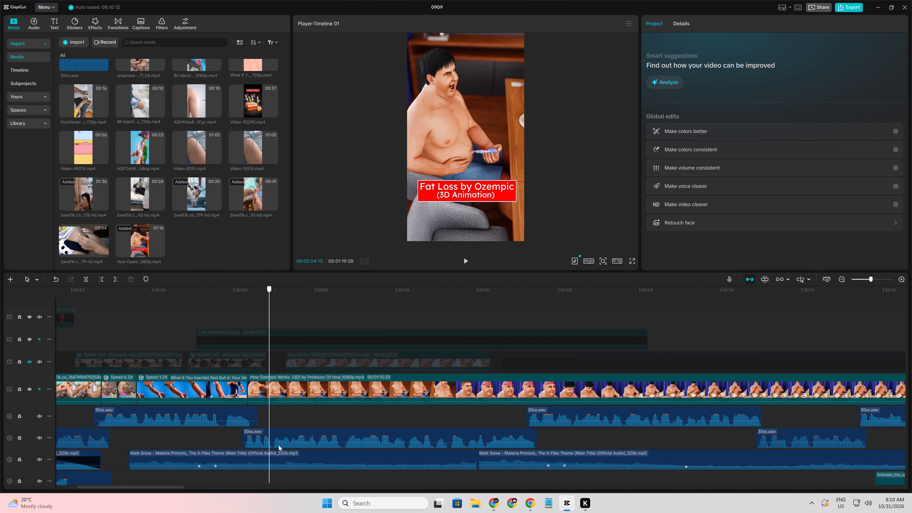
{"action": "left_click_drag", "start_coordinate": [279, 445], "coordinate": [306, 442]}
{"action": "scroll", "coordinate": [385, 422], "scroll_direction": "down", "scroll_amount": 8, "text": "ctrl"}
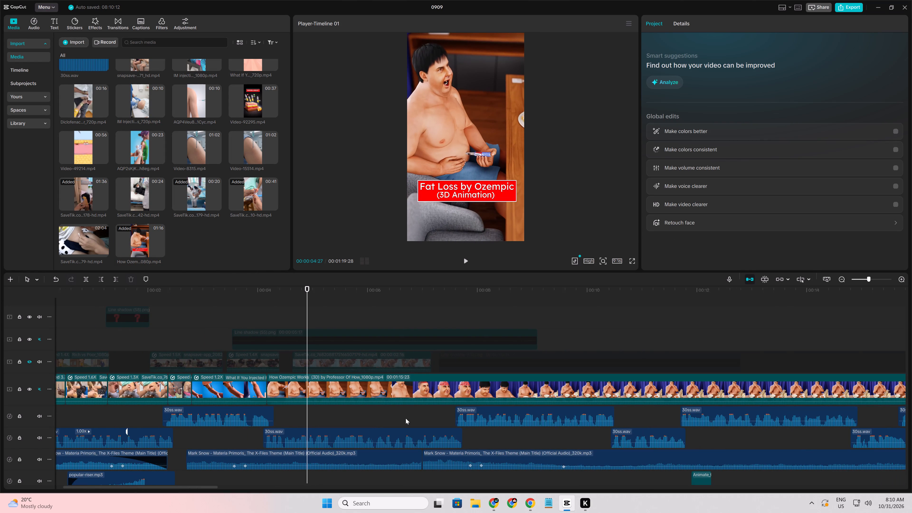
{"action": "scroll", "coordinate": [406, 418], "scroll_direction": "down", "scroll_amount": 14, "text": "ctrl"}
{"action": "left_click", "coordinate": [378, 446]}
{"action": "left_click_drag", "start_coordinate": [378, 446], "coordinate": [497, 449]}
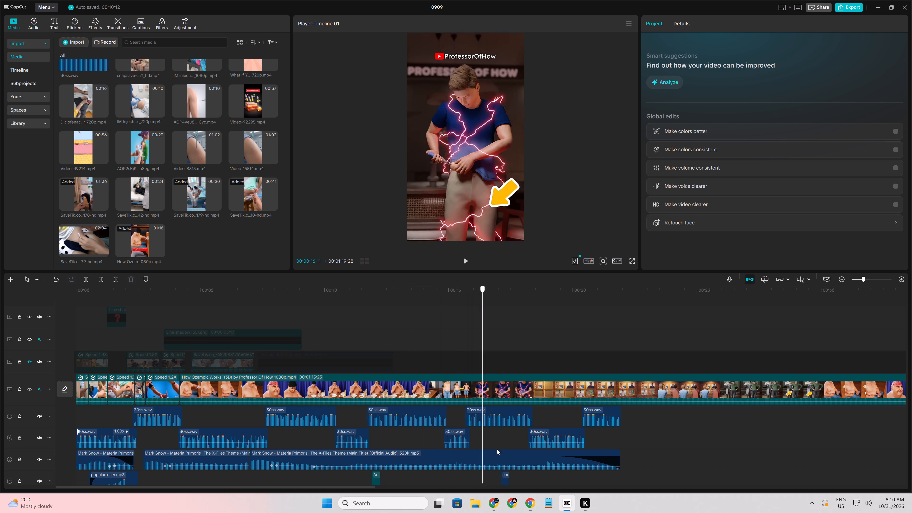
{"action": "left_click_drag", "start_coordinate": [497, 449], "coordinate": [766, 449]}
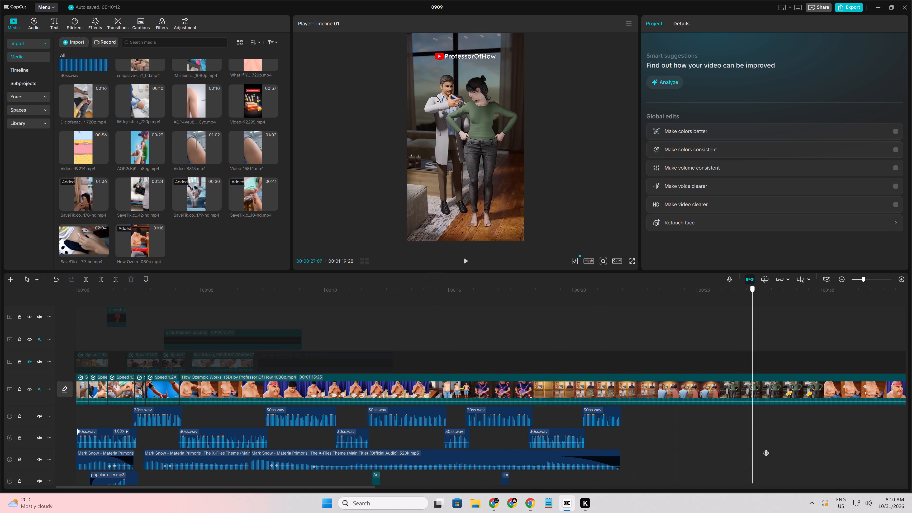
{"action": "left_click_drag", "start_coordinate": [766, 449], "coordinate": [771, 448]}
{"action": "scroll", "coordinate": [771, 448], "scroll_direction": "down", "scroll_amount": 10, "text": "ctrl"}
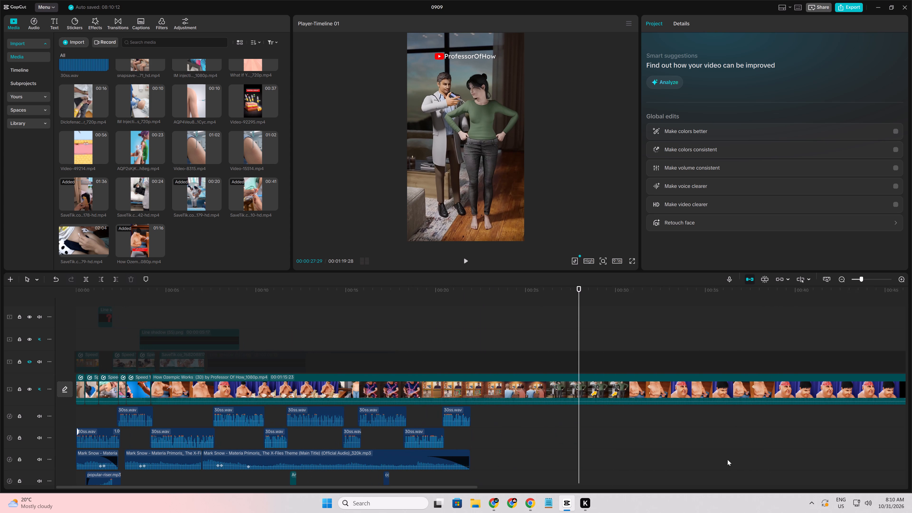
Split the How Ozempic Works clip at 00:00:29:07, where the yellow arrow appears near the end of the doctor injection scene.
{"action": "left_click", "coordinate": [419, 433]}
{"action": "left_click_drag", "start_coordinate": [419, 433], "coordinate": [393, 437]}
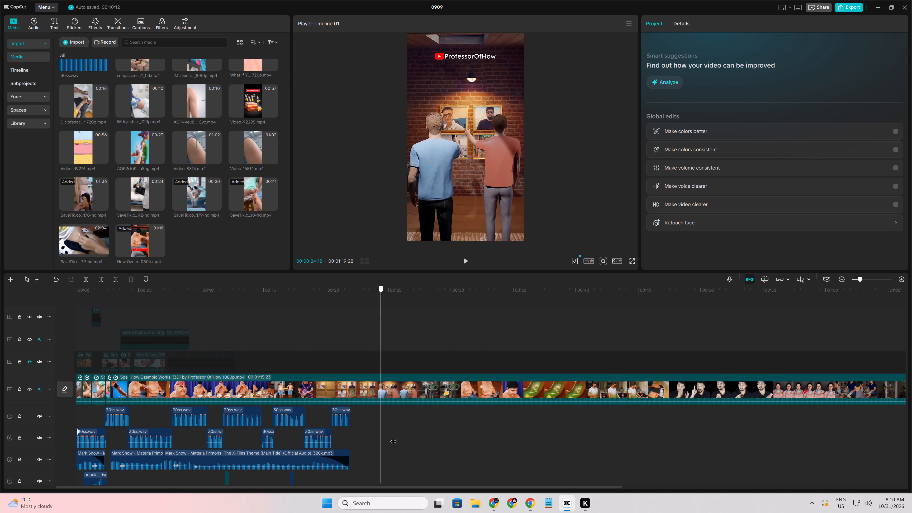
{"action": "left_click_drag", "start_coordinate": [393, 437], "coordinate": [397, 435]}
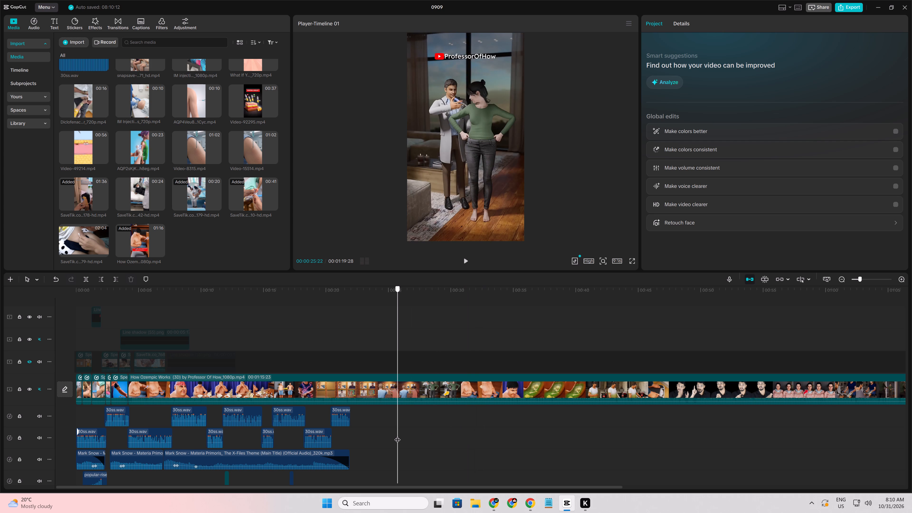
{"action": "left_click_drag", "start_coordinate": [397, 435], "coordinate": [430, 430]}
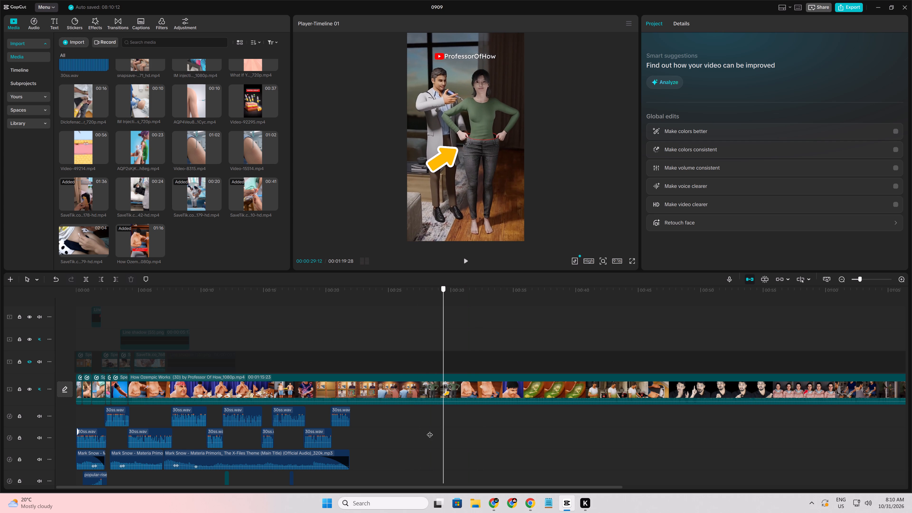
{"action": "left_click_drag", "start_coordinate": [430, 430], "coordinate": [419, 430]}
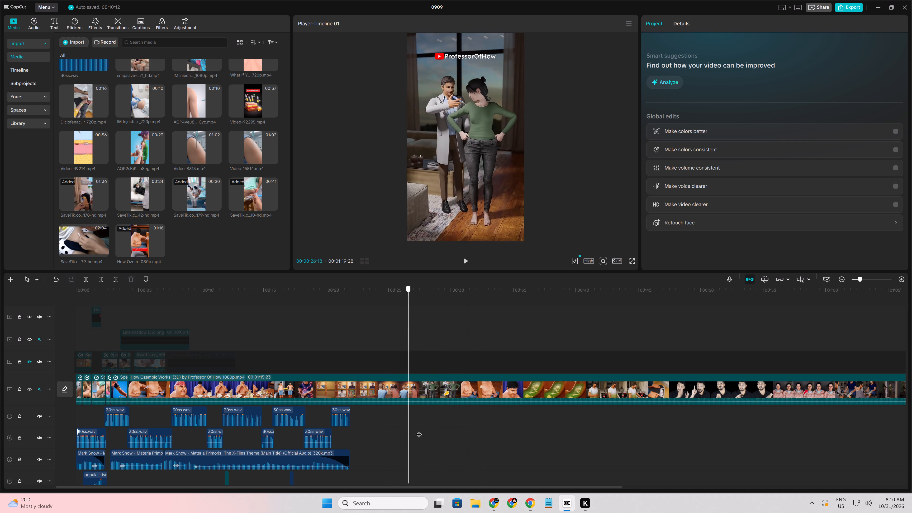
{"action": "left_click_drag", "start_coordinate": [419, 430], "coordinate": [415, 430]}
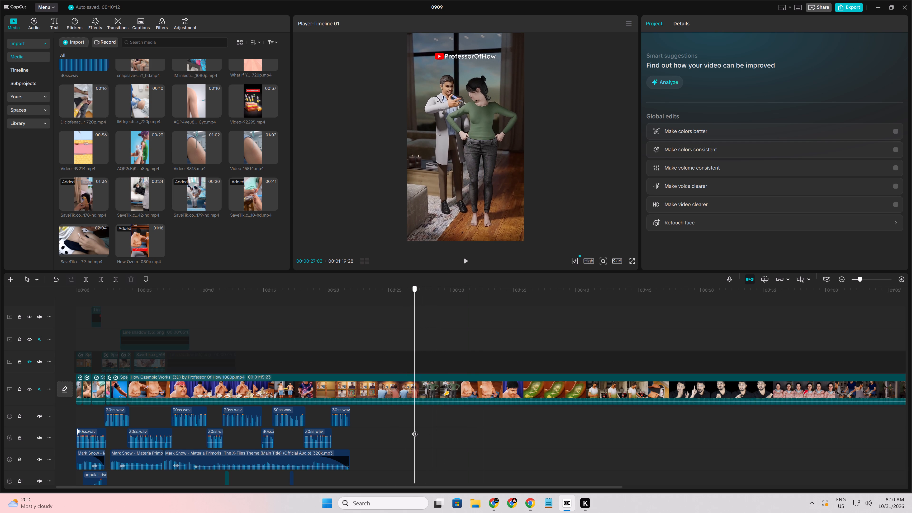
{"action": "left_click_drag", "start_coordinate": [415, 430], "coordinate": [441, 427]}
{"action": "left_click", "coordinate": [451, 390]}
{"action": "key", "text": "ctrl+b"}
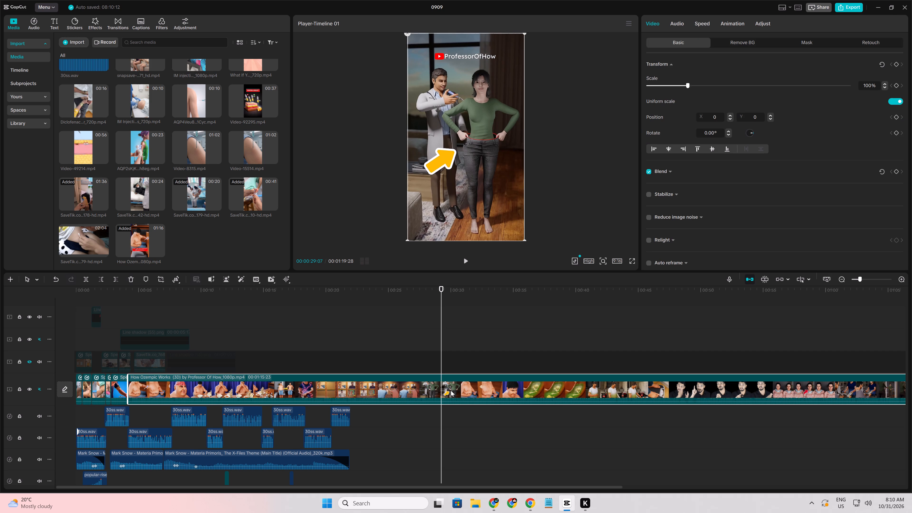
Trim everything before the doctor injection scene off the first Ozempic segment, leaving a 00:00:03:28 clip.
{"action": "left_click", "coordinate": [386, 428]}
{"action": "left_click_drag", "start_coordinate": [386, 428], "coordinate": [398, 428]}
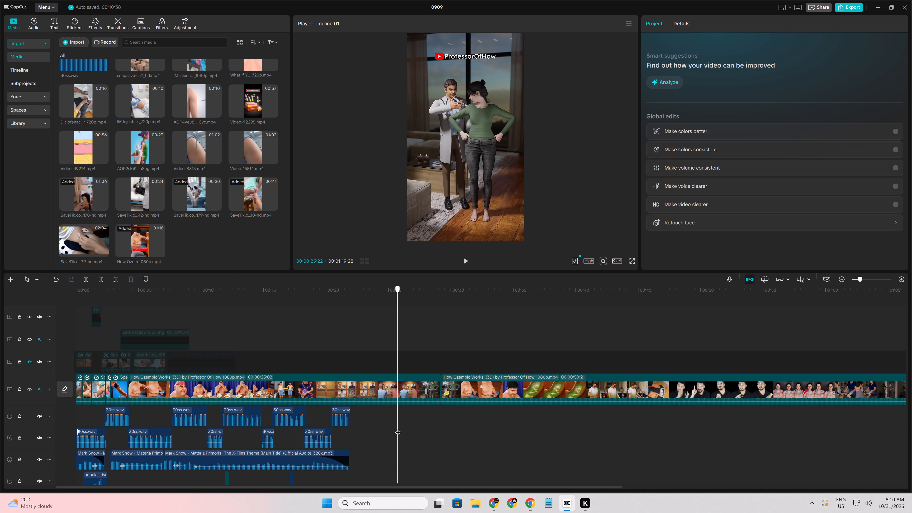
{"action": "left_click_drag", "start_coordinate": [398, 428], "coordinate": [393, 428]}
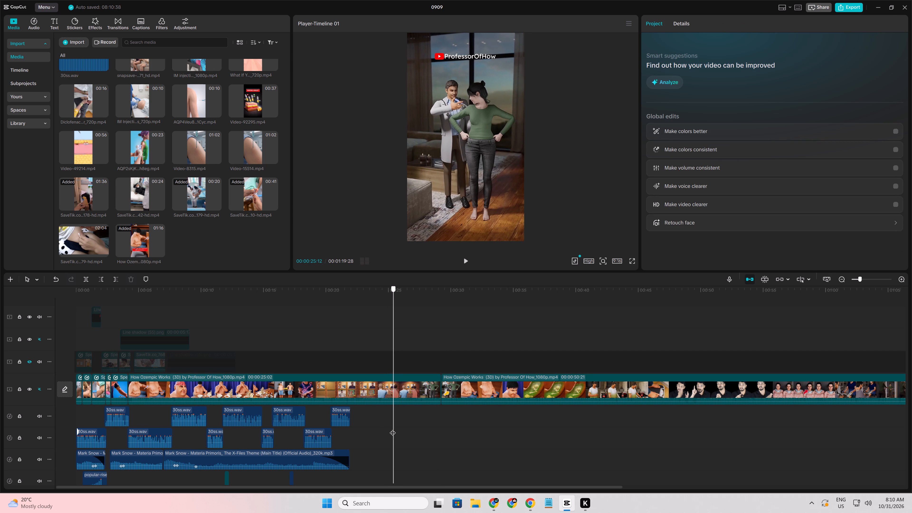
{"action": "left_click_drag", "start_coordinate": [393, 428], "coordinate": [391, 429]}
{"action": "left_click", "coordinate": [393, 396]}
{"action": "key", "text": "Right"}
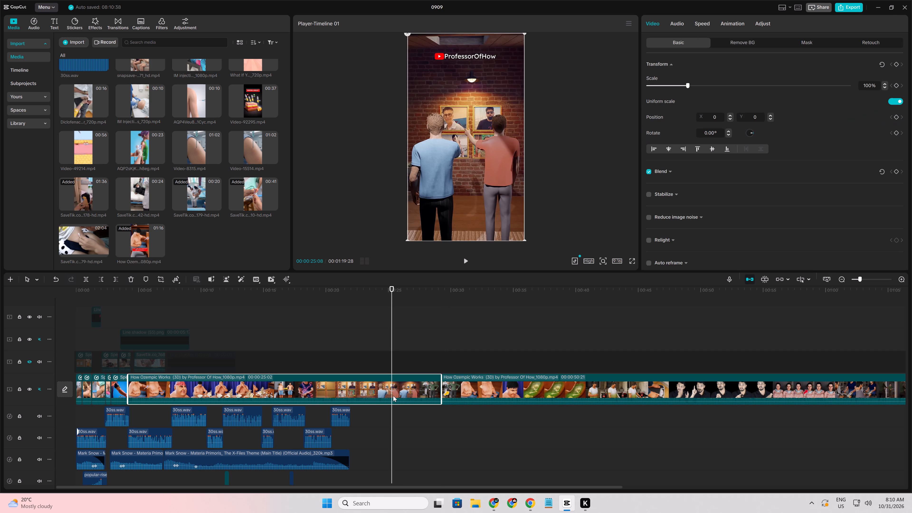
{"action": "key", "text": "Right"}
{"action": "key", "text": "q"}
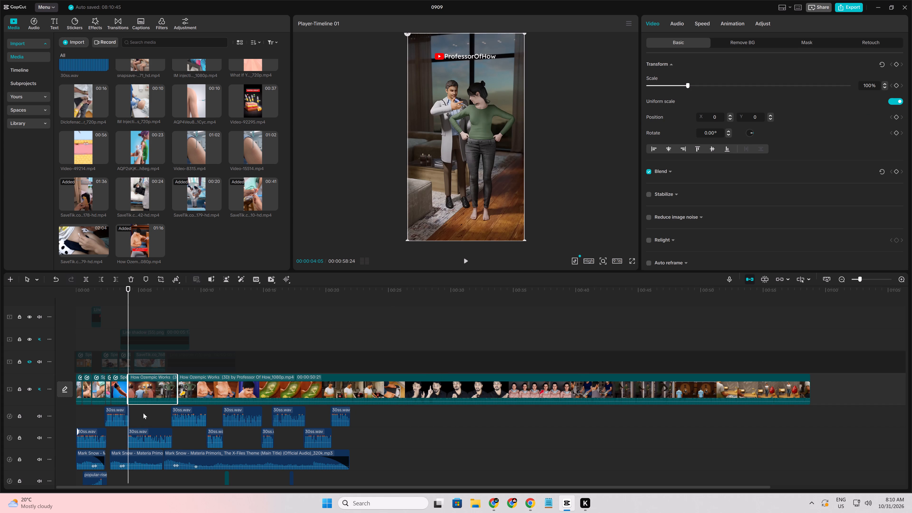
Cut off the remainder of the second Ozempic segment after 00:00:10:23, at the shirtless man with the injection pen.
{"action": "left_click", "coordinate": [143, 413]}
{"action": "left_click_drag", "start_coordinate": [143, 413], "coordinate": [216, 419]}
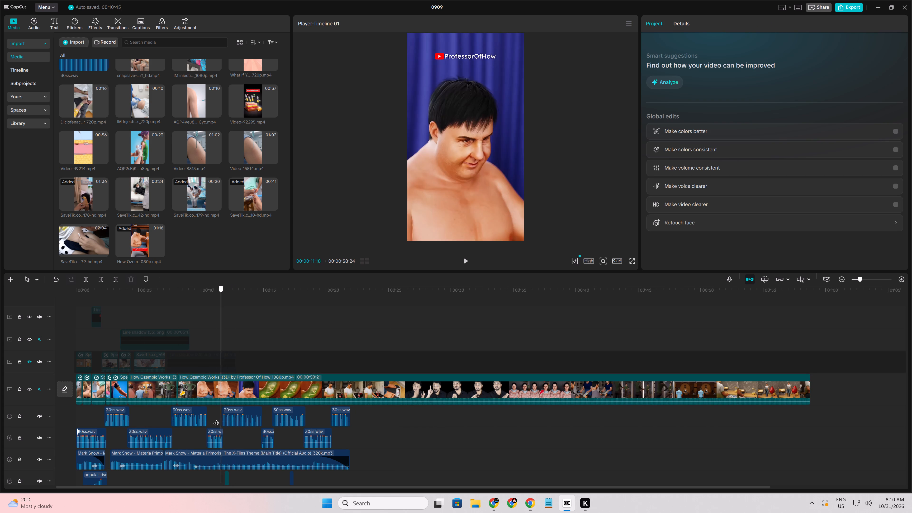
{"action": "left_click_drag", "start_coordinate": [216, 419], "coordinate": [209, 419]}
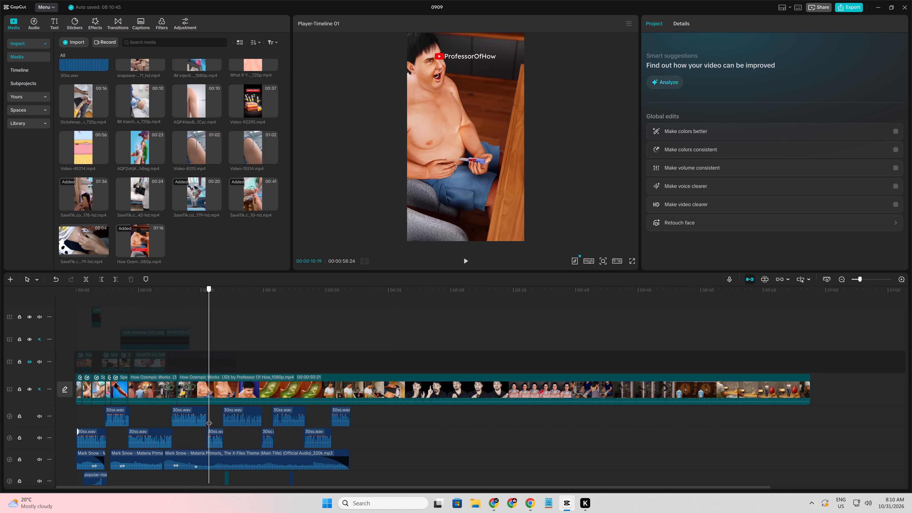
{"action": "left_click_drag", "start_coordinate": [209, 419], "coordinate": [211, 419]}
{"action": "left_click", "coordinate": [217, 404]}
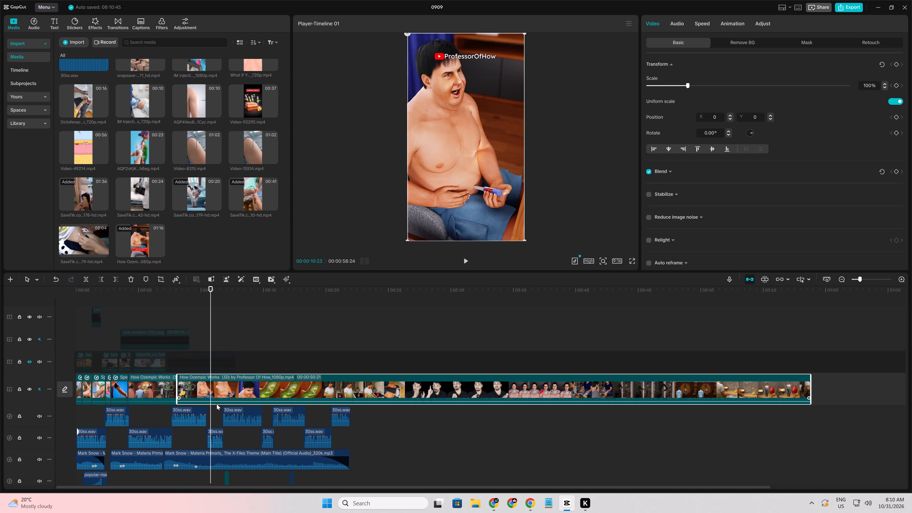
{"action": "key", "text": "w"}
Play the timeline from the start to check how the opening injection clips match the voice-over.
{"action": "scroll", "coordinate": [190, 418], "scroll_direction": "up", "scroll_amount": 19, "text": "ctrl"}
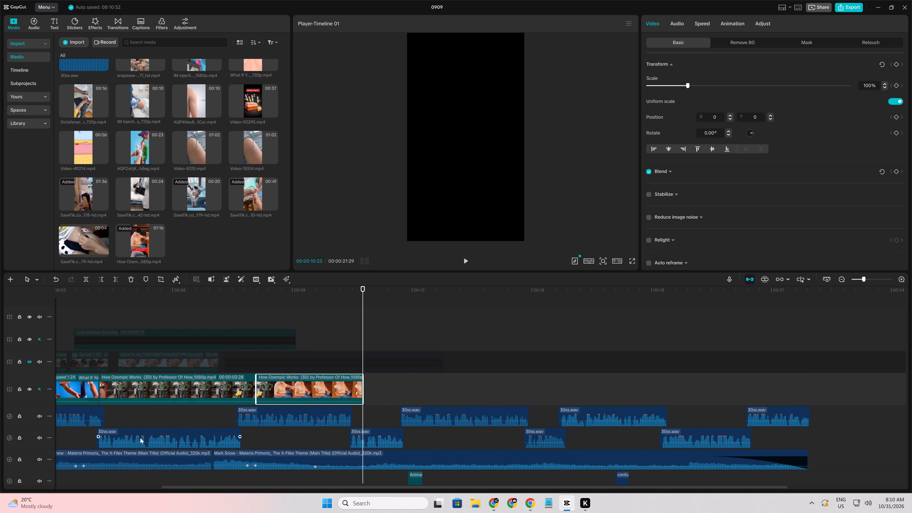
{"action": "left_click", "coordinate": [88, 440]}
{"action": "left_click_drag", "start_coordinate": [88, 440], "coordinate": [0, 471]}
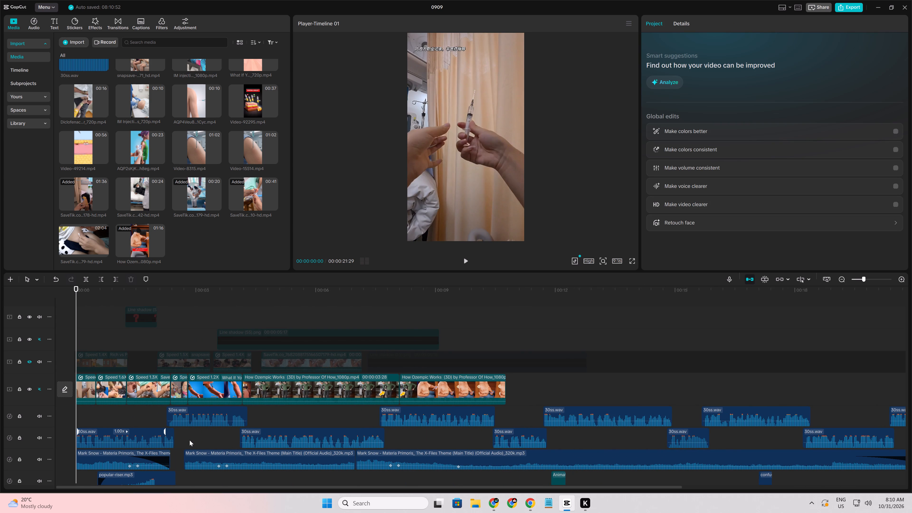
{"action": "key", "text": "space"}
{"action": "scroll", "coordinate": [211, 442], "scroll_direction": "up", "scroll_amount": 3, "text": "ctrl"}
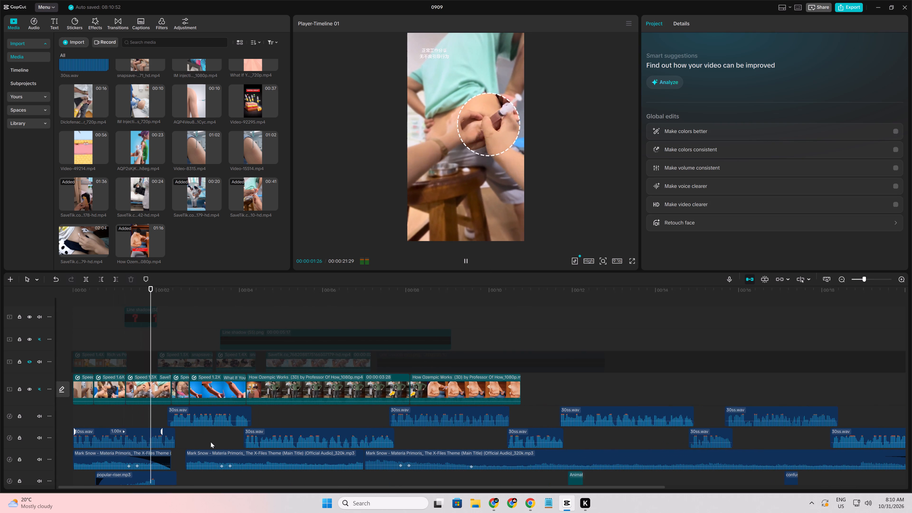
{"action": "left_click", "coordinate": [124, 415]}
{"action": "left_click_drag", "start_coordinate": [124, 415], "coordinate": [0, 410]}
{"action": "key", "text": "space"}
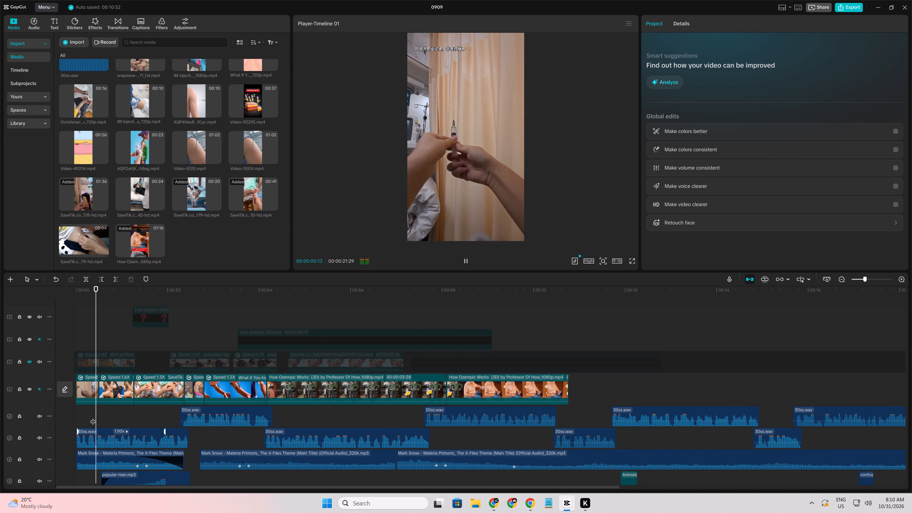
{"action": "key", "text": "space"}
{"action": "key", "text": "space"}
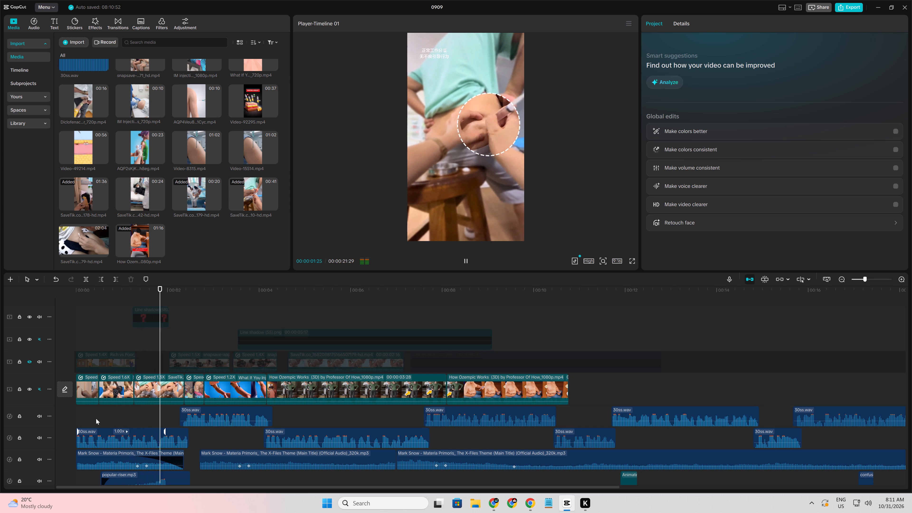
{"action": "key", "text": "space"}
{"action": "key", "text": "space"}
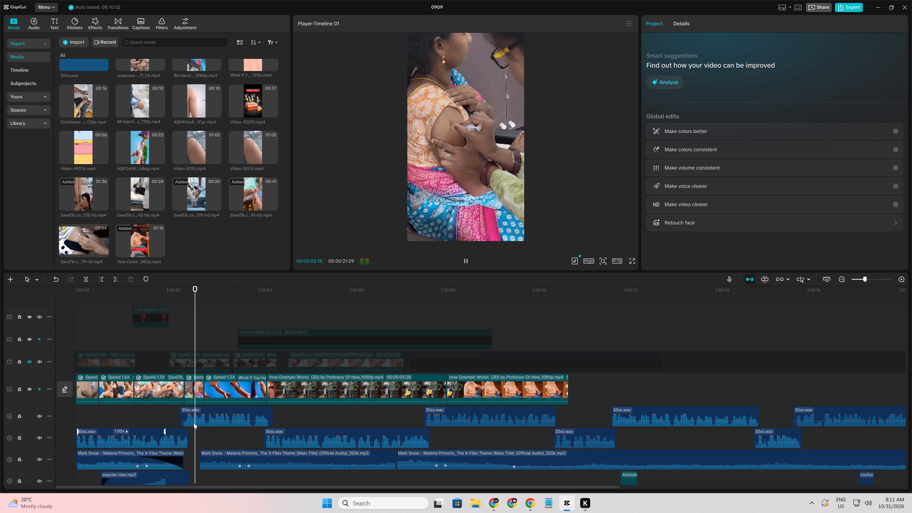
{"action": "scroll", "coordinate": [194, 423], "scroll_direction": "up", "scroll_amount": 3, "text": "ctrl"}
{"action": "key", "text": "space"}
Move both Ozempic segments ahead of the What If You Injected Red Bull clip, with the doctor scene first.
{"action": "left_click", "coordinate": [171, 421]}
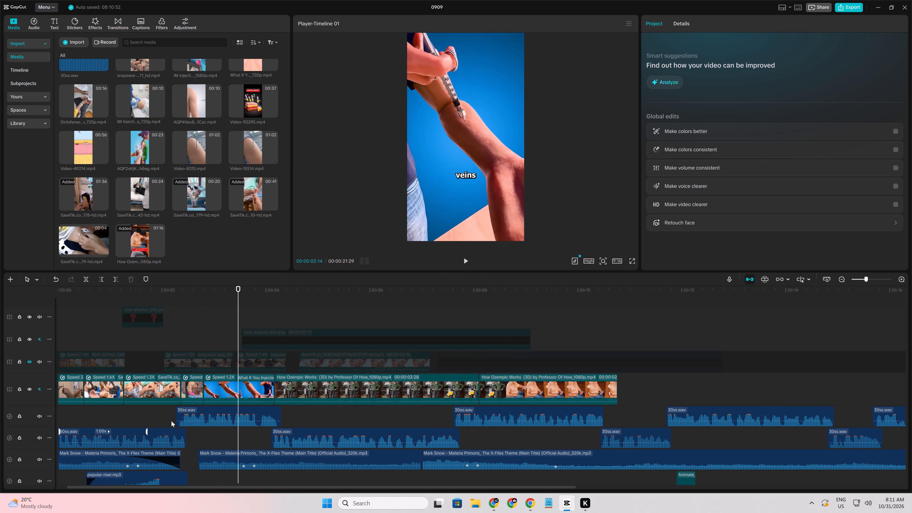
{"action": "left_click_drag", "start_coordinate": [171, 421], "coordinate": [205, 424]}
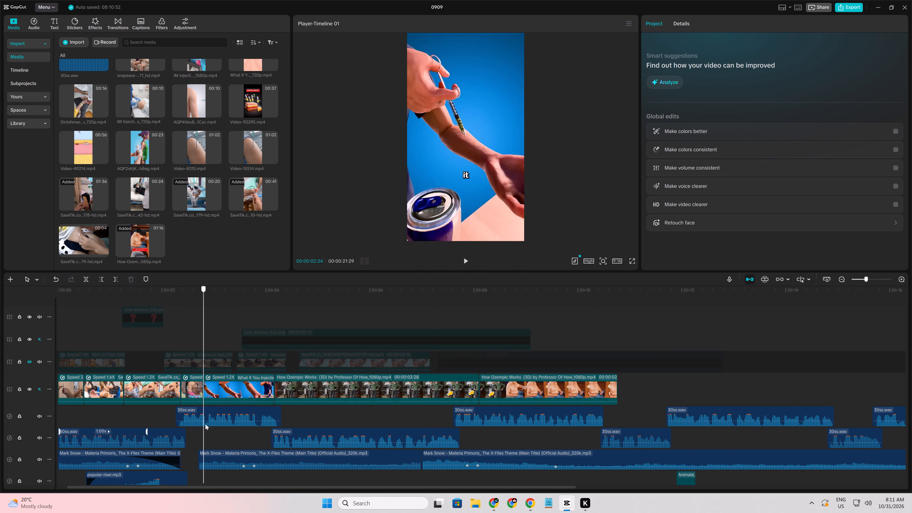
{"action": "left_click_drag", "start_coordinate": [205, 424], "coordinate": [226, 428]}
{"action": "left_click", "coordinate": [194, 395]}
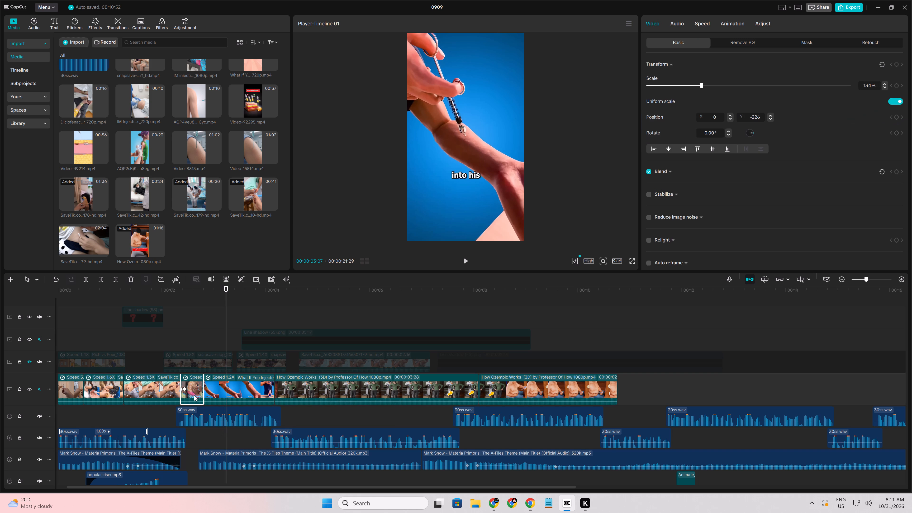
{"action": "left_click_drag", "start_coordinate": [514, 390], "coordinate": [209, 393]}
{"action": "left_click_drag", "start_coordinate": [448, 397], "coordinate": [214, 397]}
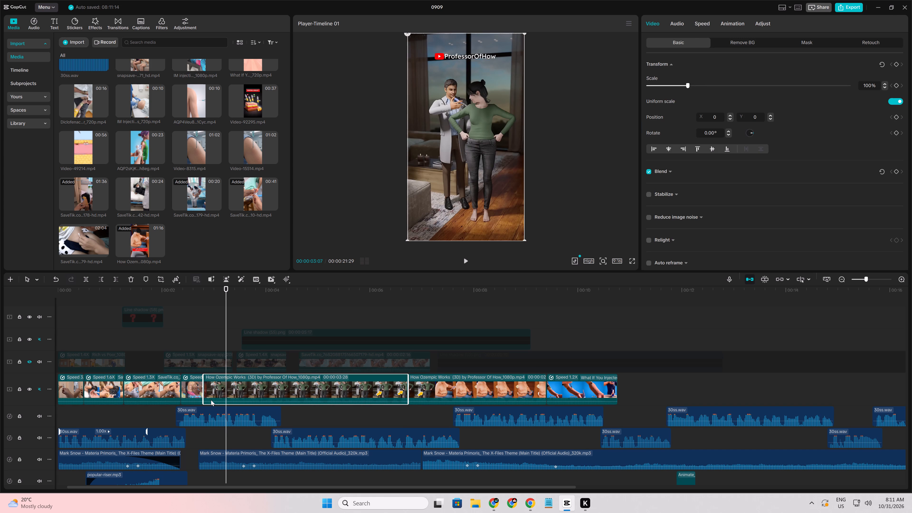
Trim more than half of the doctor segment from its start, keeping the final part up to the yellow arrow.
{"action": "left_click", "coordinate": [203, 444]}
{"action": "left_click_drag", "start_coordinate": [203, 444], "coordinate": [244, 442]}
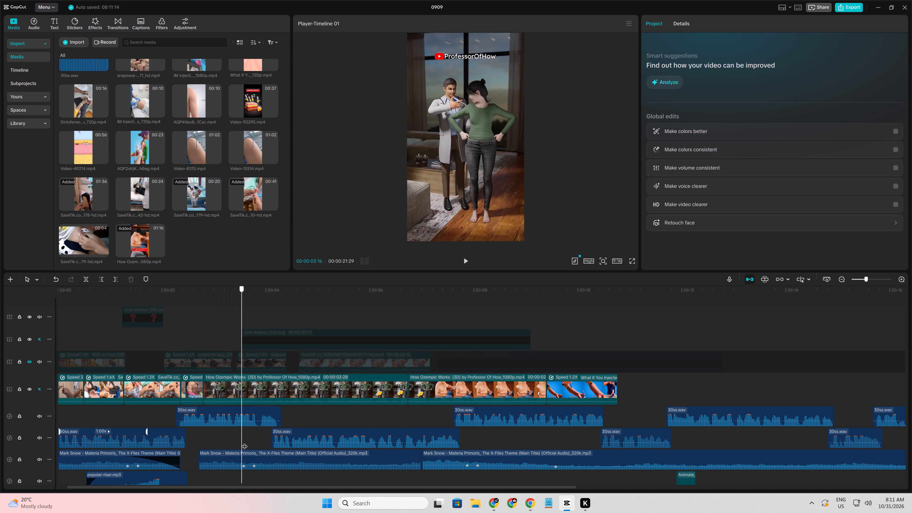
{"action": "left_click_drag", "start_coordinate": [244, 442], "coordinate": [346, 438]}
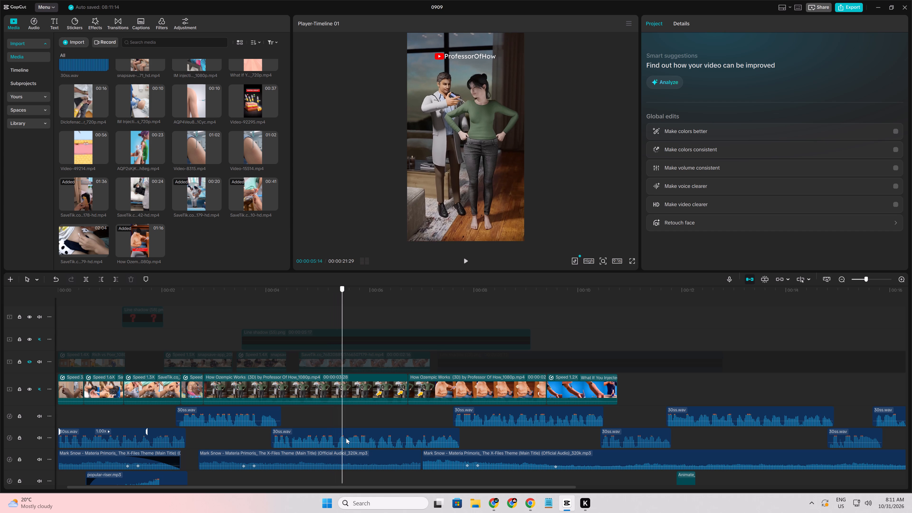
{"action": "left_click_drag", "start_coordinate": [346, 438], "coordinate": [397, 433]}
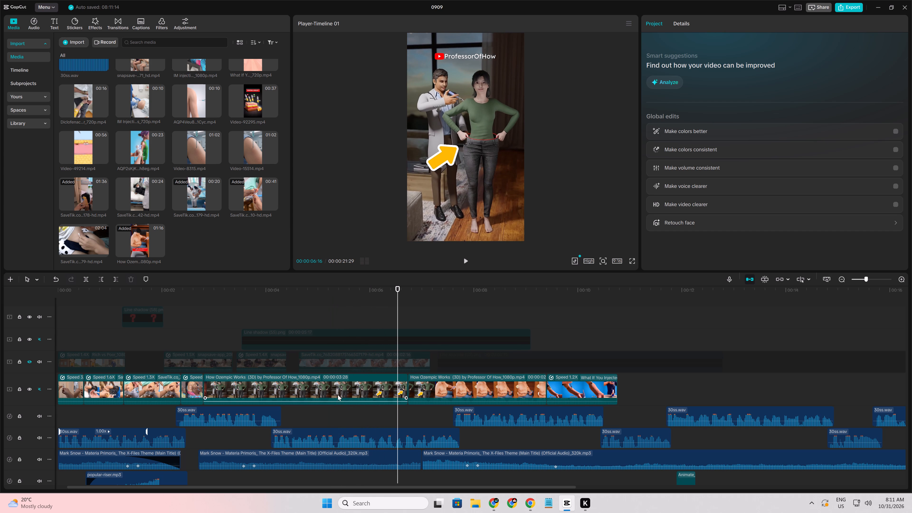
{"action": "left_click", "coordinate": [333, 390]}
{"action": "left_click_drag", "start_coordinate": [203, 396], "coordinate": [289, 398]}
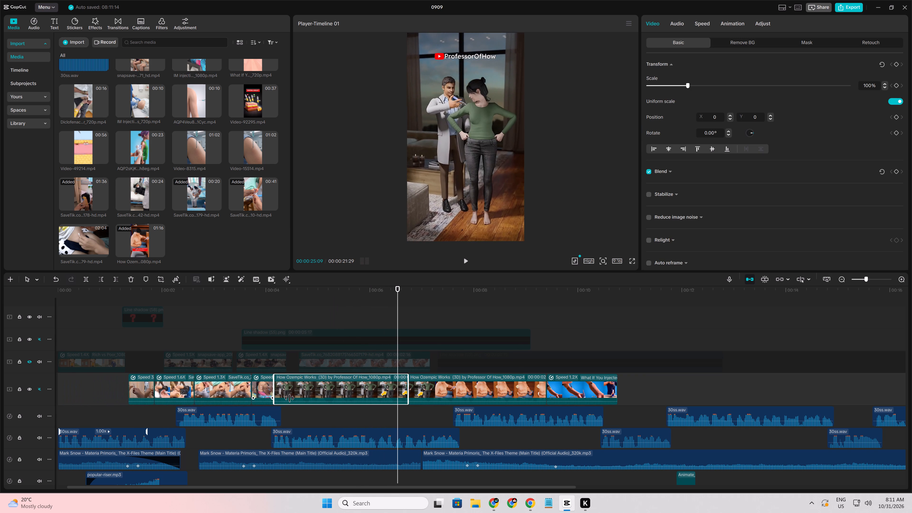
{"action": "left_click_drag", "start_coordinate": [289, 398], "coordinate": [322, 404]}
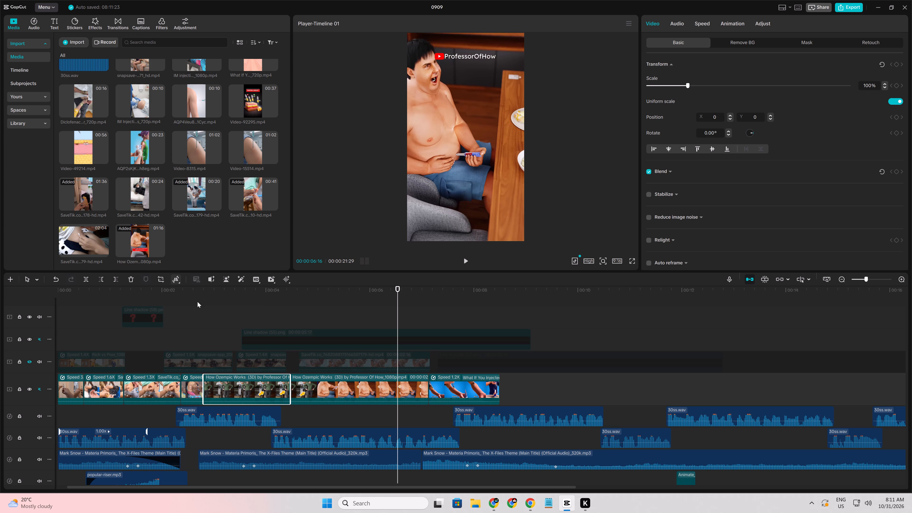
Undo the start trim of the Ozempic doctor segment and reverse the restored segment.
{"action": "left_click_drag", "start_coordinate": [184, 292], "coordinate": [191, 303]}
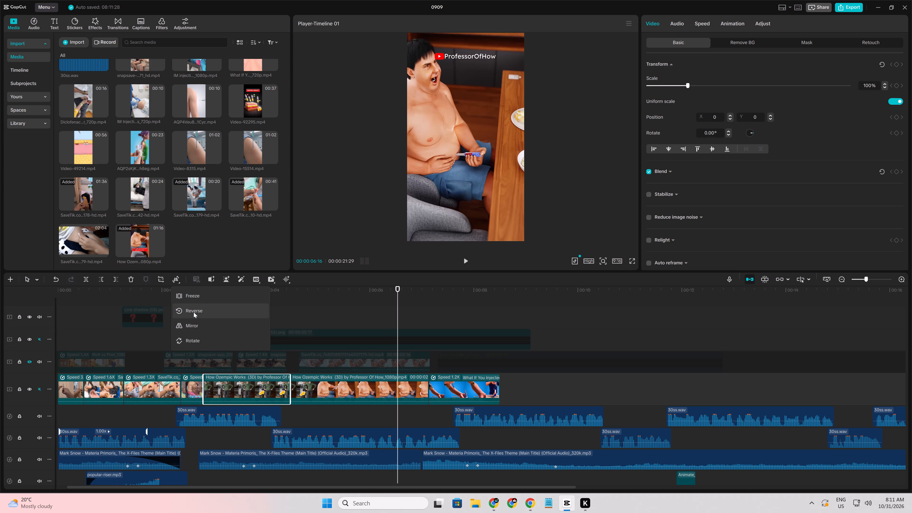
{"action": "key", "text": "ctrl+z"}
{"action": "left_click", "coordinate": [161, 339]}
{"action": "key", "text": "ctrl+z"}
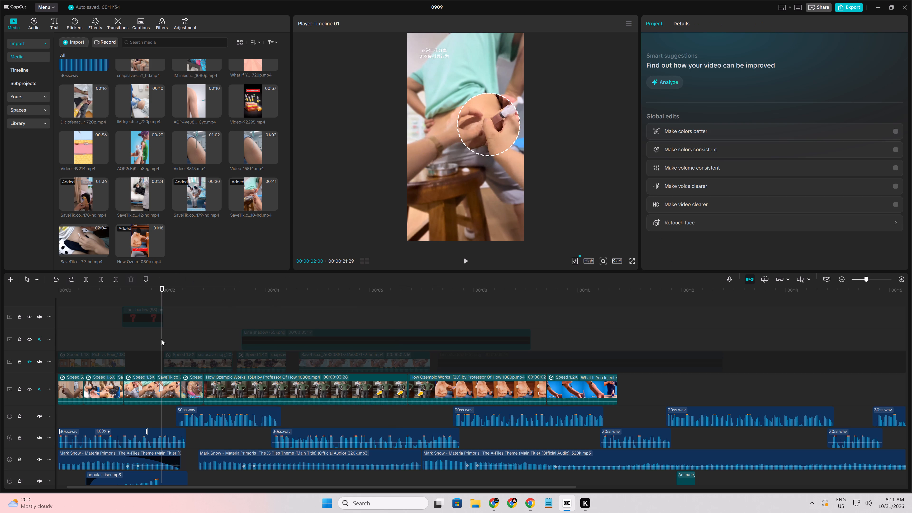
{"action": "left_click", "coordinate": [265, 396]}
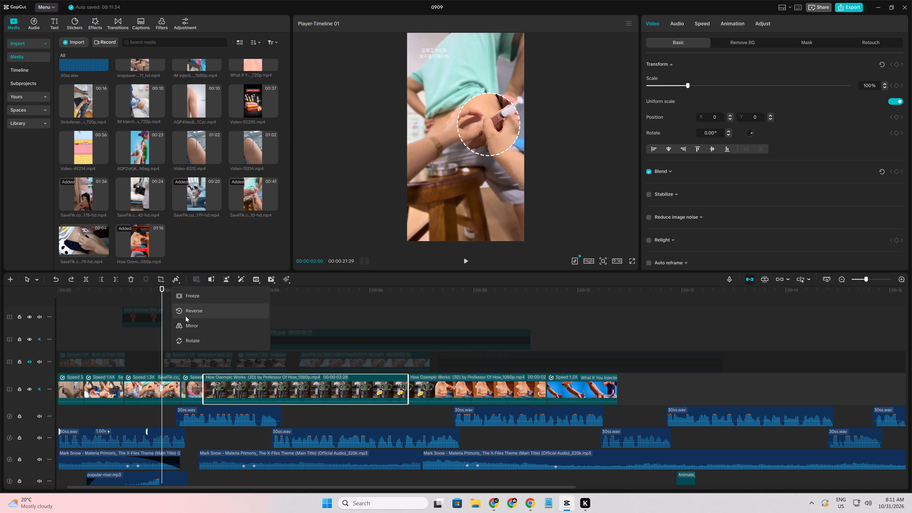
{"action": "left_click", "coordinate": [185, 316]}
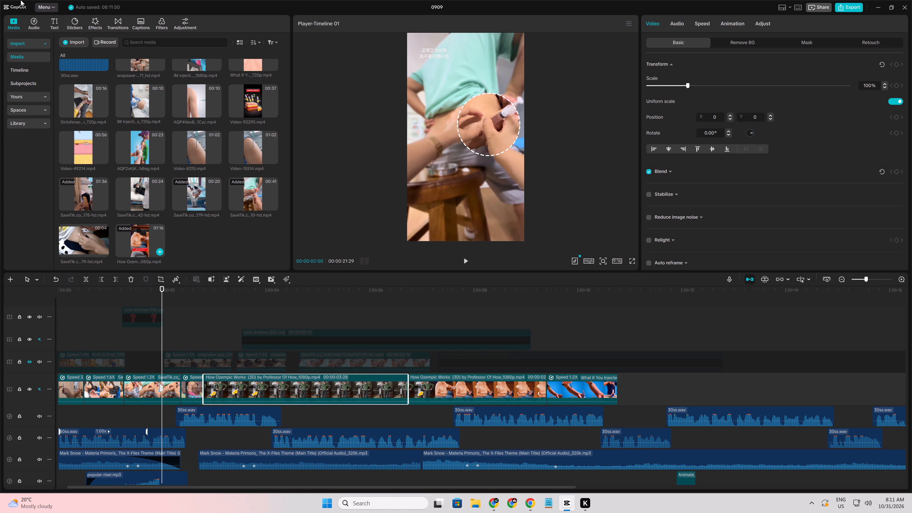
Cut off the rest of the reversed doctor segment after 00:00:04:26.
{"action": "left_click", "coordinate": [198, 319]}
{"action": "left_click_drag", "start_coordinate": [196, 320], "coordinate": [242, 333]}
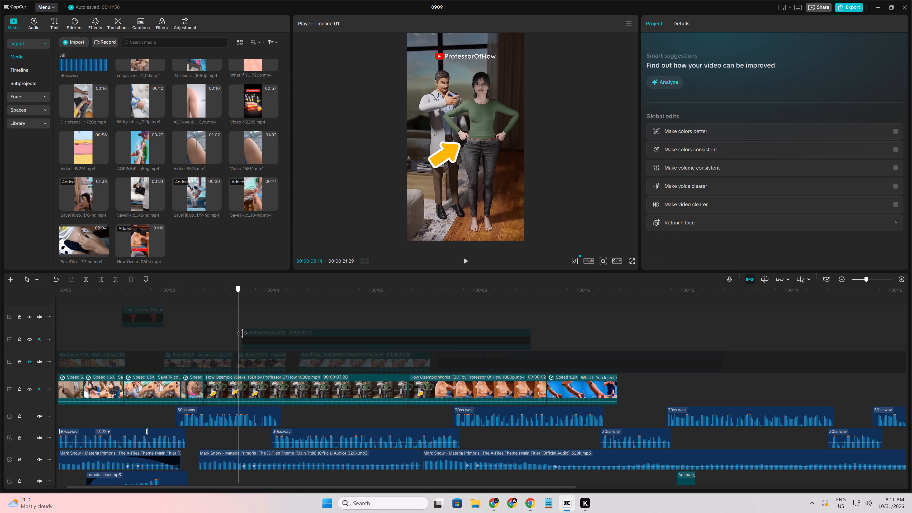
{"action": "left_click_drag", "start_coordinate": [242, 333], "coordinate": [311, 348]}
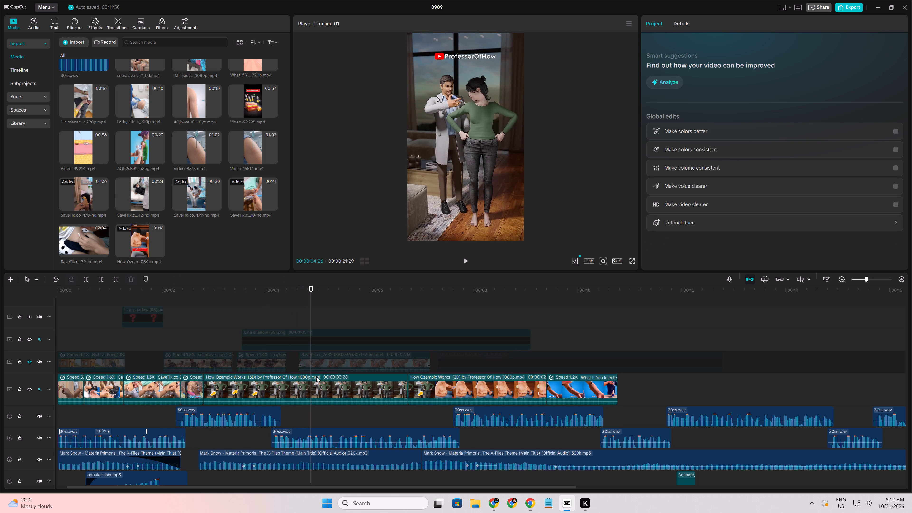
{"action": "left_click", "coordinate": [318, 393]}
{"action": "key", "text": "w"}
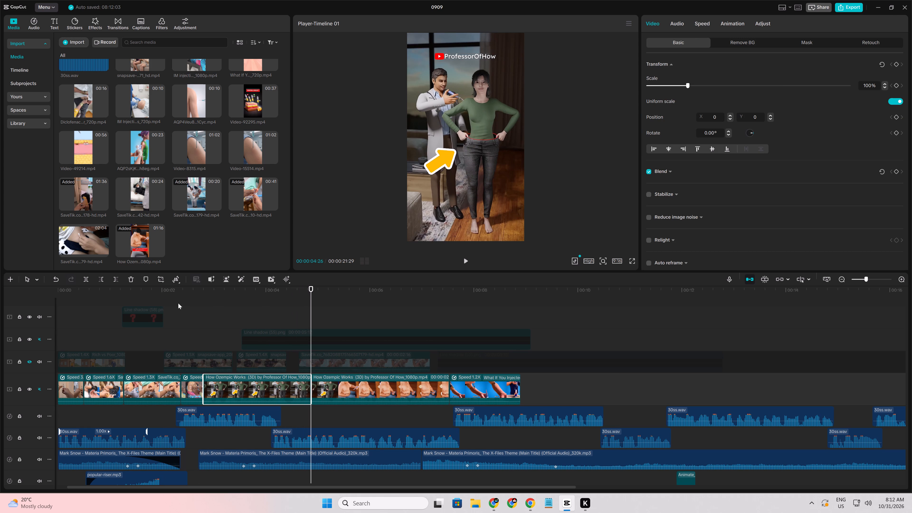
Speed up the reversed doctor segment to 1.93x.
{"action": "left_click", "coordinate": [696, 24]}
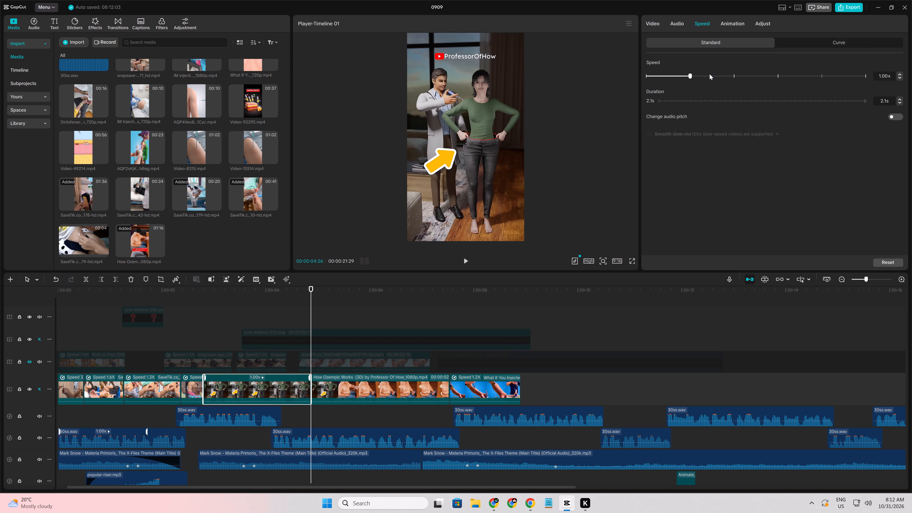
{"action": "left_click", "coordinate": [711, 75]}
{"action": "left_click", "coordinate": [718, 81]}
{"action": "left_click", "coordinate": [731, 76]}
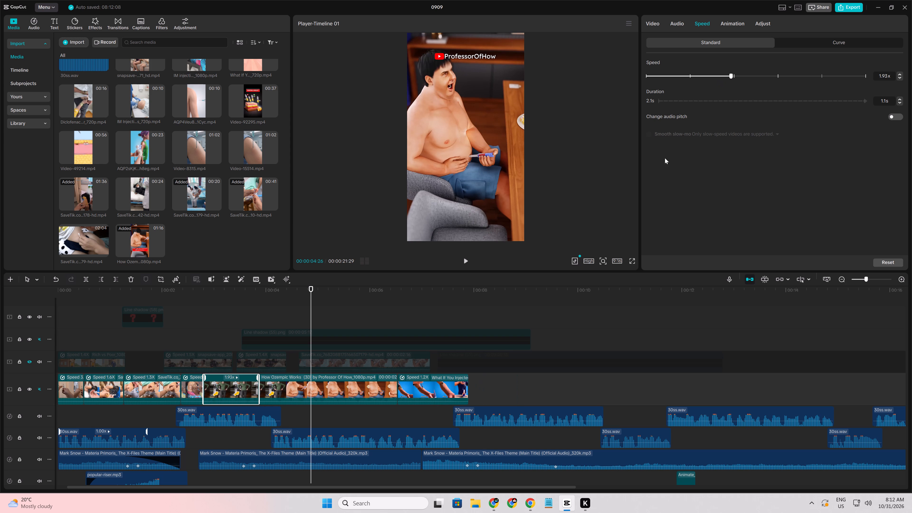
Delete the short 6.50x clip directly before the doctor segment.
{"action": "left_click", "coordinate": [190, 390]}
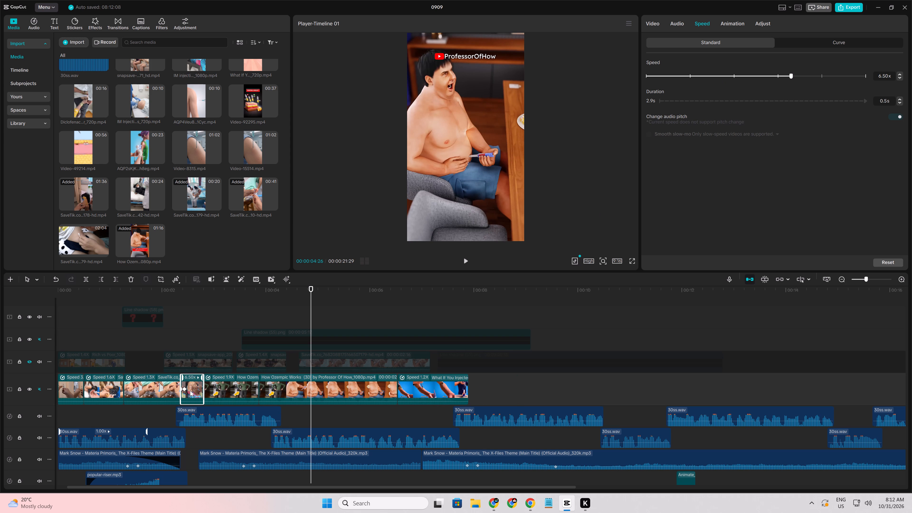
{"action": "key", "text": "Delete"}
Extend the doctor segment's end slightly, trim nearly half of it from the start, and play the join with the preceding clip.
{"action": "left_click", "coordinate": [174, 411]}
{"action": "left_click_drag", "start_coordinate": [174, 411], "coordinate": [212, 413]}
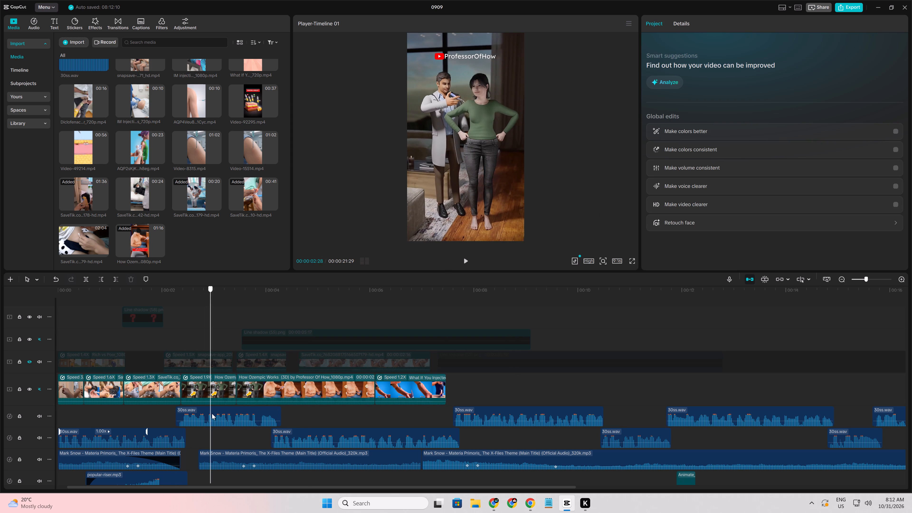
{"action": "left_click_drag", "start_coordinate": [212, 413], "coordinate": [234, 419]}
{"action": "left_click", "coordinate": [229, 396]}
{"action": "left_click_drag", "start_coordinate": [238, 393], "coordinate": [246, 394]}
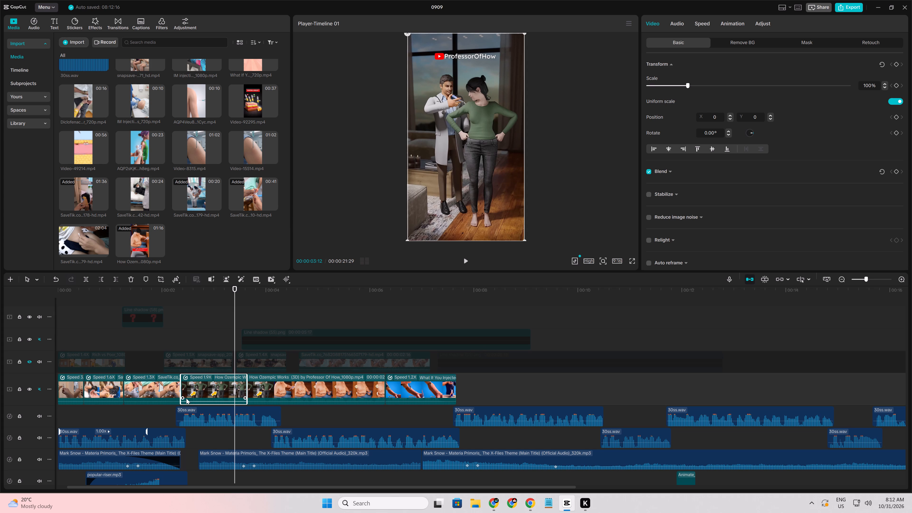
{"action": "left_click_drag", "start_coordinate": [182, 393], "coordinate": [212, 393]}
{"action": "left_click", "coordinate": [166, 415]}
{"action": "key", "text": "space"}
{"action": "left_click", "coordinate": [166, 415]}
{"action": "key", "text": "space"}
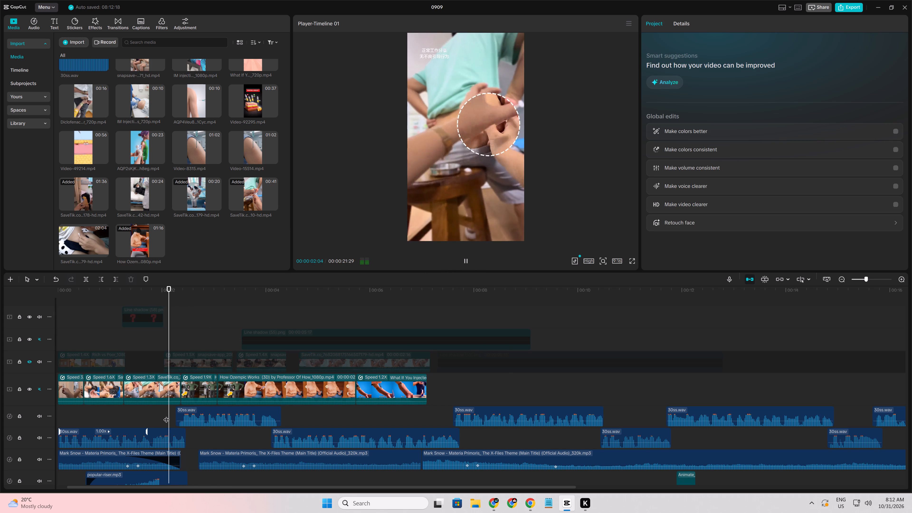
{"action": "key", "text": "space"}
At the doctor segment's first frame, enlarge the picture to 130% and shift it down to position Y -284.
{"action": "left_click", "coordinate": [189, 390]}
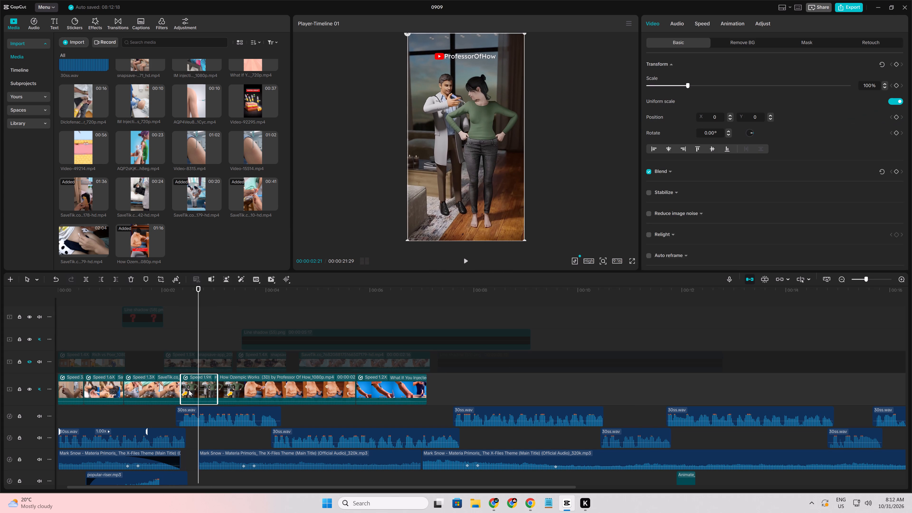
{"action": "scroll", "coordinate": [189, 390], "scroll_direction": "up", "scroll_amount": 9, "text": "ctrl"}
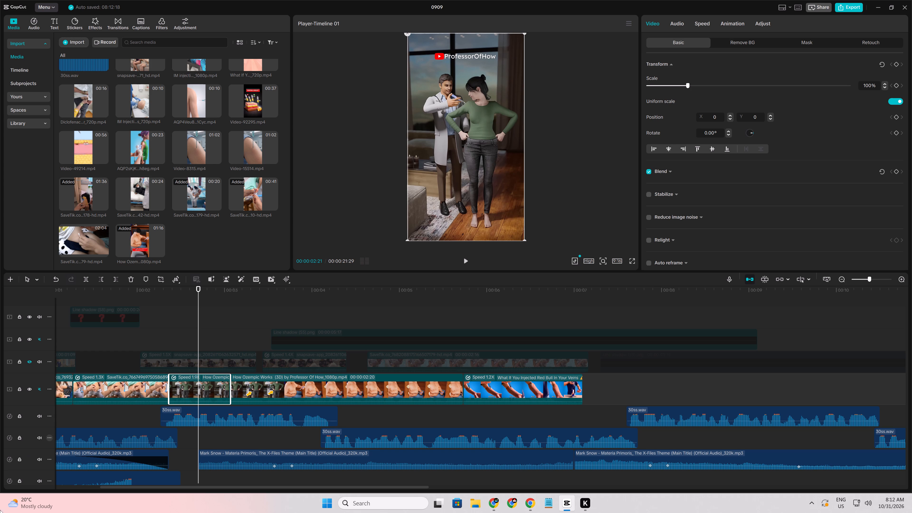
{"action": "left_click", "coordinate": [146, 418]}
{"action": "left_click_drag", "start_coordinate": [146, 418], "coordinate": [166, 419]}
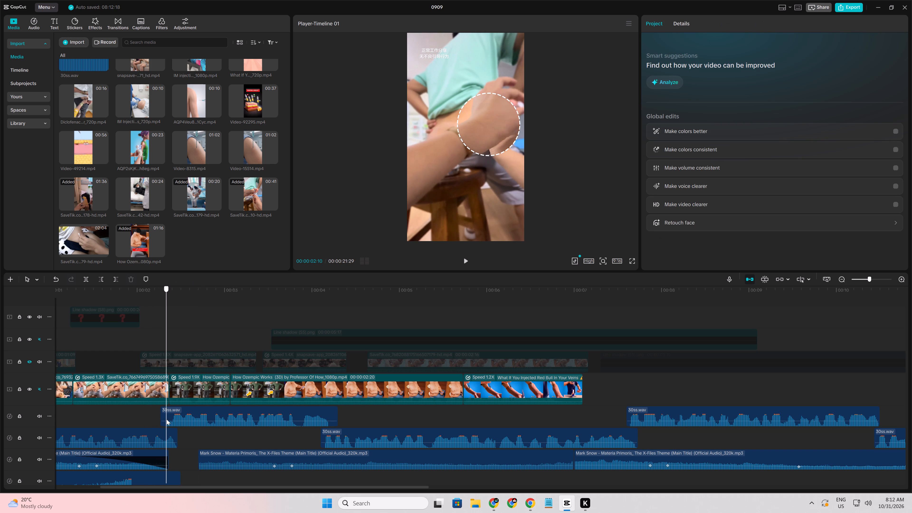
{"action": "left_click_drag", "start_coordinate": [166, 419], "coordinate": [169, 419]}
{"action": "scroll", "coordinate": [176, 420], "scroll_direction": "up", "scroll_amount": 8, "text": "ctrl"}
{"action": "left_click", "coordinate": [186, 397]}
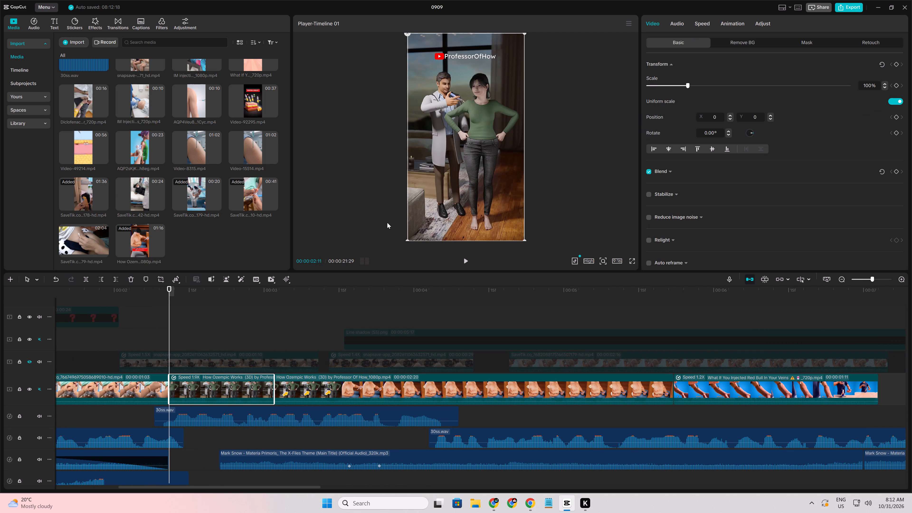
{"action": "left_click_drag", "start_coordinate": [407, 240], "coordinate": [387, 289]}
{"action": "left_click_drag", "start_coordinate": [439, 211], "coordinate": [440, 226]}
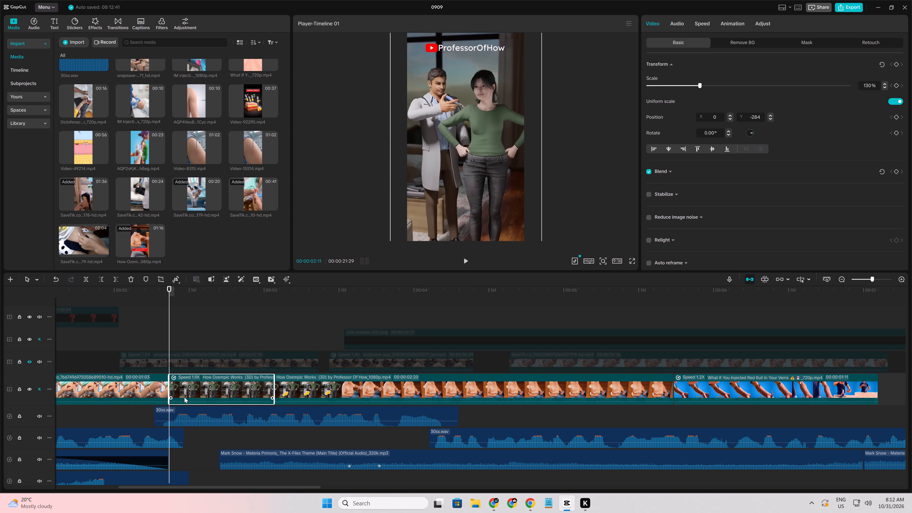
Step through the opening frames of the doctor segment and extend its start back by a few frames.
{"action": "left_click", "coordinate": [152, 337]}
{"action": "left_click_drag", "start_coordinate": [152, 337], "coordinate": [168, 340]}
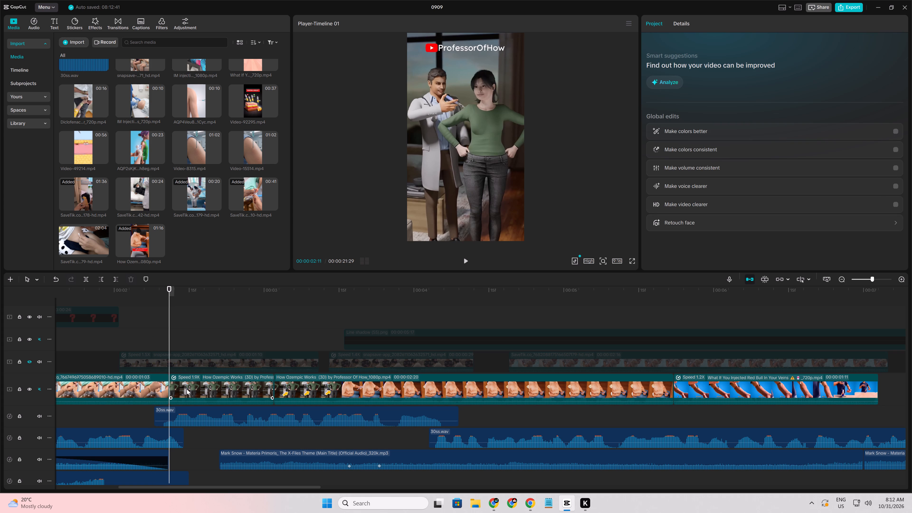
{"action": "left_click", "coordinate": [187, 389]}
{"action": "key", "text": "Right"}
{"action": "key", "text": "Right"}
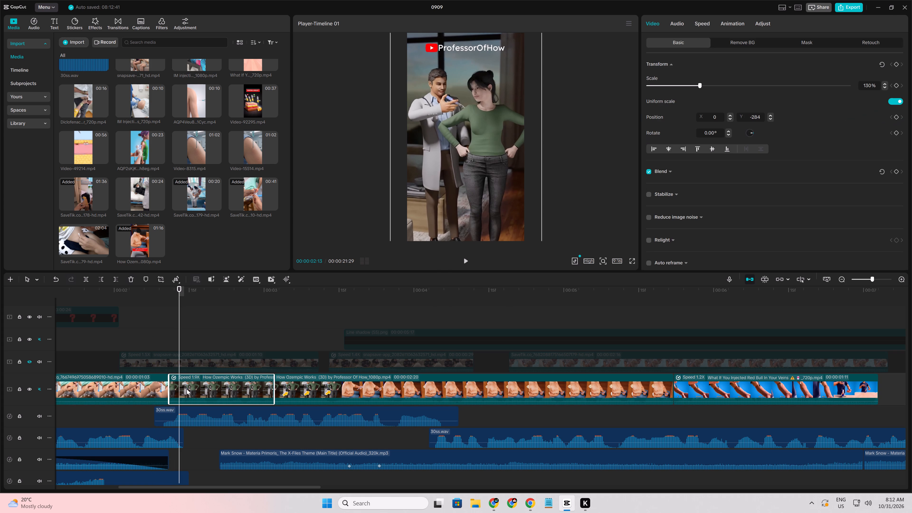
{"action": "key", "text": "Right"}
{"action": "key", "text": "Right"}
{"action": "key", "text": "Right"}
{"action": "key", "text": "Right"}
{"action": "left_click", "coordinate": [166, 391]}
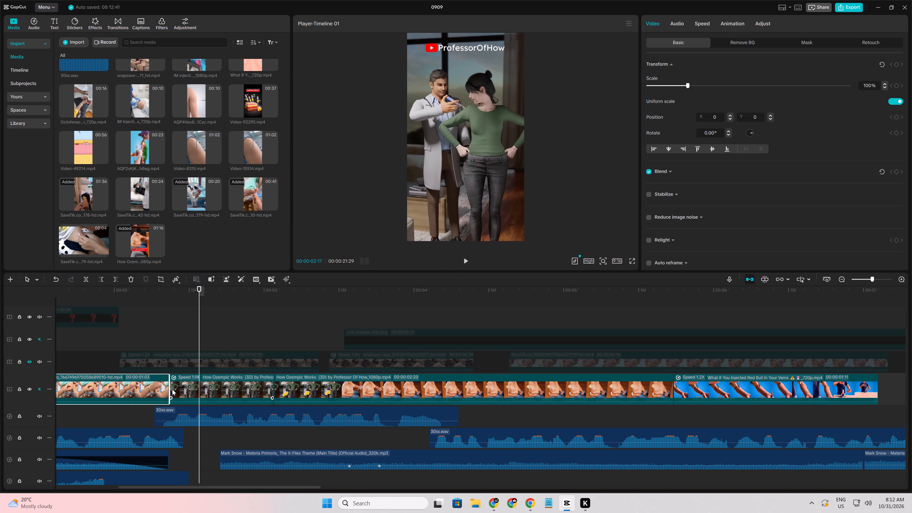
{"action": "left_click", "coordinate": [173, 389]}
{"action": "left_click_drag", "start_coordinate": [167, 388], "coordinate": [154, 390]}
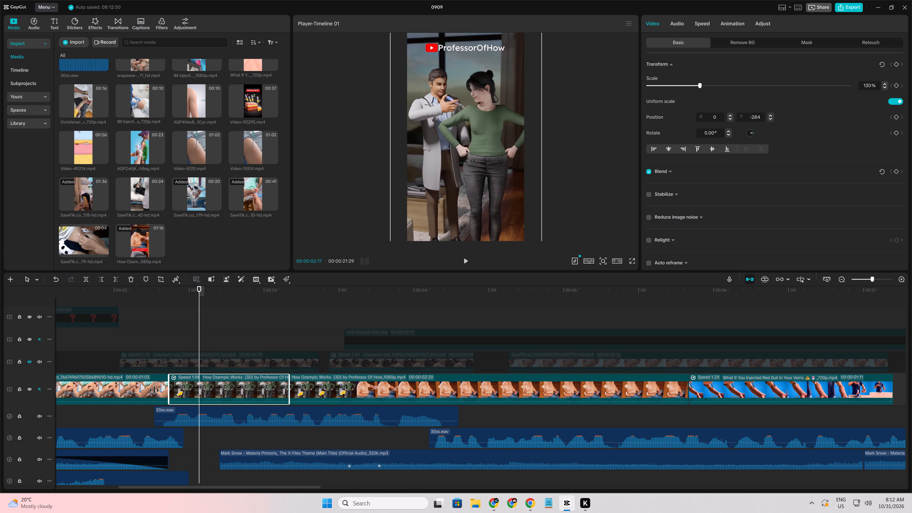
Cut off the remainder of the doctor segment after 00:00:02:29.
{"action": "left_click", "coordinate": [199, 326]}
{"action": "left_click_drag", "start_coordinate": [199, 326], "coordinate": [250, 337]}
{"action": "left_click_drag", "start_coordinate": [250, 337], "coordinate": [257, 339]}
{"action": "left_click", "coordinate": [269, 394]}
{"action": "key", "text": "w"}
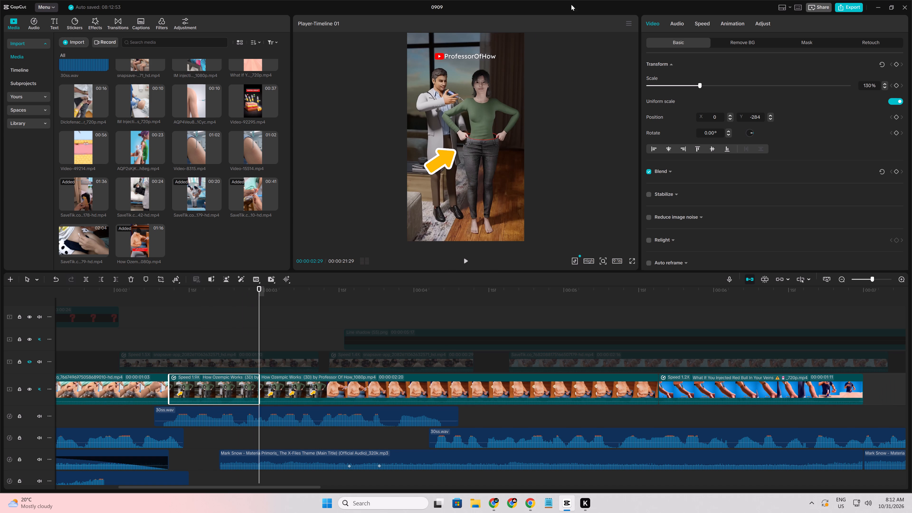
Raise the doctor segment's speed to 2.49x and play the join with the preceding clip.
{"action": "left_click", "coordinate": [704, 30]}
{"action": "left_click", "coordinate": [741, 76]}
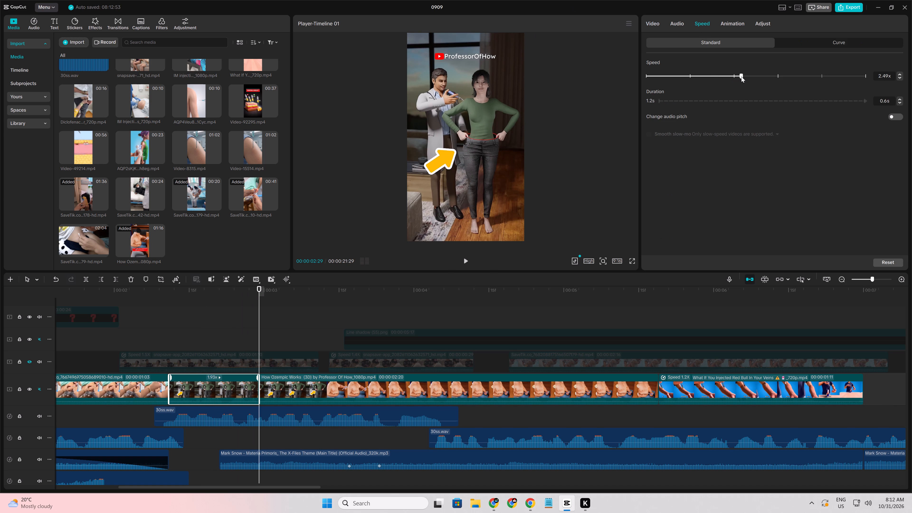
{"action": "left_click", "coordinate": [138, 416]}
{"action": "key", "text": "space"}
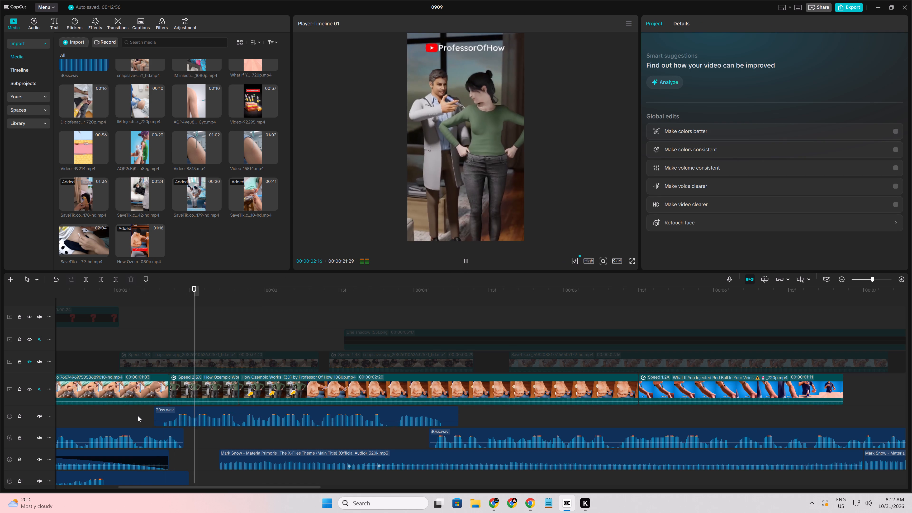
{"action": "left_click", "coordinate": [138, 416]}
{"action": "key", "text": "space"}
{"action": "key", "text": "space"}
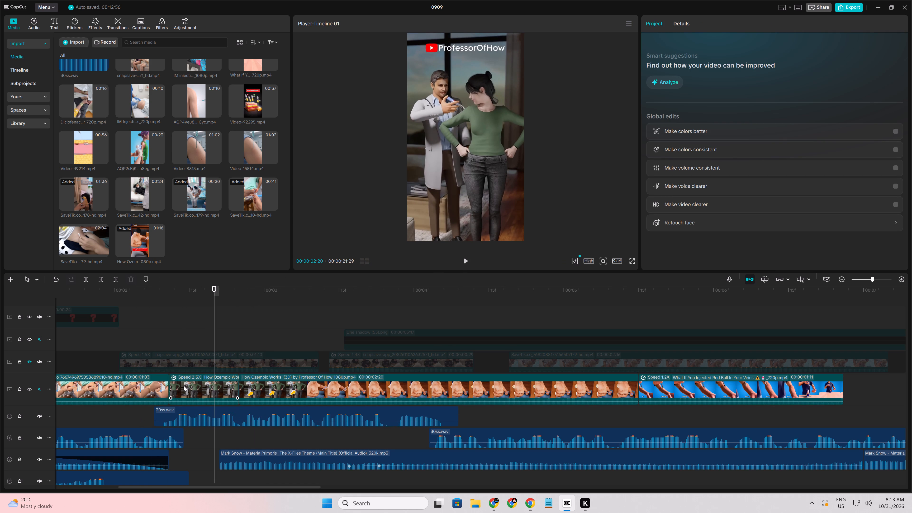
Trim a few frames from the doctor segment's start and replay the transition against the voice-over.
{"action": "left_click", "coordinate": [187, 385]}
{"action": "left_click_drag", "start_coordinate": [169, 386], "coordinate": [179, 385]}
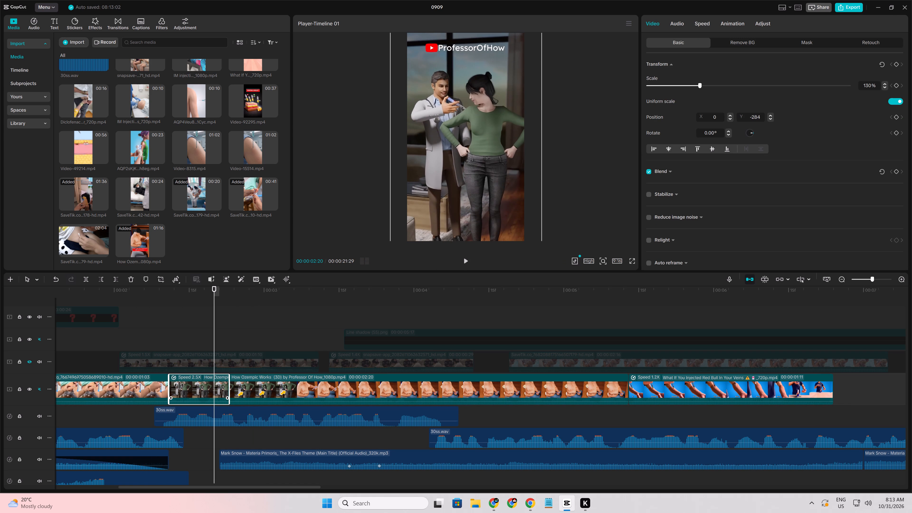
{"action": "left_click", "coordinate": [138, 422]}
{"action": "key", "text": "space"}
{"action": "left_click", "coordinate": [138, 422]}
{"action": "key", "text": "space"}
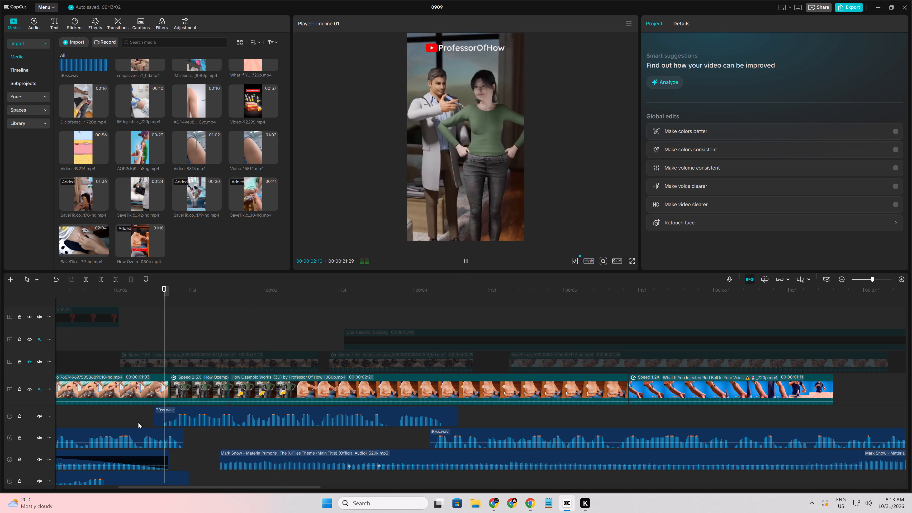
{"action": "key", "text": "space"}
{"action": "left_click", "coordinate": [138, 422]}
{"action": "key", "text": "space"}
{"action": "key", "text": "space"}
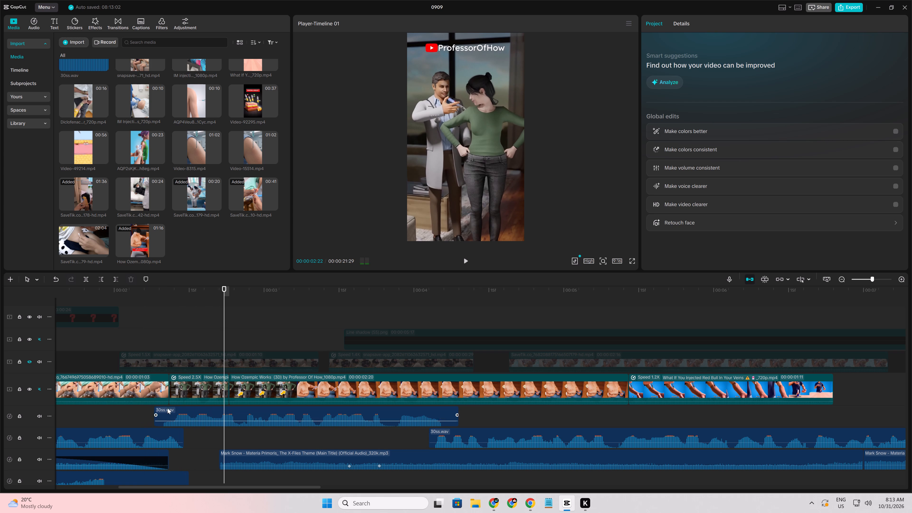
Cut off the end of the doctor segment after 00:00:02:21.
{"action": "left_click", "coordinate": [203, 394]}
{"action": "key", "text": "Left"}
{"action": "key", "text": "w"}
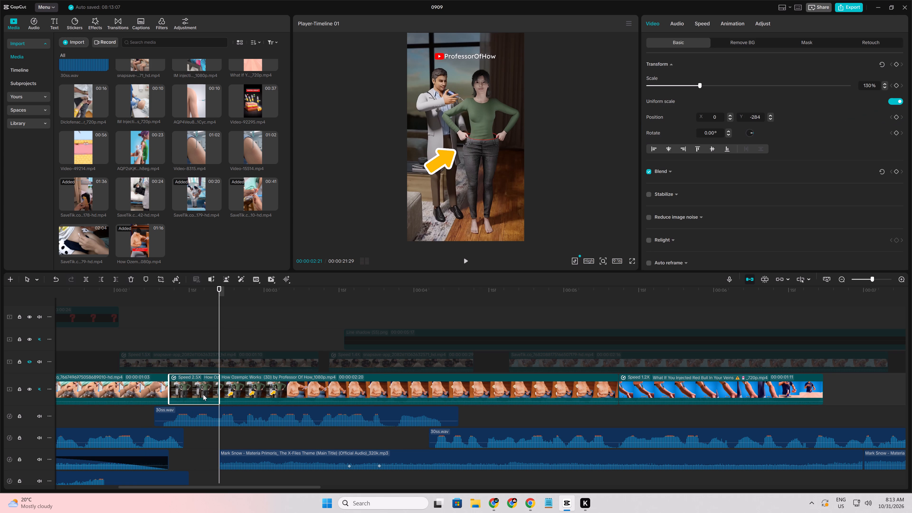
Trim the leftover doctor scene from the start of the second Ozempic segment so it begins with the shirtless man.
{"action": "left_click", "coordinate": [232, 397]}
{"action": "left_click_drag", "start_coordinate": [220, 390], "coordinate": [312, 398]}
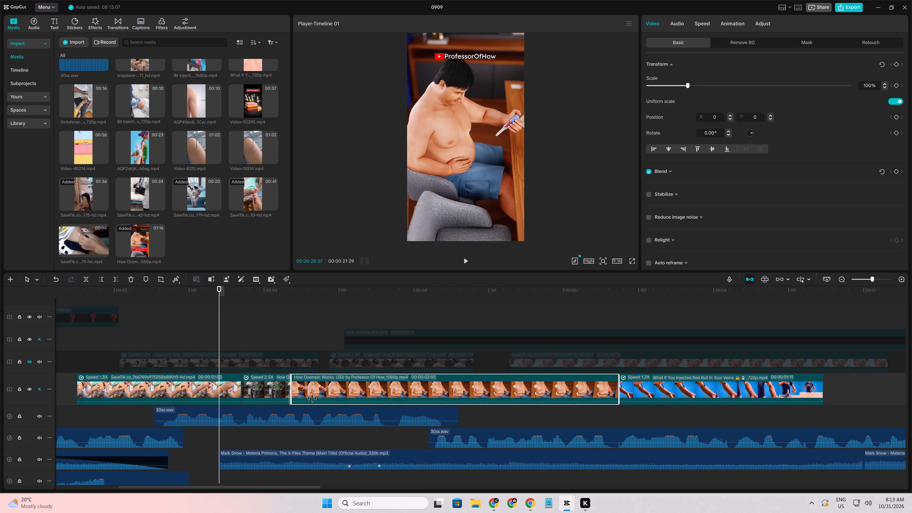
{"action": "left_click_drag", "start_coordinate": [312, 398], "coordinate": [302, 402]}
Play the shirtless-man Ozempic segment against the voice-over and cut off its end after 00:00:04:16.
{"action": "double_click", "coordinate": [215, 442]}
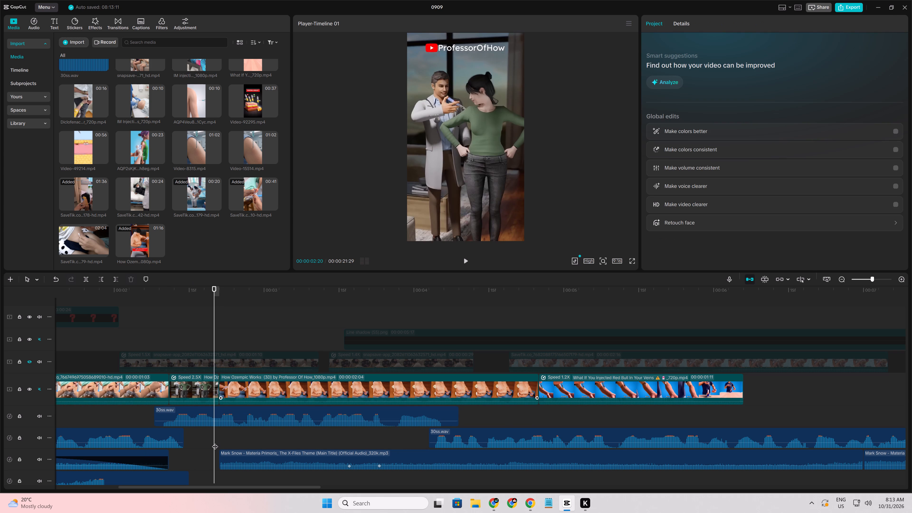
{"action": "key", "text": "space"}
{"action": "scroll", "coordinate": [274, 442], "scroll_direction": "down", "scroll_amount": 5, "text": "ctrl"}
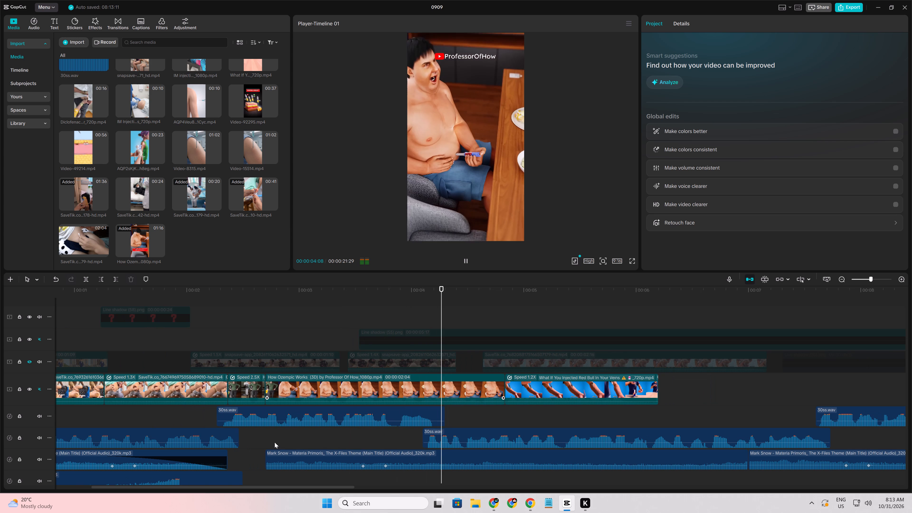
{"action": "left_click", "coordinate": [351, 442]}
{"action": "left_click_drag", "start_coordinate": [351, 442], "coordinate": [444, 442]}
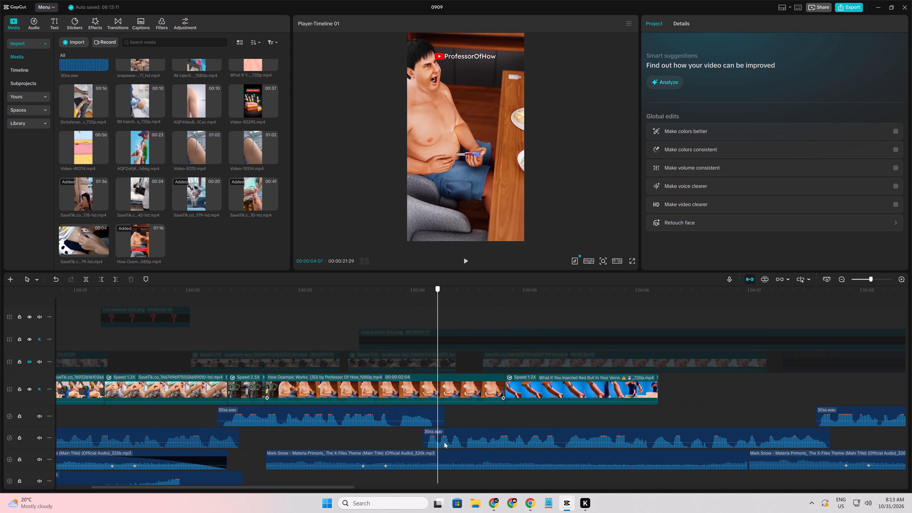
{"action": "left_click_drag", "start_coordinate": [444, 442], "coordinate": [471, 441]}
{"action": "left_click", "coordinate": [451, 385]}
{"action": "key", "text": "w"}
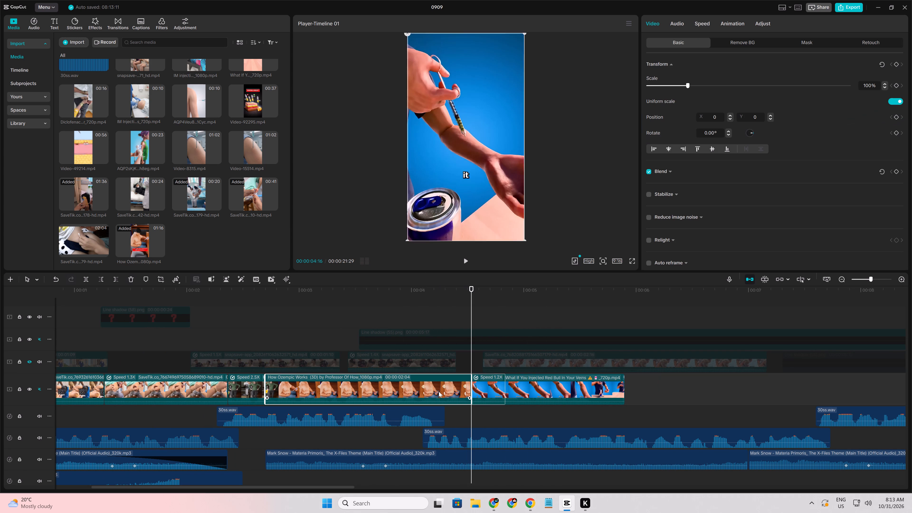
Raise the shirtless-man Ozempic segment's speed to about 1.2x and replay it from the preceding doctor segment.
{"action": "left_click", "coordinate": [423, 394]}
{"action": "left_click", "coordinate": [710, 30]}
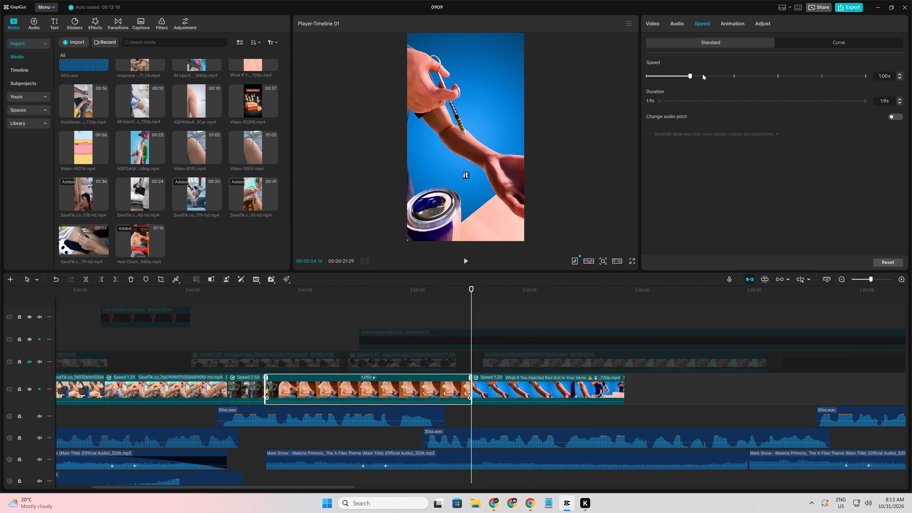
{"action": "left_click", "coordinate": [693, 78]}
{"action": "double_click", "coordinate": [693, 78]}
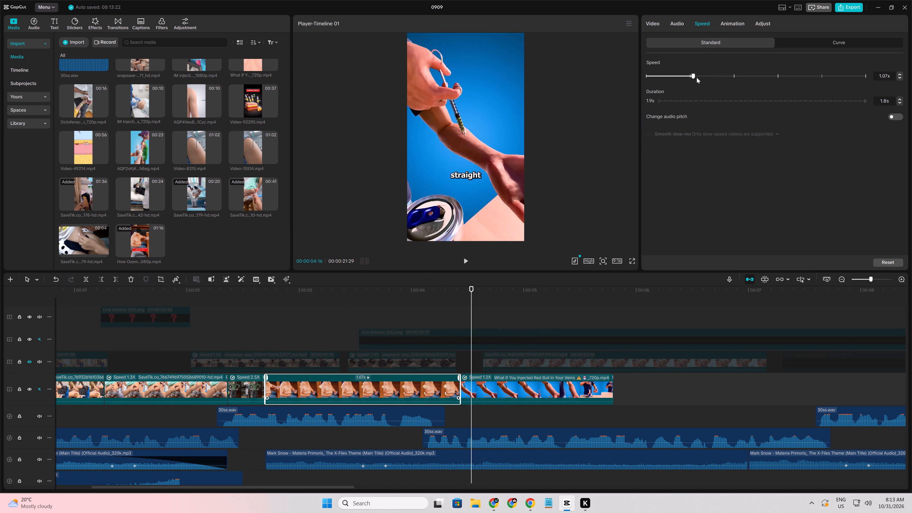
{"action": "left_click", "coordinate": [697, 77]}
{"action": "left_click", "coordinate": [699, 77]}
{"action": "left_click", "coordinate": [246, 435]}
{"action": "key", "text": "space"}
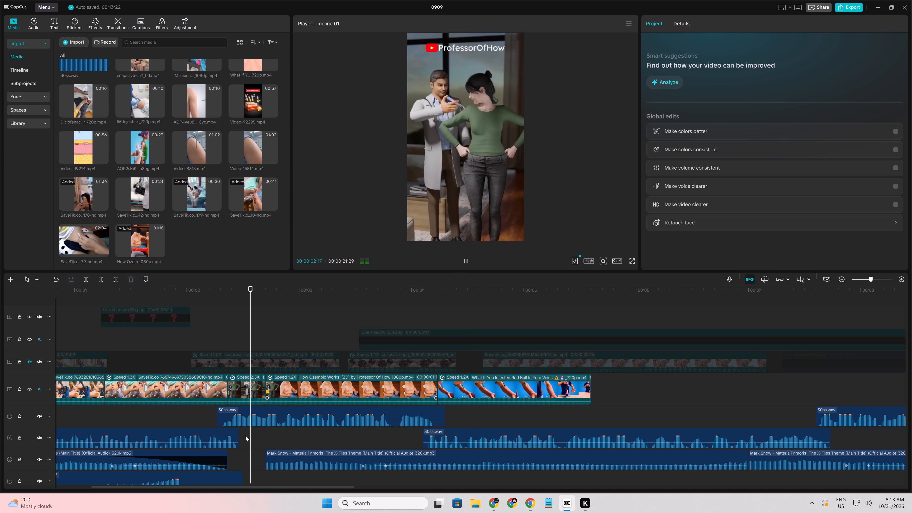
{"action": "key", "text": "space"}
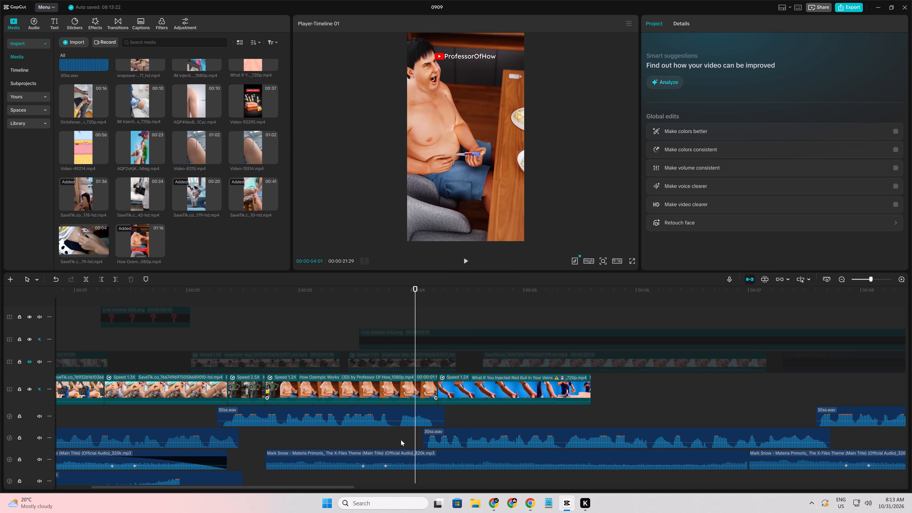
Cut off the end of the shirtless-man Ozempic segment after 00:00:04:05, just after the next voice-over clip begins.
{"action": "left_click", "coordinate": [404, 442]}
{"action": "left_click_drag", "start_coordinate": [404, 442], "coordinate": [427, 448]}
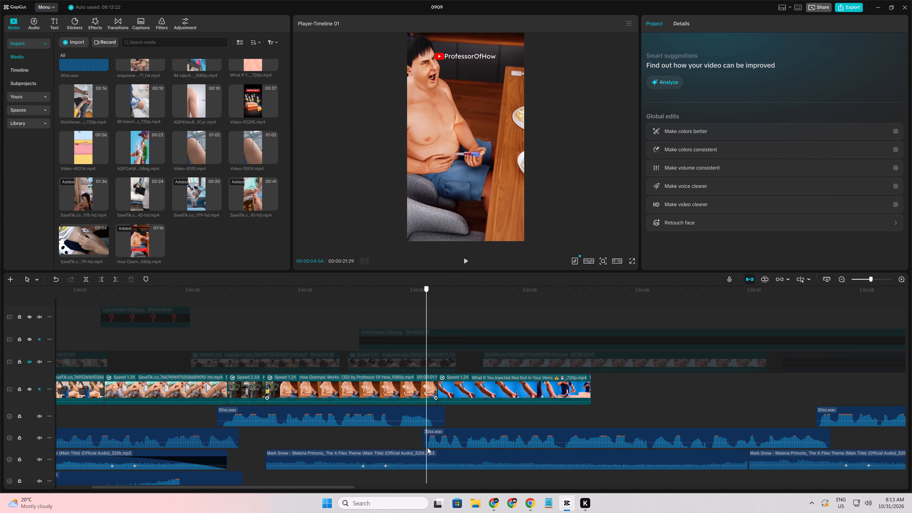
{"action": "left_click_drag", "start_coordinate": [427, 448], "coordinate": [429, 448]}
{"action": "left_click", "coordinate": [429, 392]}
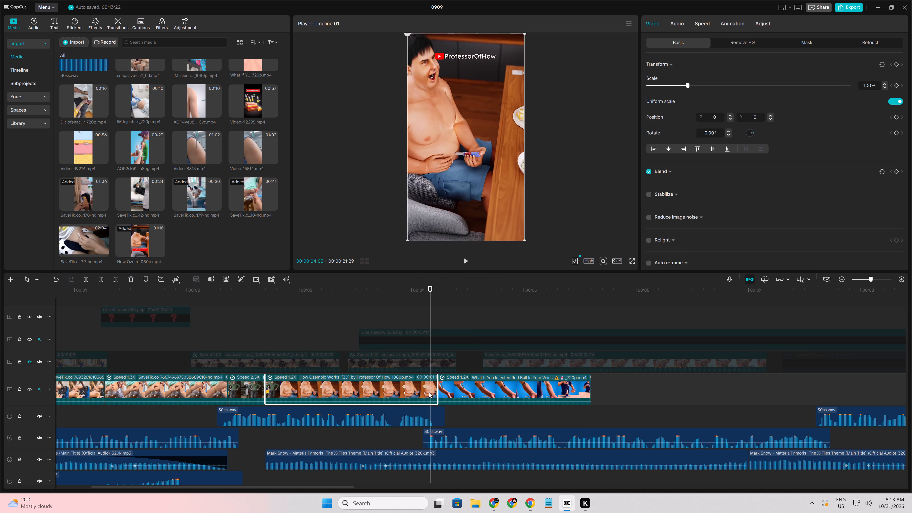
{"action": "key", "text": "w"}
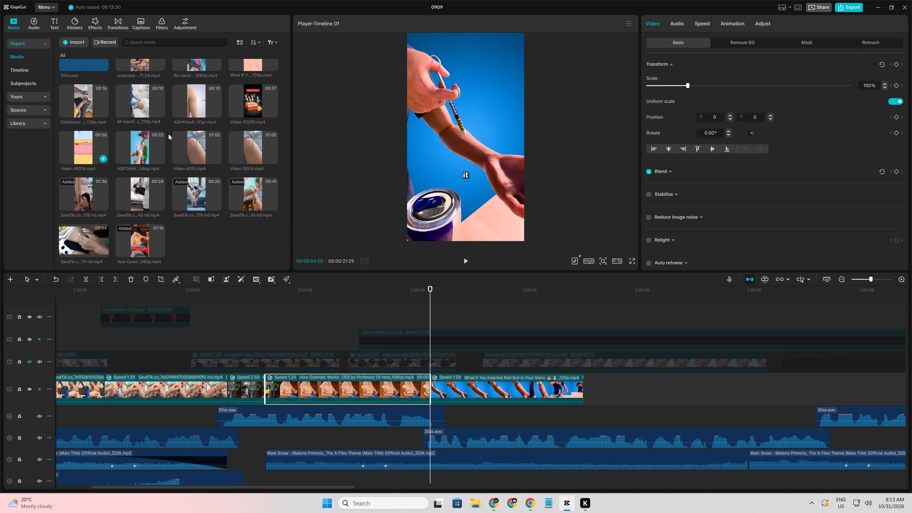
Switch to Chrome and look through the YouTube results for "injecting drug 3d animation" for usable injection footage.
{"action": "left_click", "coordinate": [528, 501]}
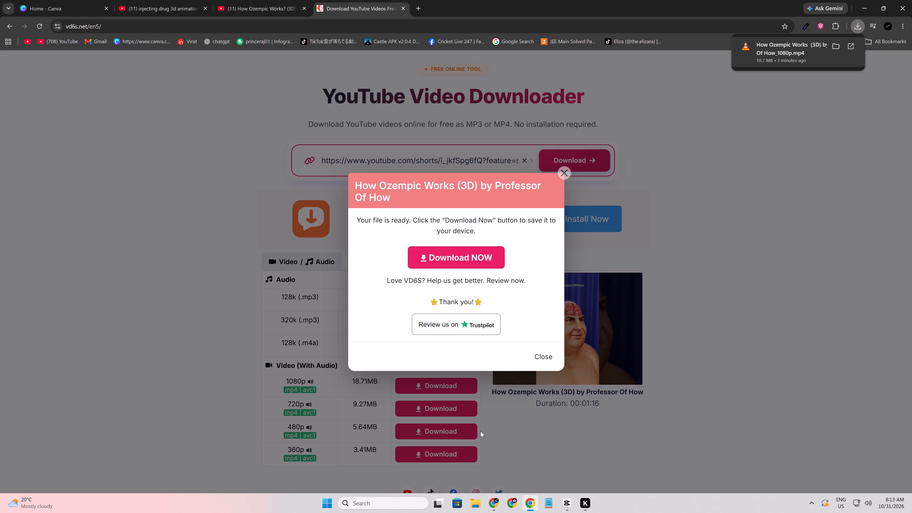
{"action": "left_click", "coordinate": [147, 0]}
{"action": "scroll", "coordinate": [251, 247], "scroll_direction": "down", "scroll_amount": 4}
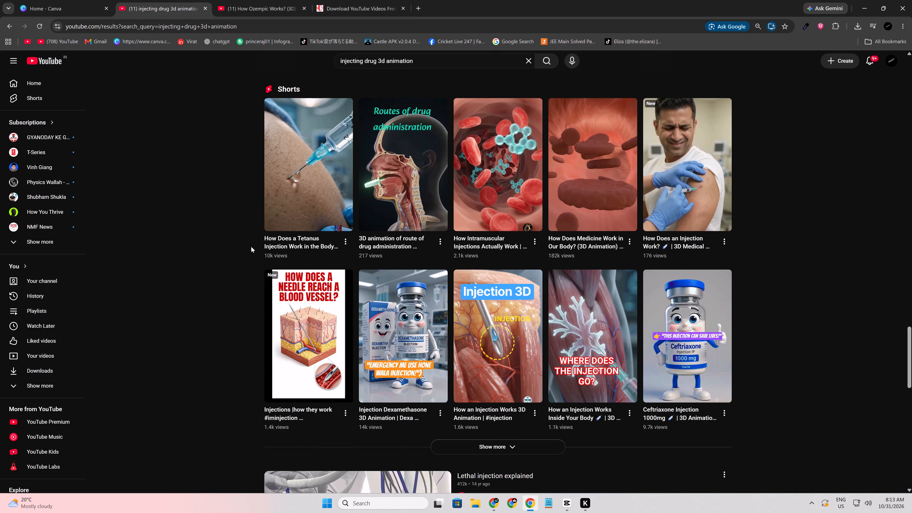
{"action": "scroll", "coordinate": [251, 247], "scroll_direction": "down", "scroll_amount": 5}
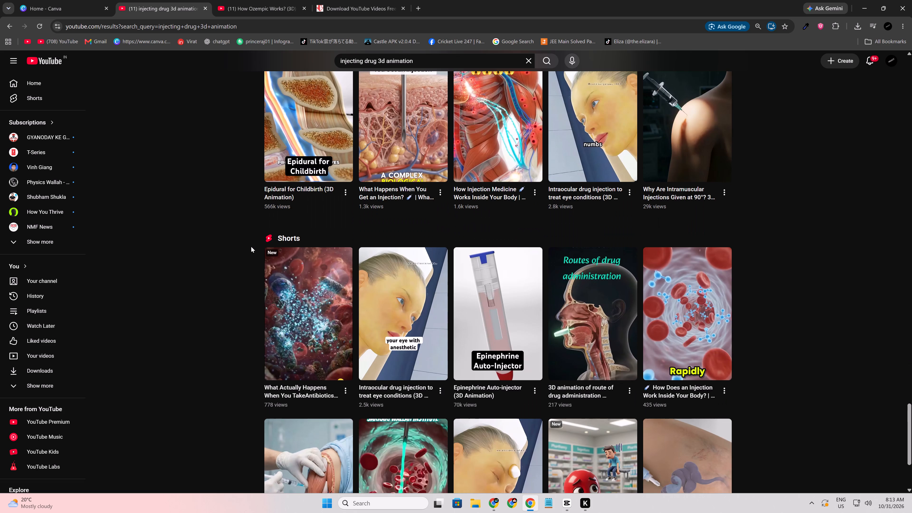
{"action": "scroll", "coordinate": [251, 247], "scroll_direction": "down", "scroll_amount": 4}
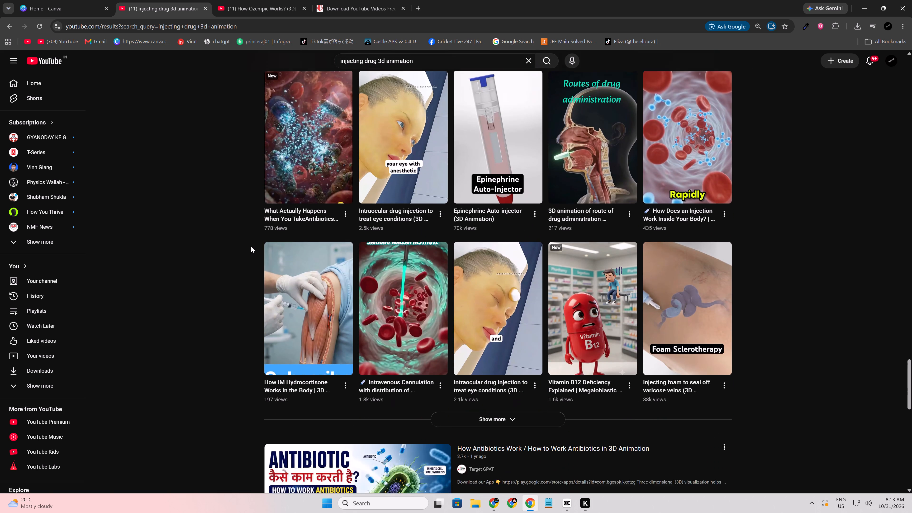
{"action": "scroll", "coordinate": [251, 247], "scroll_direction": "down", "scroll_amount": 4}
{"action": "scroll", "coordinate": [251, 247], "scroll_direction": "up", "scroll_amount": 2}
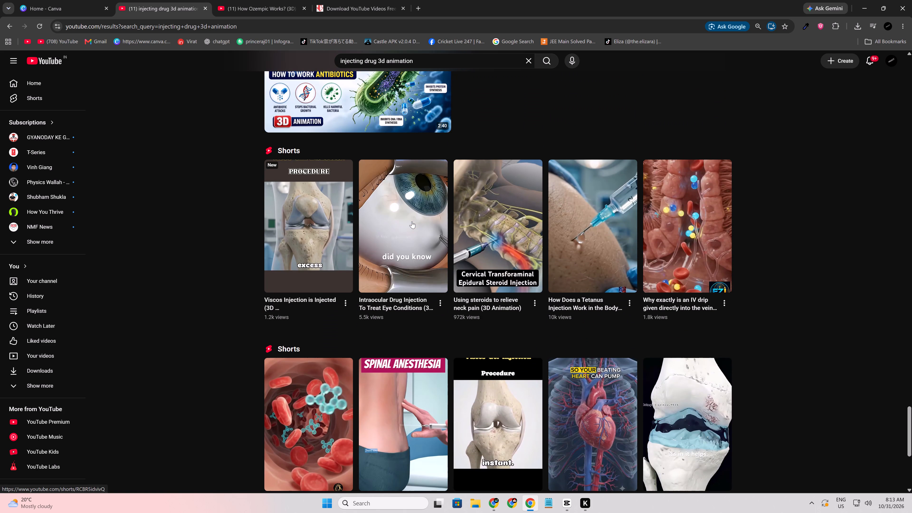
{"action": "scroll", "coordinate": [412, 221], "scroll_direction": "down", "scroll_amount": 4}
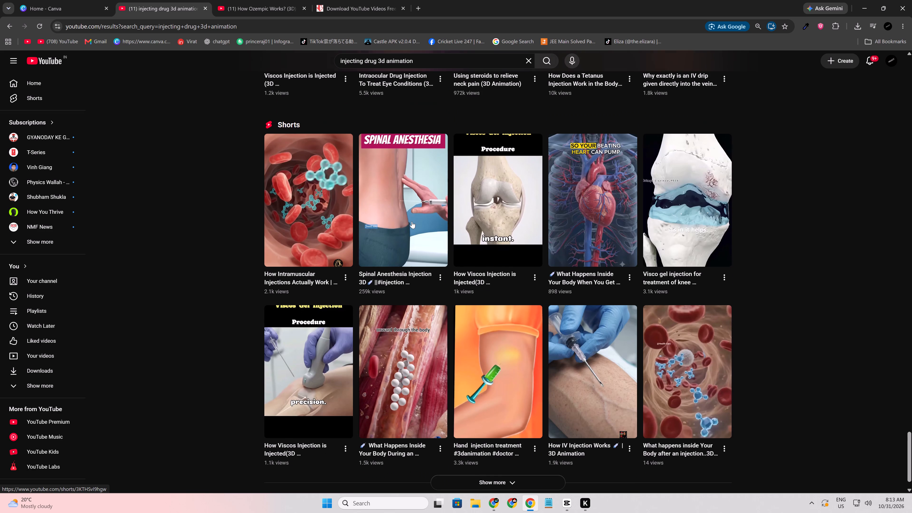
{"action": "scroll", "coordinate": [412, 221], "scroll_direction": "down", "scroll_amount": 5}
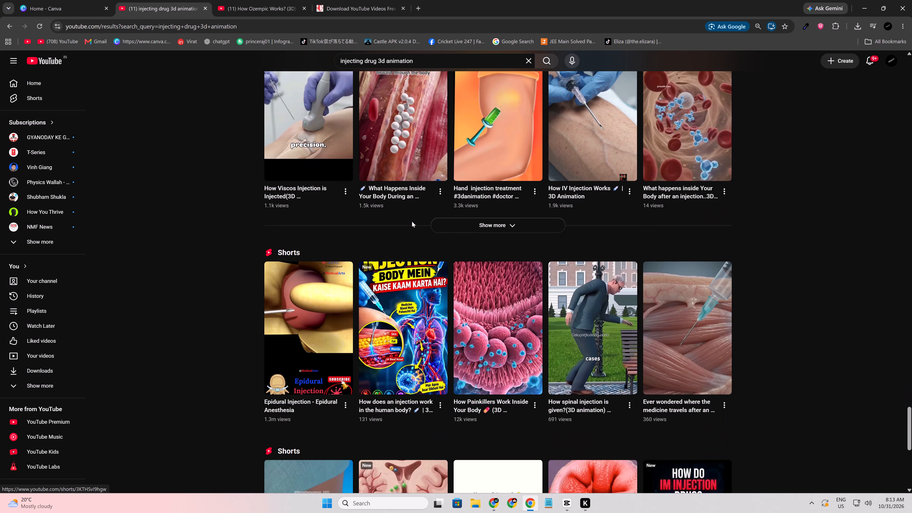
{"action": "scroll", "coordinate": [412, 221], "scroll_direction": "down", "scroll_amount": 2}
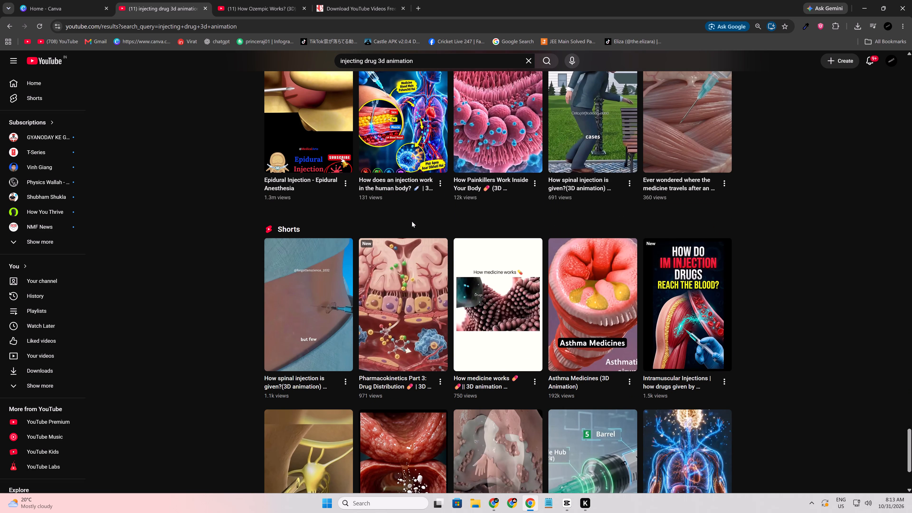
{"action": "scroll", "coordinate": [412, 221], "scroll_direction": "down", "scroll_amount": 3}
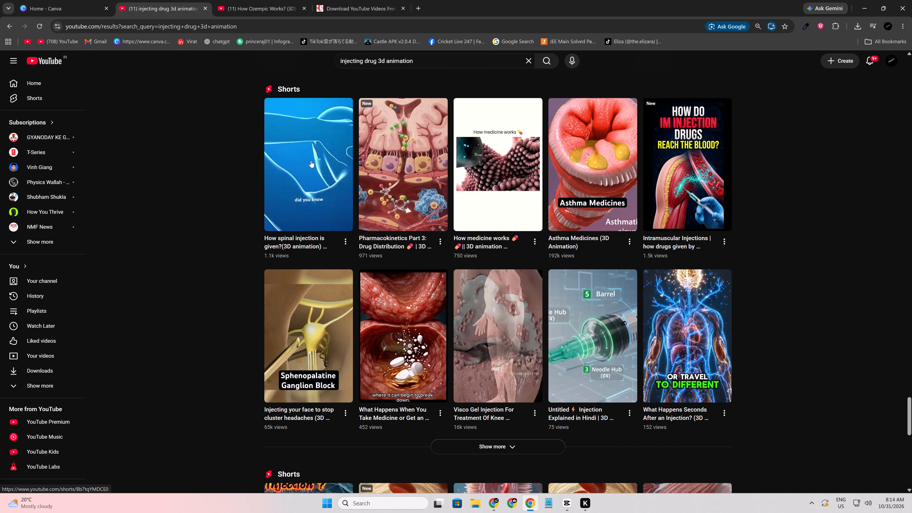
{"action": "scroll", "coordinate": [311, 161], "scroll_direction": "up", "scroll_amount": 1}
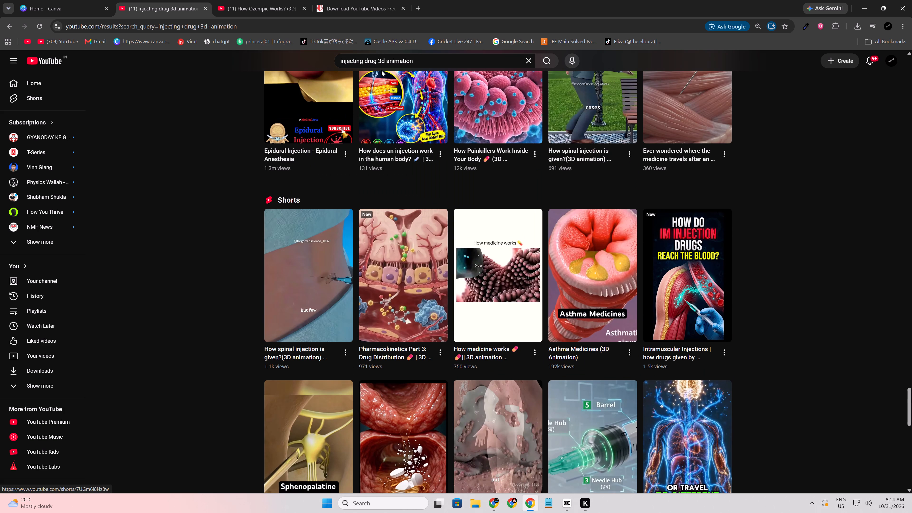
Search YouTube for "zackdfilms" and open the Zack D. Films channel.
{"action": "left_click", "coordinate": [387, 63]}
{"action": "triple_click", "coordinate": [387, 63]}
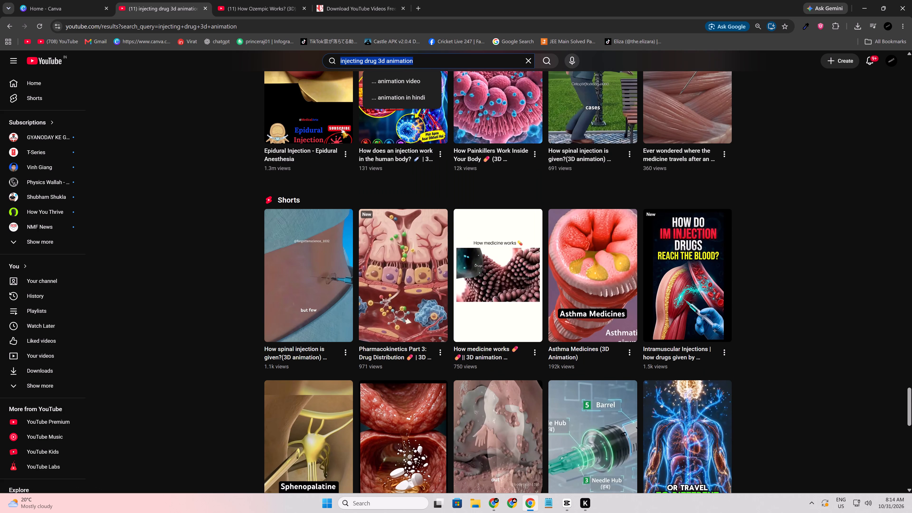
{"action": "key", "text": "BackSpace"}
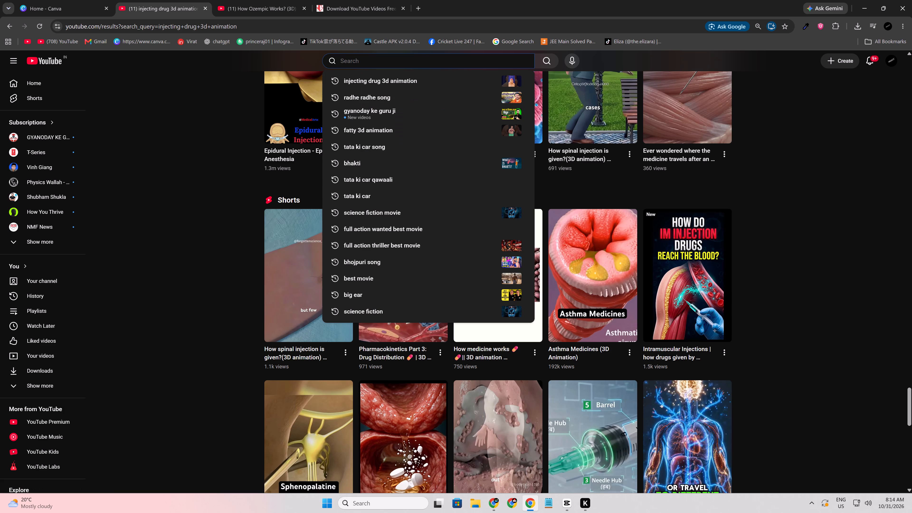
{"action": "key", "text": "h"}
{"action": "key", "text": "BackSpace"}
{"action": "type", "text": "za"}
{"action": "left_click", "coordinate": [398, 79]}
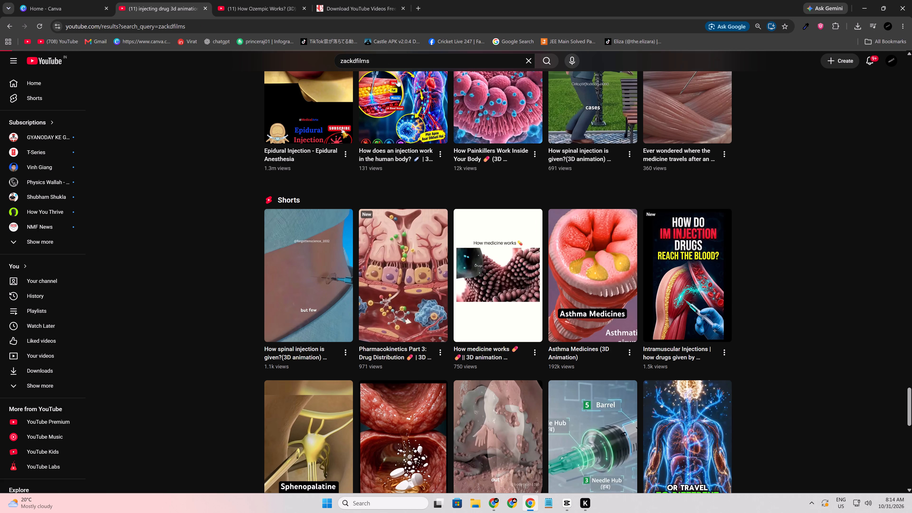
{"action": "left_click", "coordinate": [418, 113]}
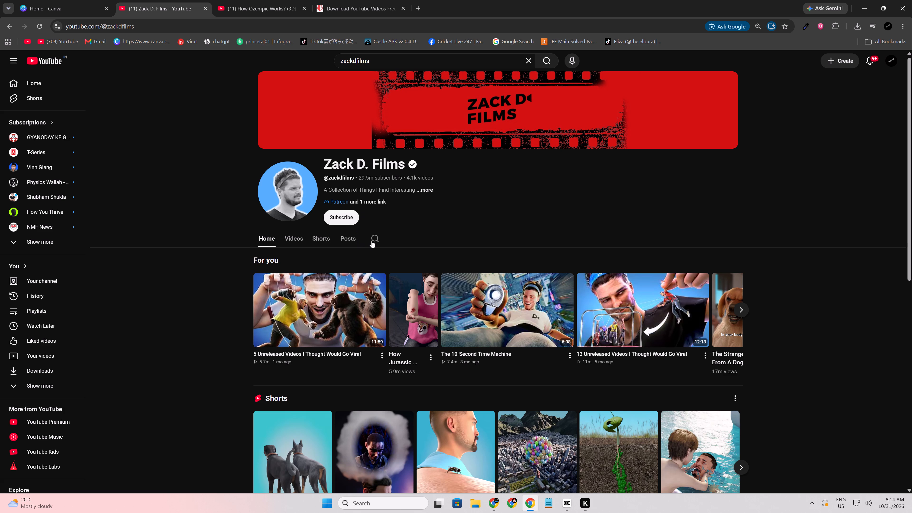
Search within the Zack D. Films channel for "injecting".
{"action": "left_click", "coordinate": [372, 241]}
{"action": "type", "text": "injec"}
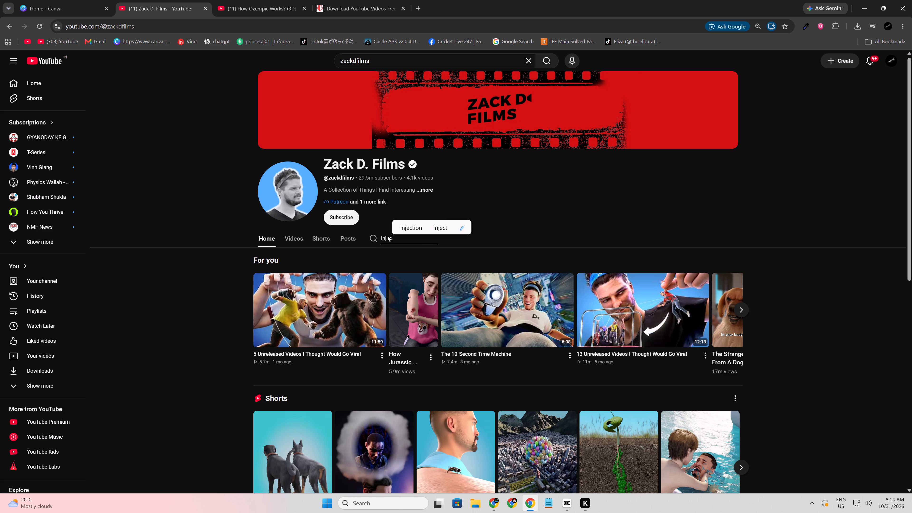
{"action": "type", "text": "ting"}
{"action": "key", "text": "Return"}
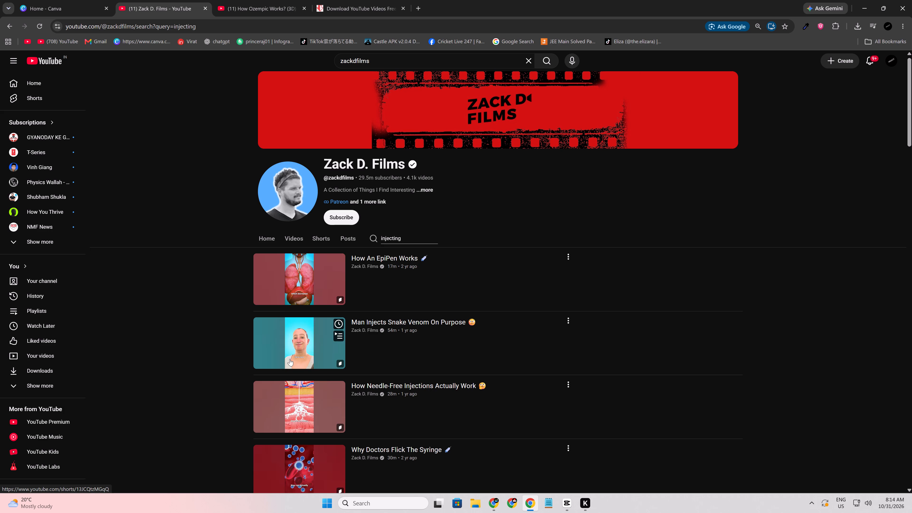
Open the snake venom injection, wrong blood transfusion, How Ozempic Helps With Weight Loss and How Shots Work shorts in separate new tabs.
{"action": "middle_click", "coordinate": [293, 346]}
{"action": "scroll", "coordinate": [293, 346], "scroll_direction": "down", "scroll_amount": 2}
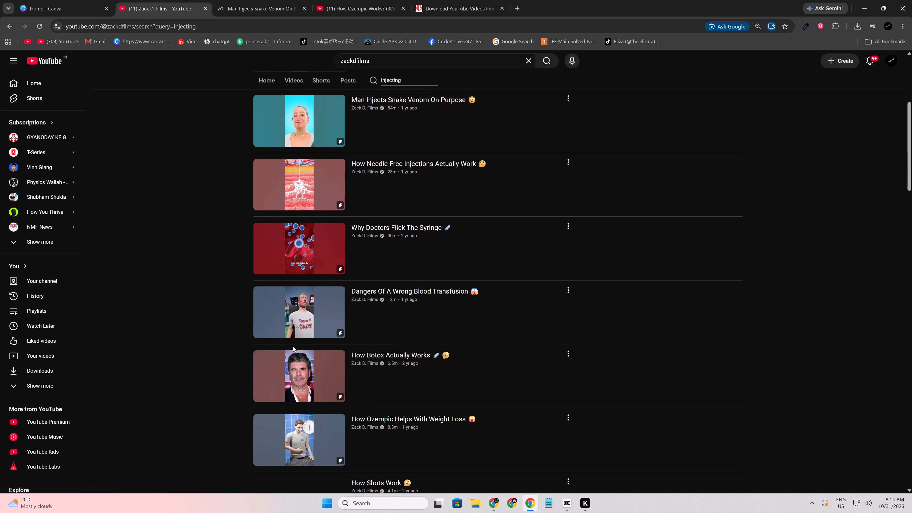
{"action": "scroll", "coordinate": [293, 346], "scroll_direction": "up", "scroll_amount": 1}
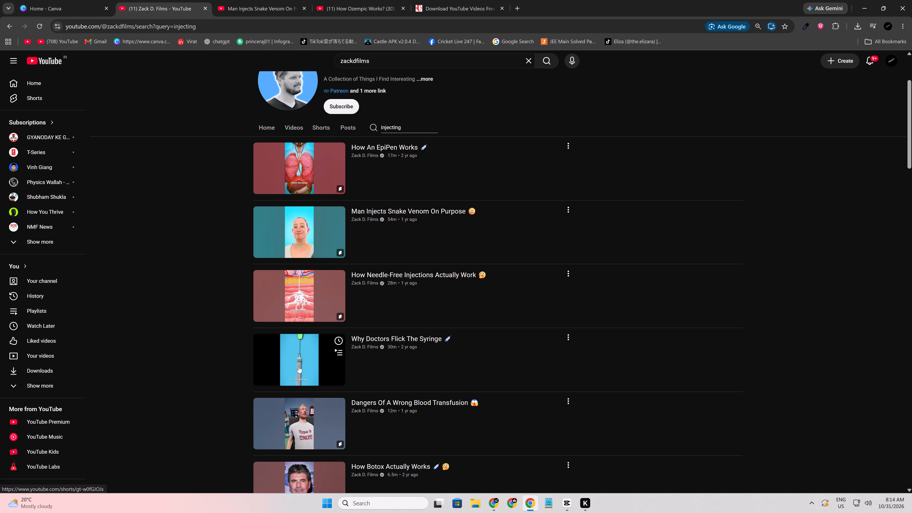
{"action": "scroll", "coordinate": [299, 366], "scroll_direction": "down", "scroll_amount": 1}
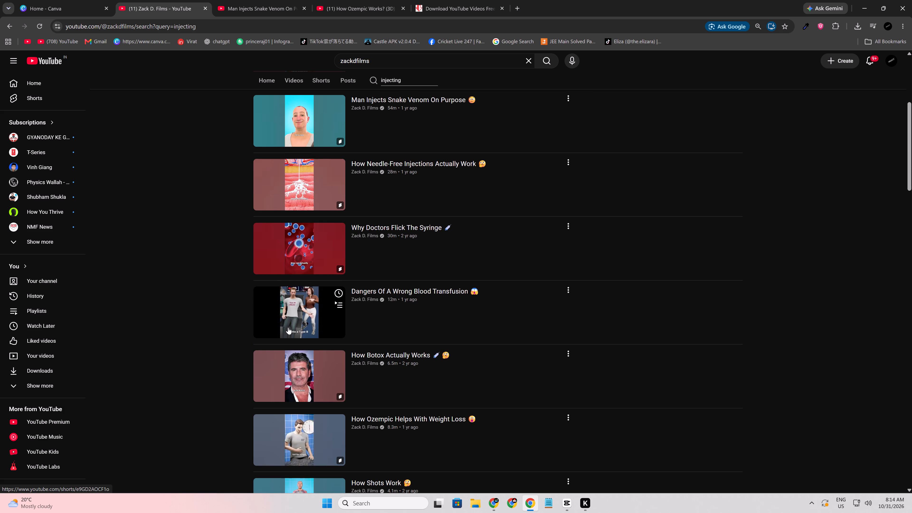
{"action": "middle_click", "coordinate": [288, 327]}
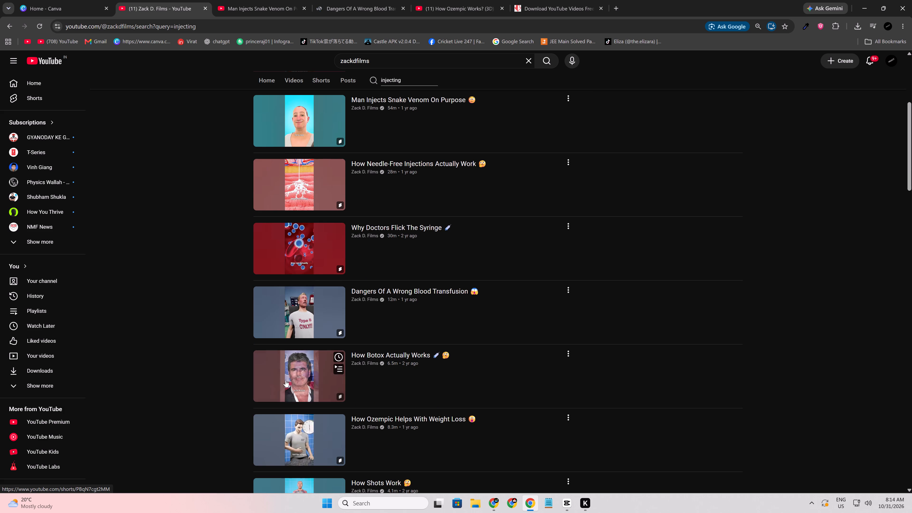
{"action": "scroll", "coordinate": [288, 387], "scroll_direction": "down", "scroll_amount": 1}
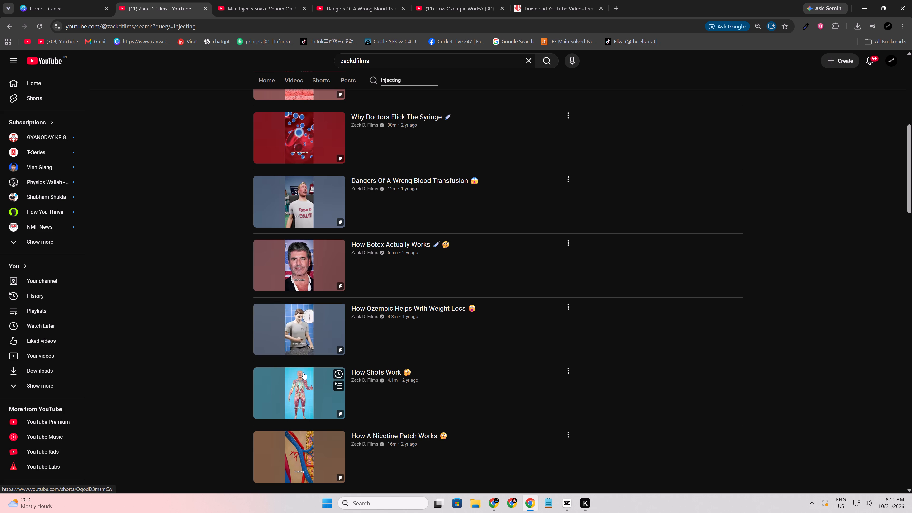
{"action": "middle_click", "coordinate": [294, 325]}
{"action": "scroll", "coordinate": [294, 325], "scroll_direction": "down", "scroll_amount": 1}
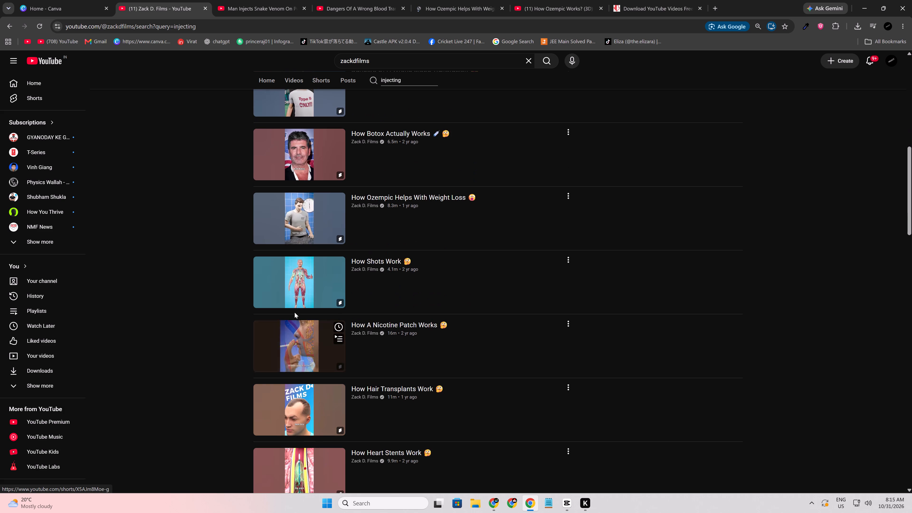
{"action": "middle_click", "coordinate": [294, 293]}
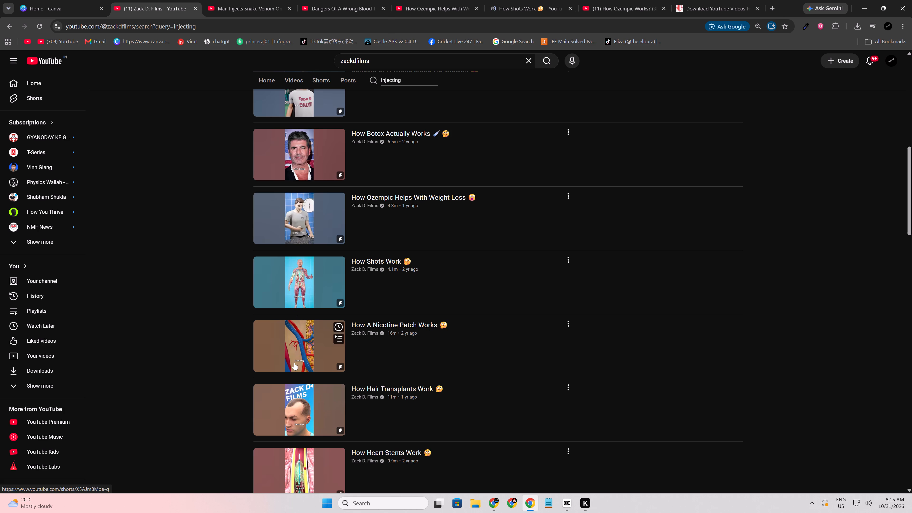
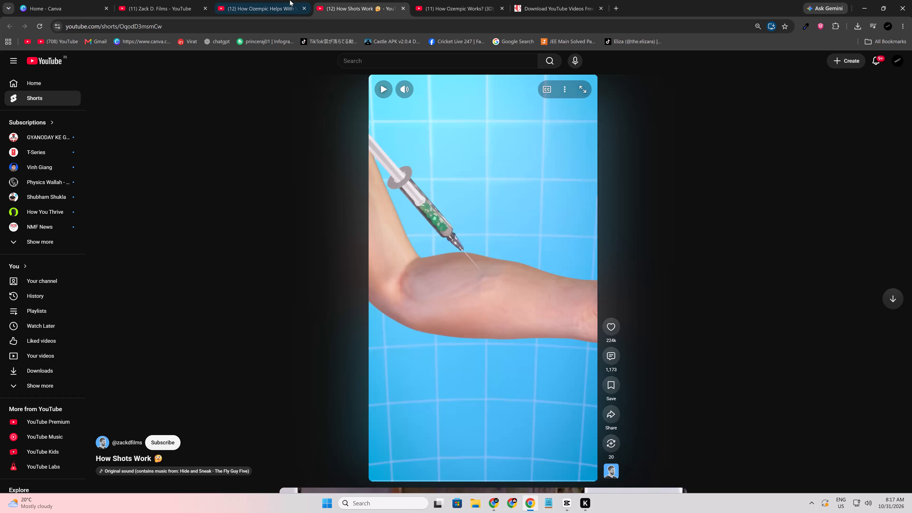
Close the How Ozempic Helps With Weight Loss short.
{"action": "left_click", "coordinate": [262, 0]}
{"action": "middle_click", "coordinate": [258, 0]}
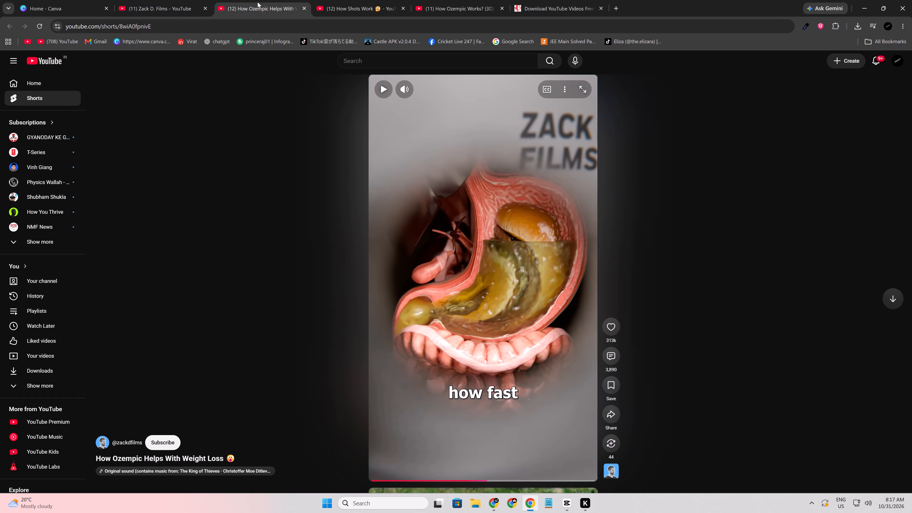
Open the Man Injects Snake Venom On Purpose short from the Zack D. Films search results in a new tab and preview it.
{"action": "left_click", "coordinate": [152, 8]}
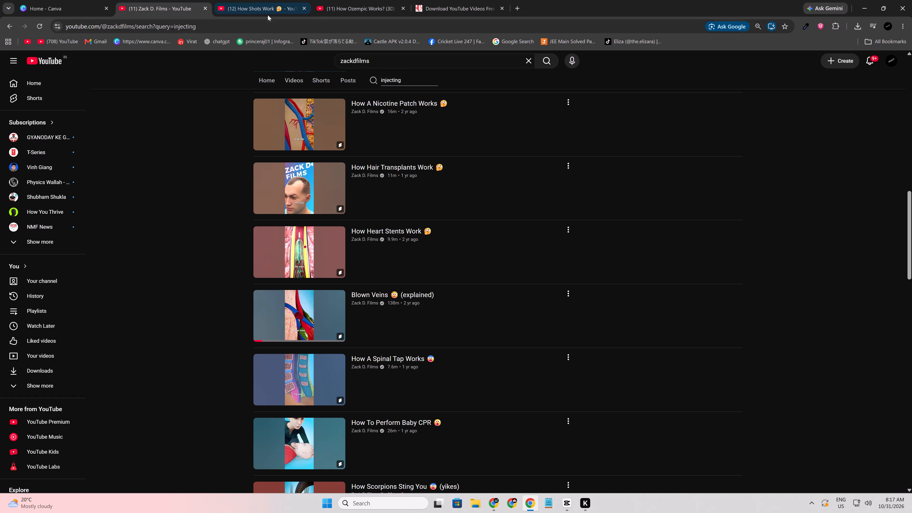
{"action": "left_click", "coordinate": [268, 15]}
{"action": "left_click", "coordinate": [384, 1]}
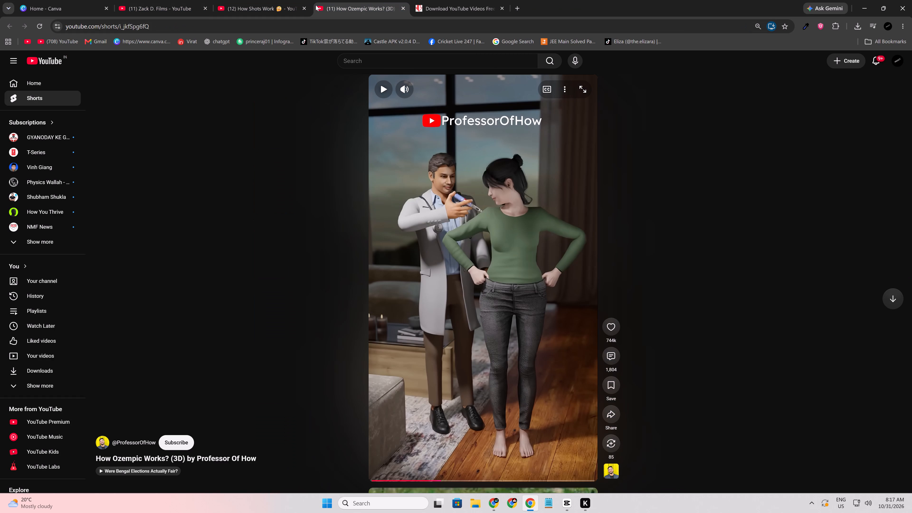
{"action": "left_click", "coordinate": [175, 0]}
{"action": "scroll", "coordinate": [275, 314], "scroll_direction": "up", "scroll_amount": 2}
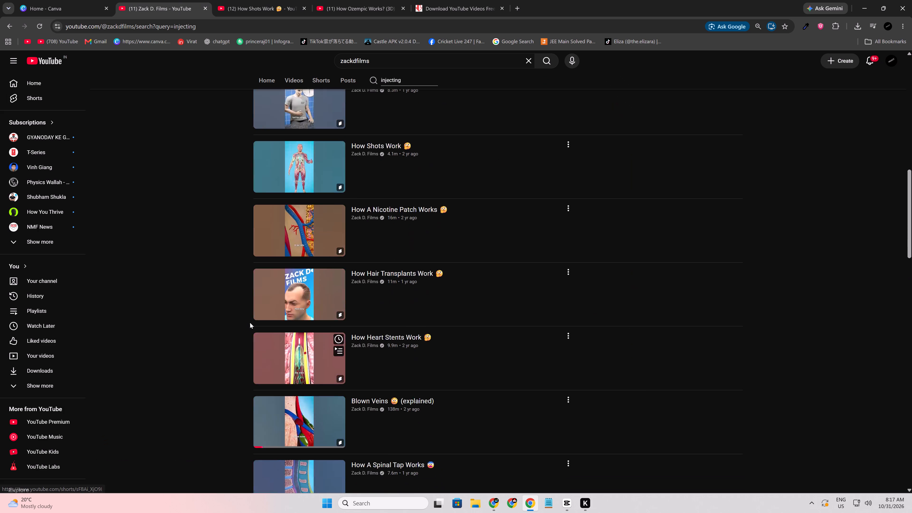
{"action": "scroll", "coordinate": [250, 323], "scroll_direction": "up", "scroll_amount": 4}
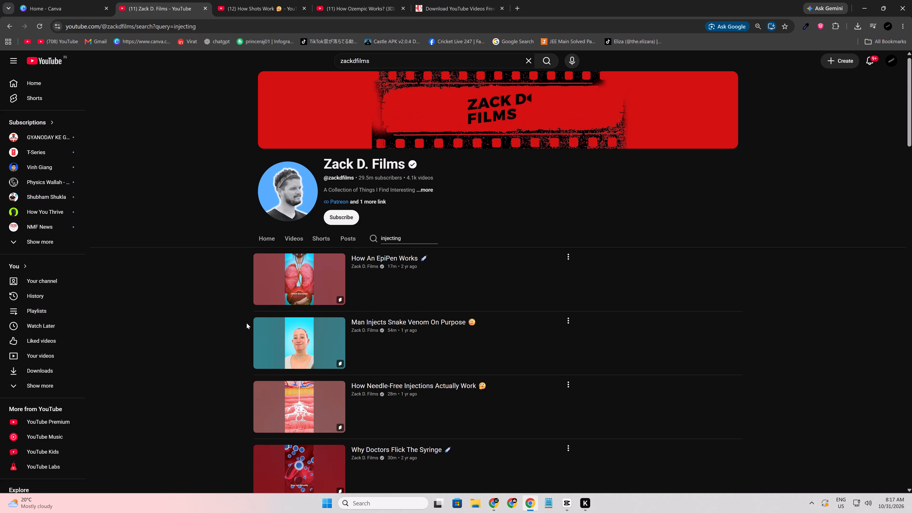
{"action": "middle_click", "coordinate": [303, 342]}
{"action": "left_click", "coordinate": [256, 0]}
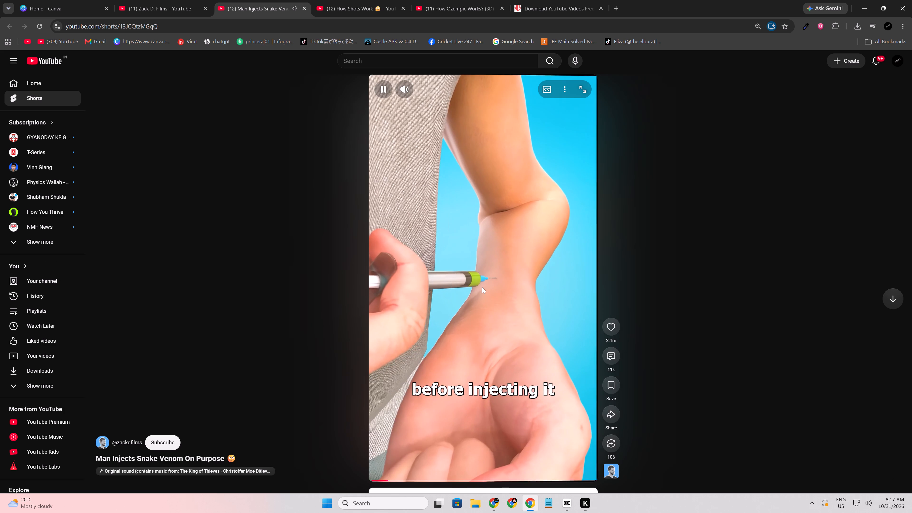
{"action": "left_click", "coordinate": [476, 274]}
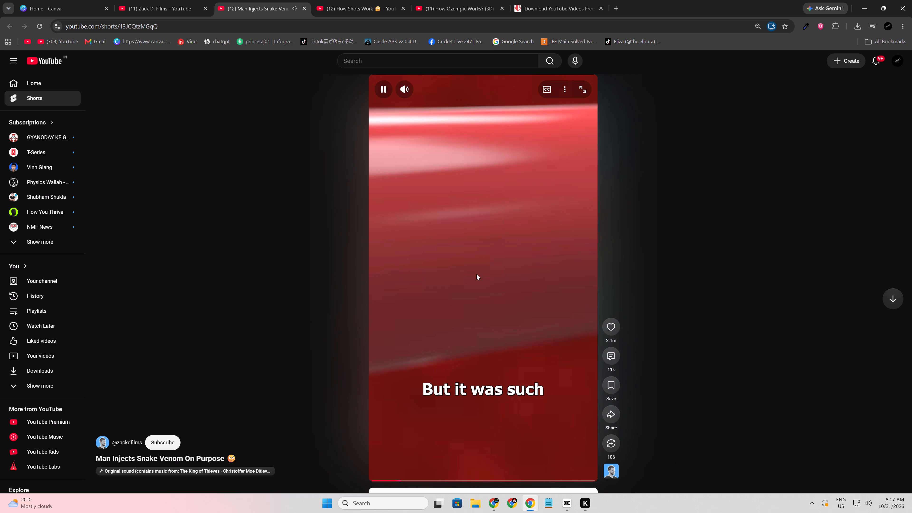
Play How Shots Work and compare its injection footage with the snake venom and How Ozempic Works shorts.
{"action": "left_click", "coordinate": [370, 0]}
{"action": "left_click", "coordinate": [456, 235]}
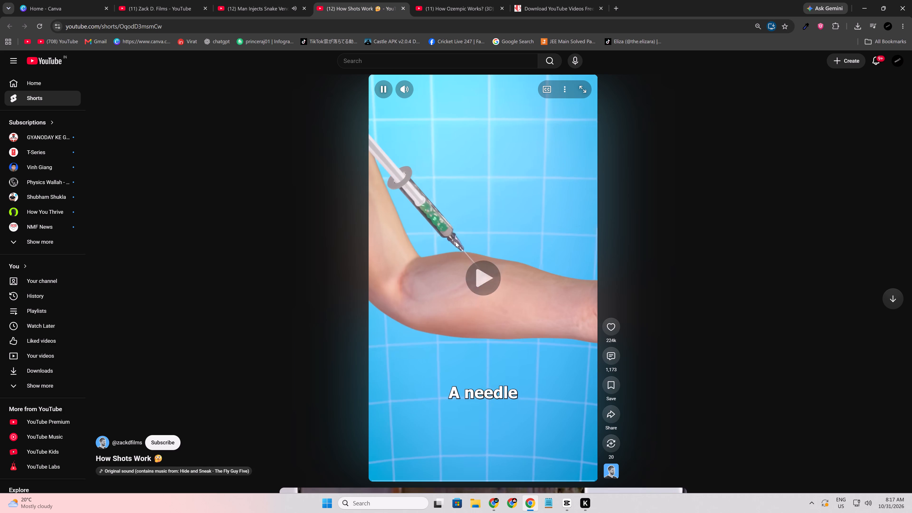
{"action": "left_click", "coordinate": [398, 414]}
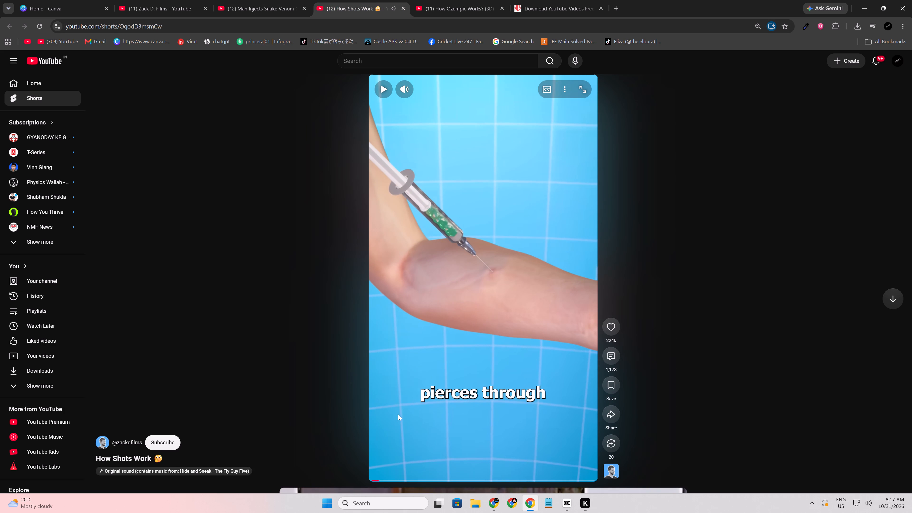
{"action": "left_click", "coordinate": [445, 0]}
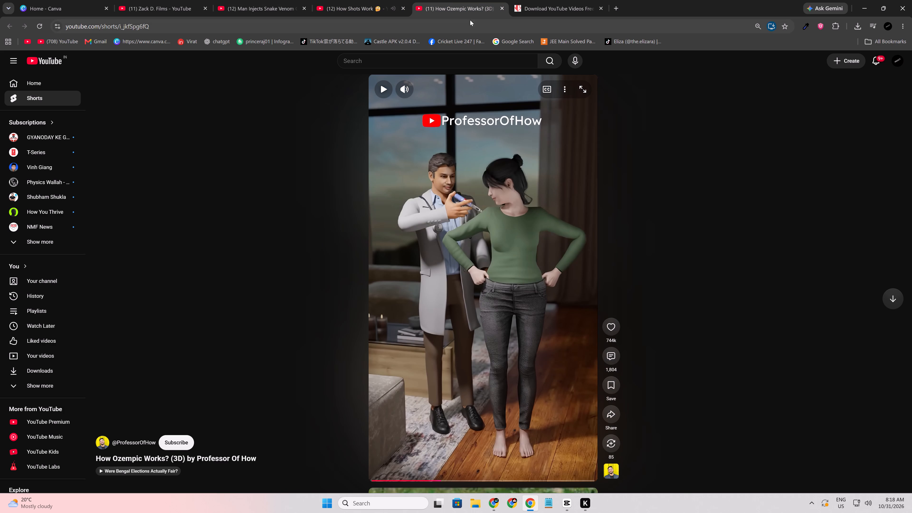
{"action": "left_click", "coordinate": [534, 1]}
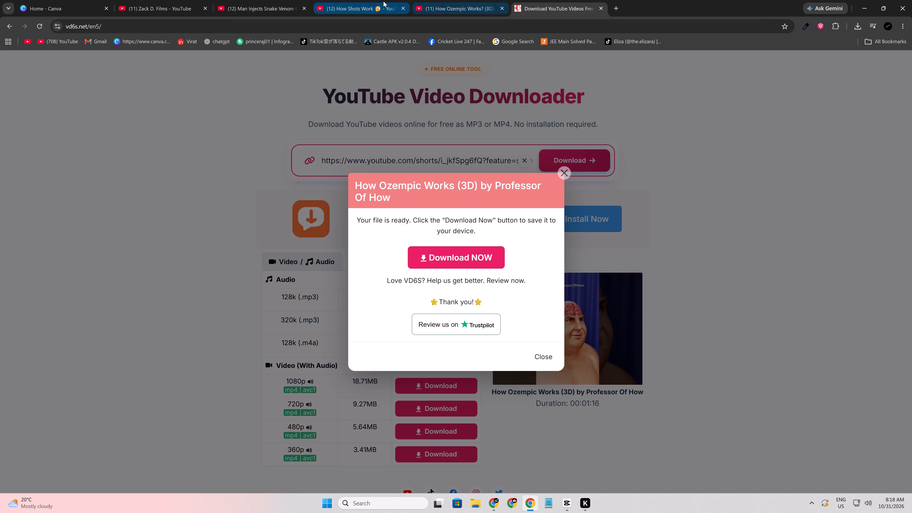
{"action": "left_click", "coordinate": [383, 1]}
{"action": "left_click", "coordinate": [259, 0]}
{"action": "left_click", "coordinate": [186, 1]}
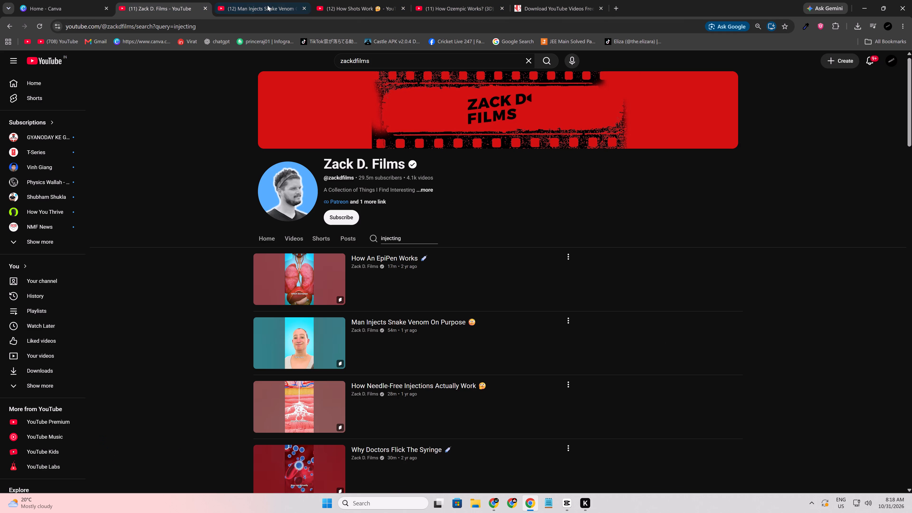
{"action": "left_click", "coordinate": [272, 5]}
{"action": "left_click", "coordinate": [350, 0]}
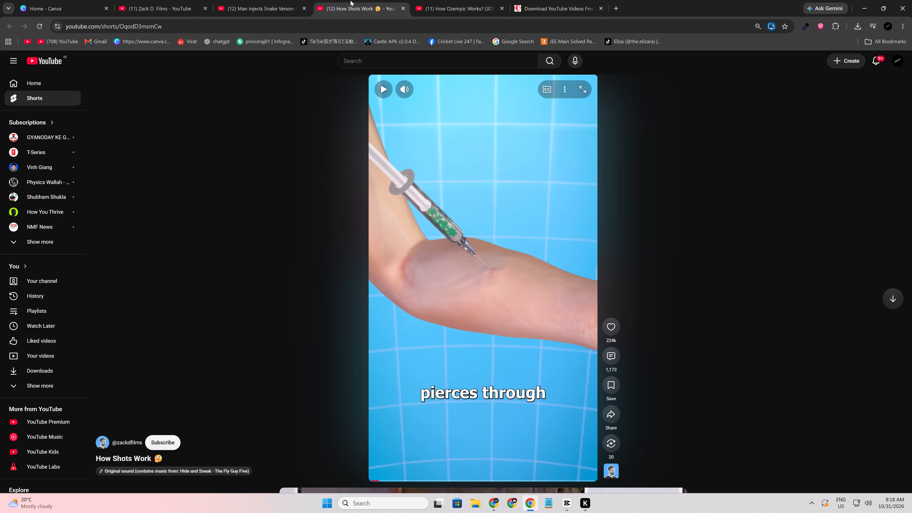
{"action": "left_click", "coordinate": [251, 0]}
{"action": "left_click", "coordinate": [346, 1]}
{"action": "left_click", "coordinate": [248, 1]}
Replay the snake venom short from the start up to the arm injection shot and copy its video URL.
{"action": "right_click", "coordinate": [424, 257]}
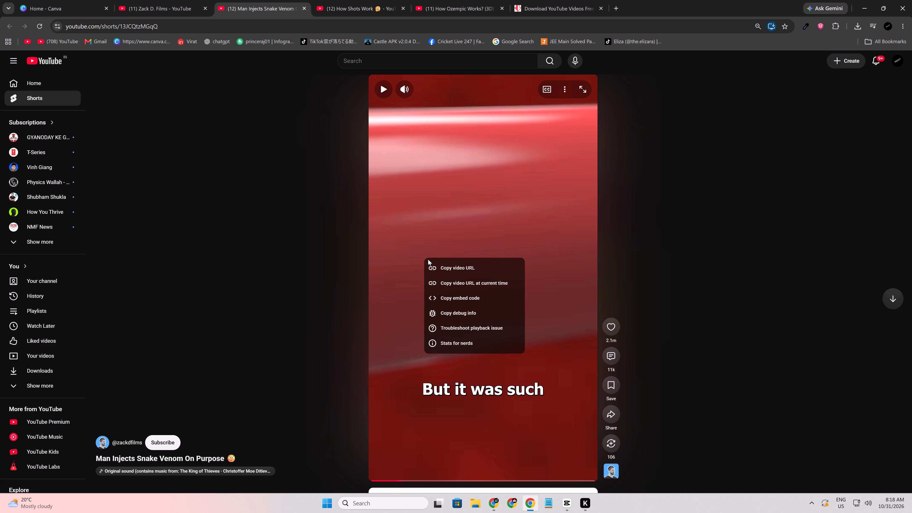
{"action": "left_click", "coordinate": [449, 271]}
{"action": "left_click_drag", "start_coordinate": [401, 481], "coordinate": [369, 484]}
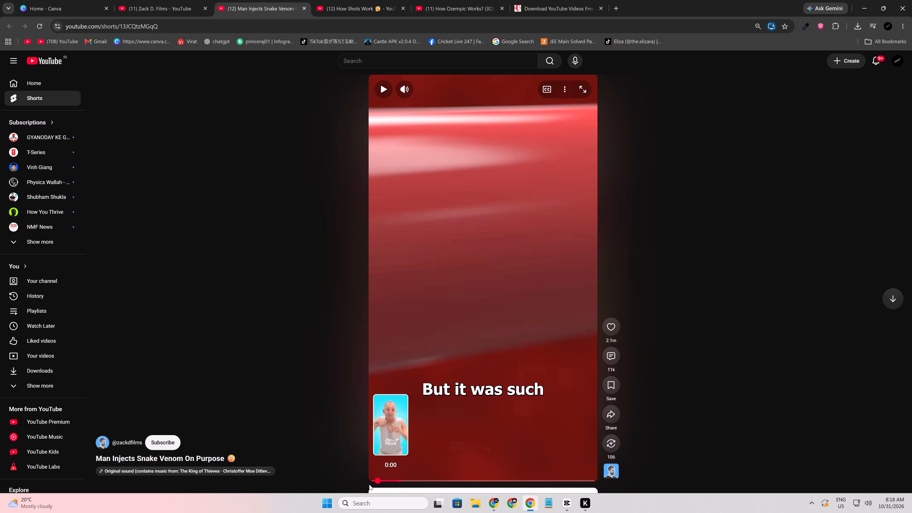
{"action": "left_click_drag", "start_coordinate": [369, 484], "coordinate": [361, 484]}
{"action": "left_click", "coordinate": [299, 375]}
{"action": "left_click", "coordinate": [443, 307]}
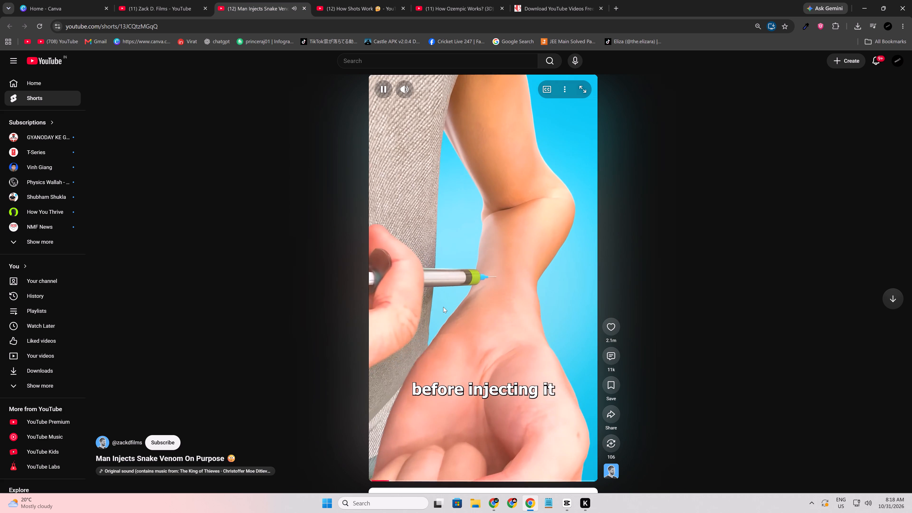
{"action": "left_click", "coordinate": [443, 307]}
{"action": "right_click", "coordinate": [440, 212]}
{"action": "left_click", "coordinate": [470, 223]}
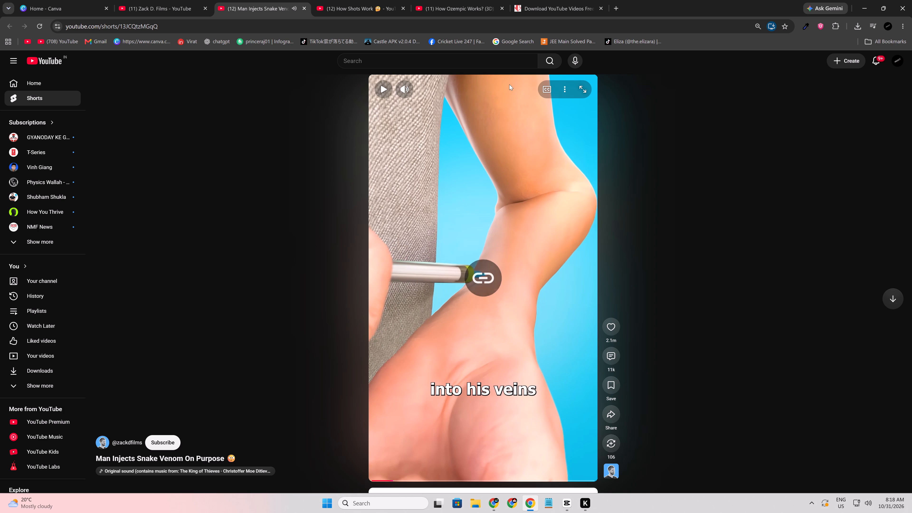
Download the Man Injects Snake Venom On Purpose short as a 1080p MP4 through the vd6s.net YouTube downloader.
{"action": "left_click", "coordinate": [535, 11]}
{"action": "left_click", "coordinate": [568, 176]}
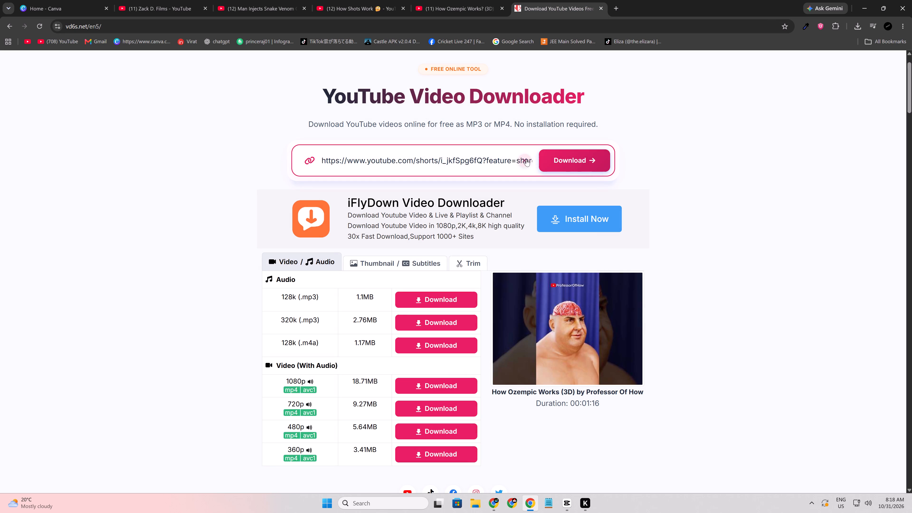
{"action": "left_click", "coordinate": [526, 159]}
{"action": "left_click", "coordinate": [503, 158]}
{"action": "key", "text": "ctrl+v"}
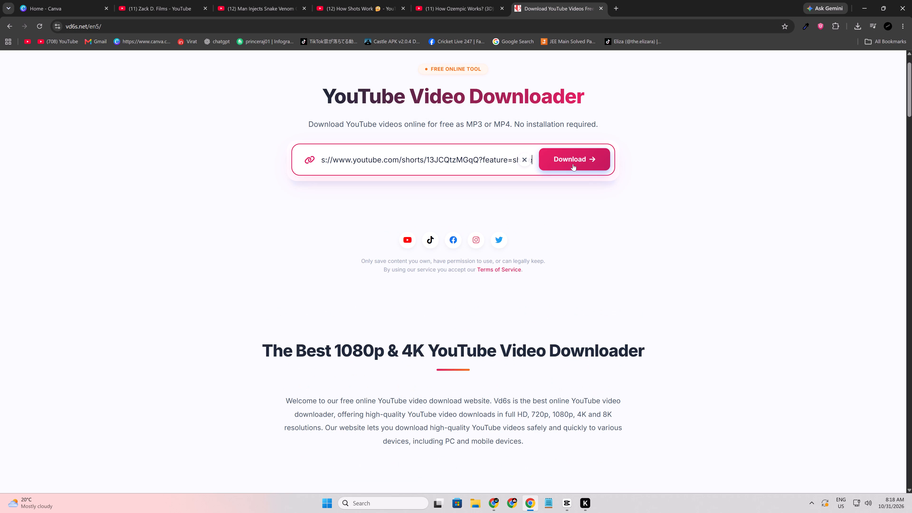
{"action": "left_click", "coordinate": [574, 163]}
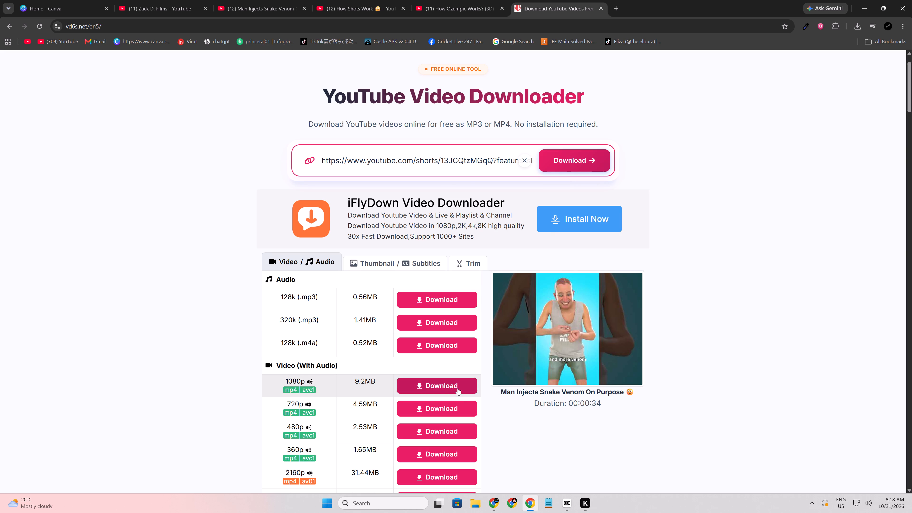
{"action": "left_click", "coordinate": [443, 384]}
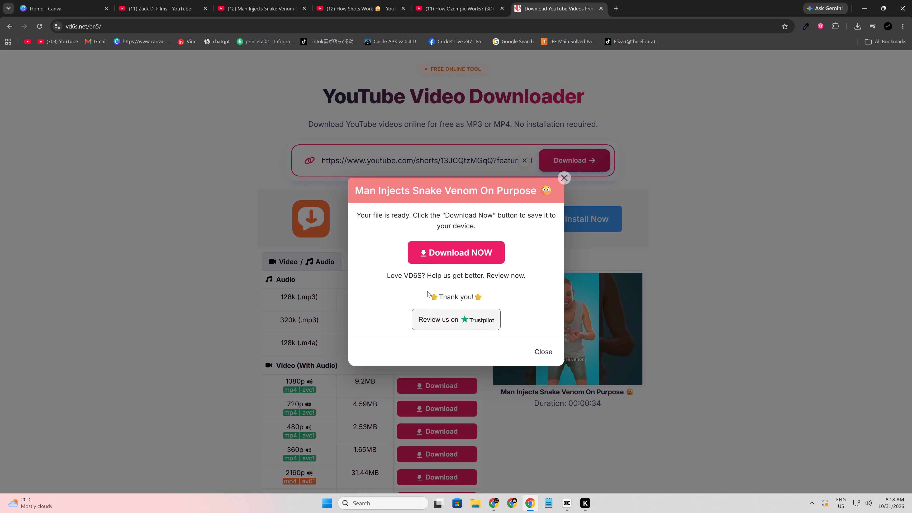
{"action": "left_click", "coordinate": [434, 256]}
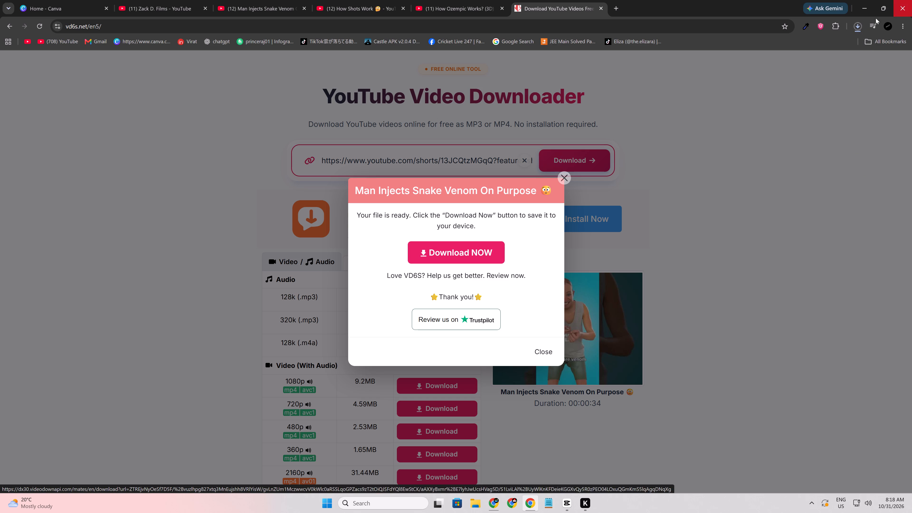
Import the downloaded snake venom video into the CapCut project and insert it on the main track before the How Ozempic Works clip.
{"action": "left_click", "coordinate": [860, 33]}
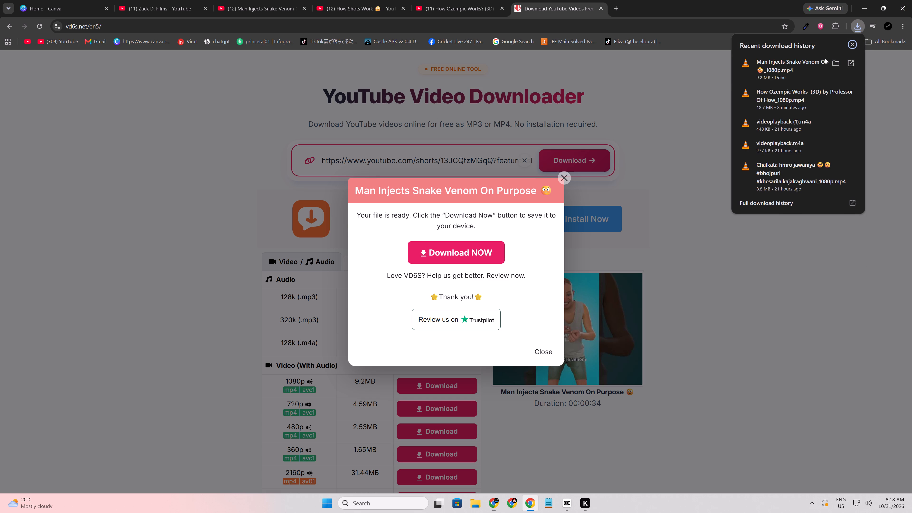
{"action": "left_click_drag", "start_coordinate": [806, 67], "coordinate": [567, 502]}
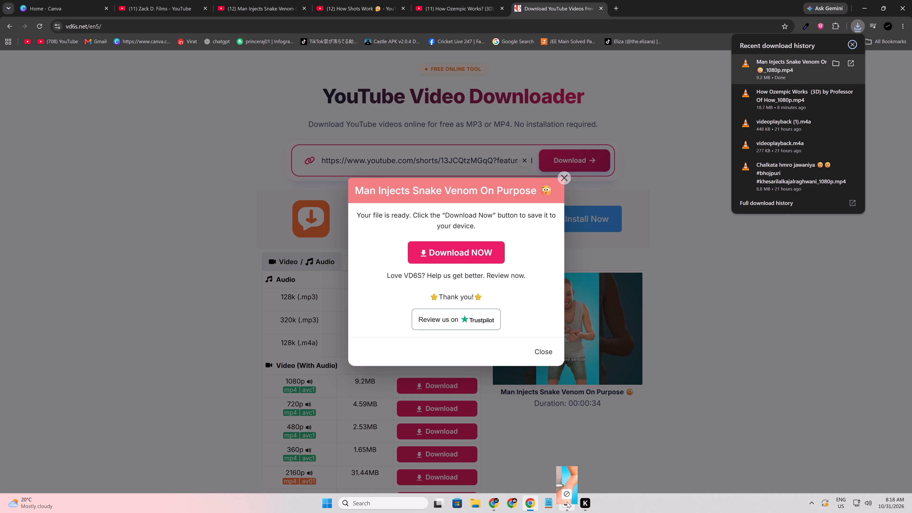
{"action": "left_click_drag", "start_coordinate": [567, 502], "coordinate": [207, 234]}
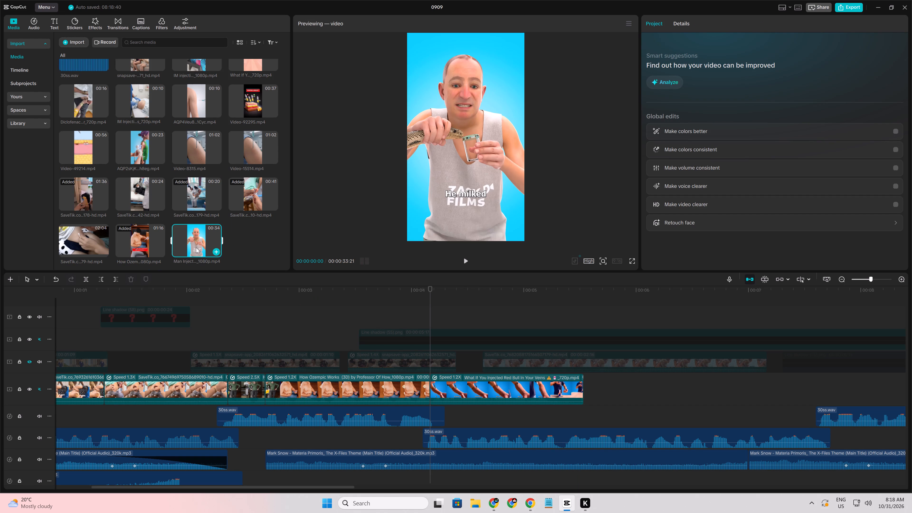
{"action": "left_click_drag", "start_coordinate": [195, 244], "coordinate": [271, 388]}
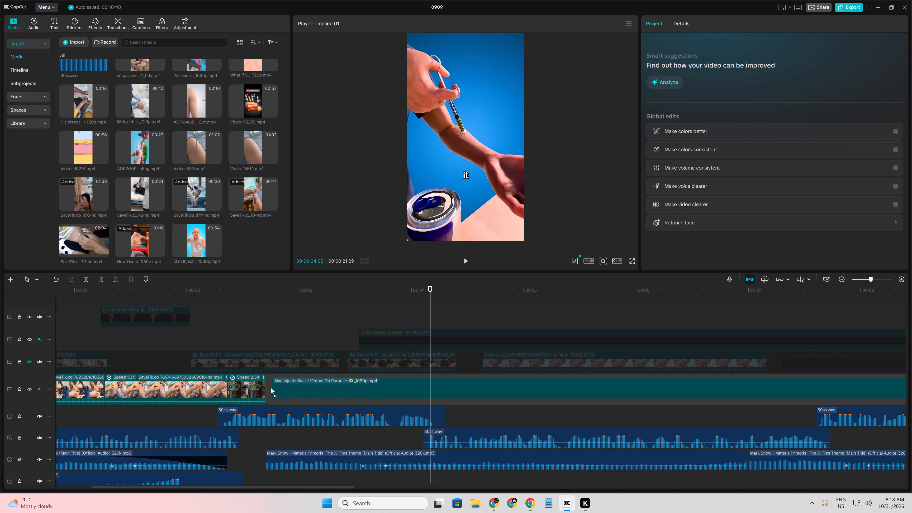
{"action": "left_click_drag", "start_coordinate": [271, 388], "coordinate": [270, 388]}
Trim off the rest of the snake venom clip after the arm injection shot at 00:00:06:17.
{"action": "left_click", "coordinate": [508, 415]}
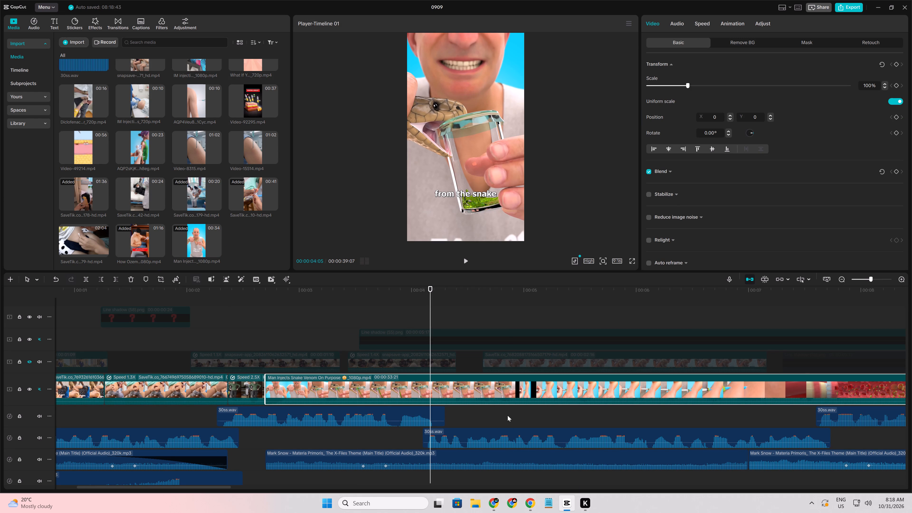
{"action": "left_click_drag", "start_coordinate": [508, 415], "coordinate": [634, 423]}
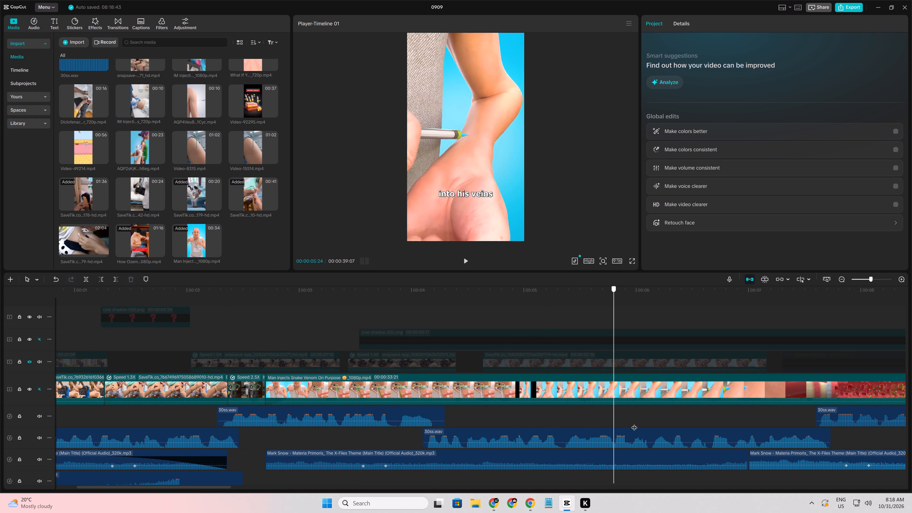
{"action": "left_click_drag", "start_coordinate": [634, 423], "coordinate": [717, 424]}
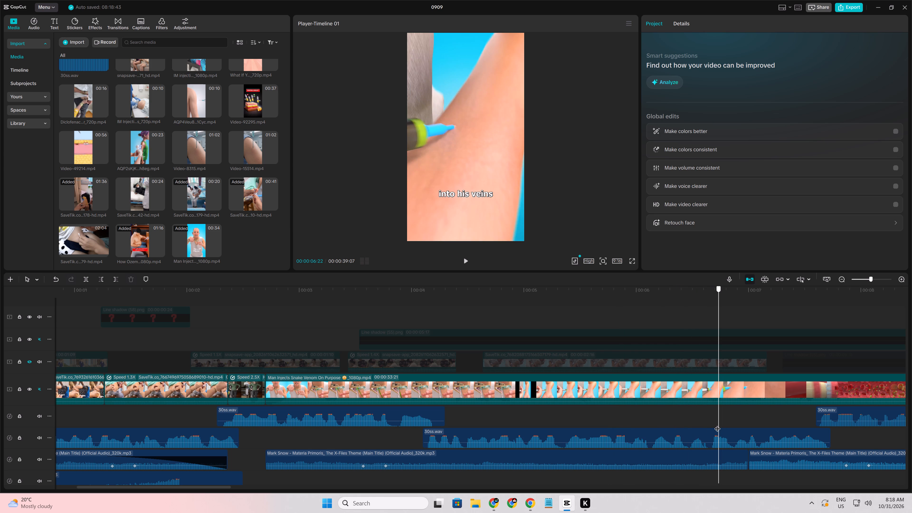
{"action": "left_click_drag", "start_coordinate": [717, 424], "coordinate": [700, 426]}
{"action": "left_click", "coordinate": [707, 394]}
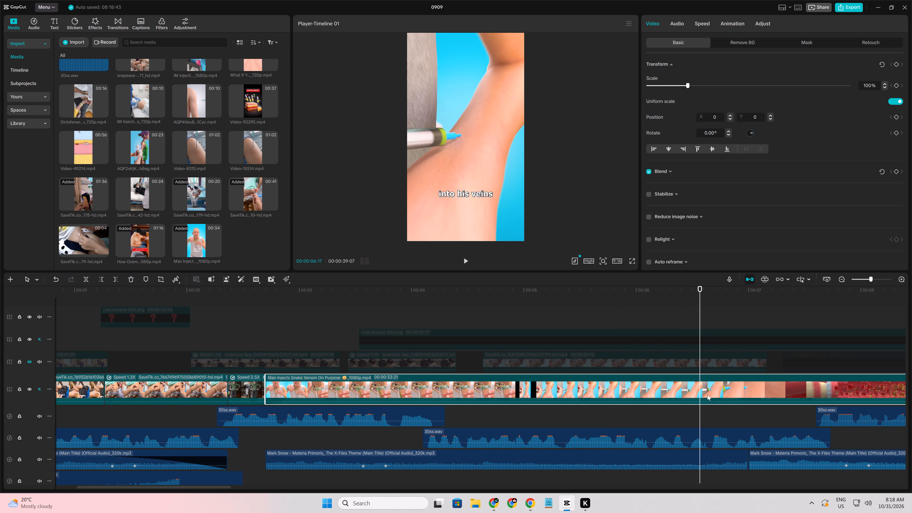
{"action": "key", "text": "w"}
Trim away the beginning of the snake venom clip up to the start of the injection shot at 00:00:05:04.
{"action": "left_click", "coordinate": [509, 413]}
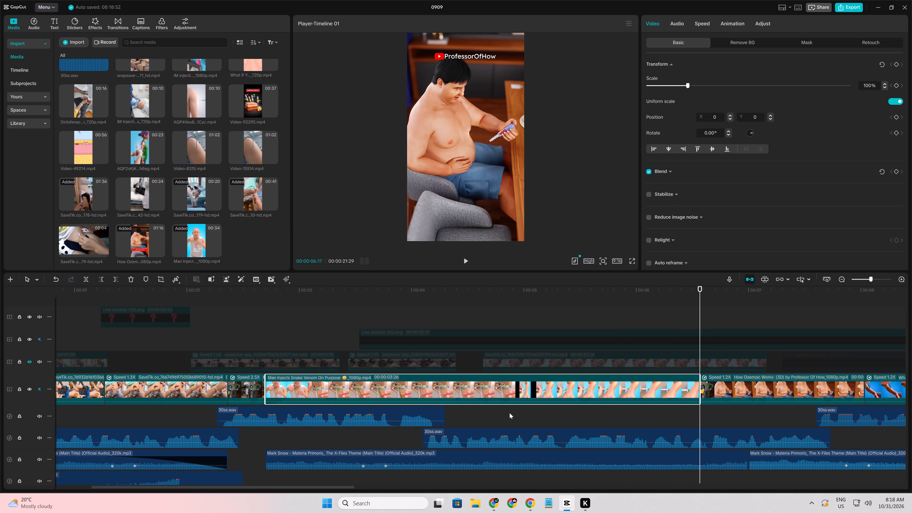
{"action": "left_click_drag", "start_coordinate": [509, 413], "coordinate": [525, 416]}
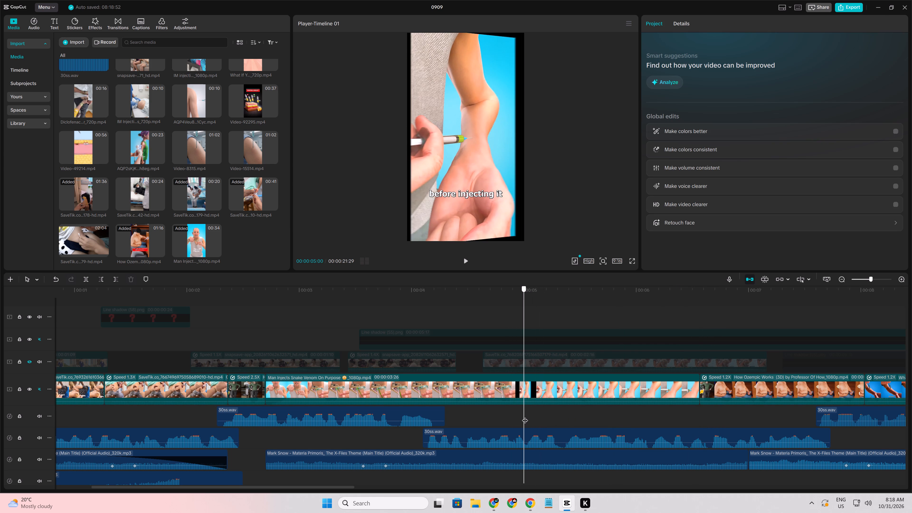
{"action": "left_click_drag", "start_coordinate": [525, 416], "coordinate": [540, 418]}
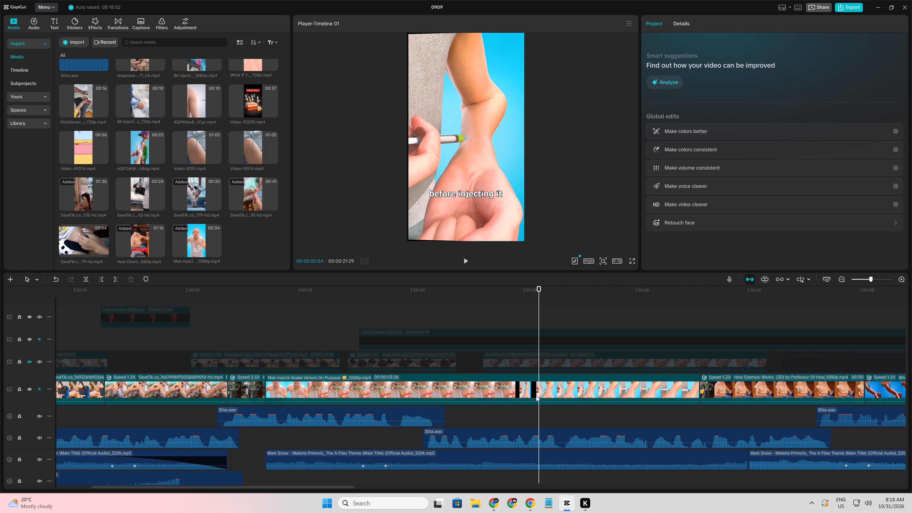
{"action": "left_click", "coordinate": [536, 396]}
{"action": "key", "text": "q"}
Set the snake venom clip's speed to 1.80x.
{"action": "left_click", "coordinate": [703, 24]}
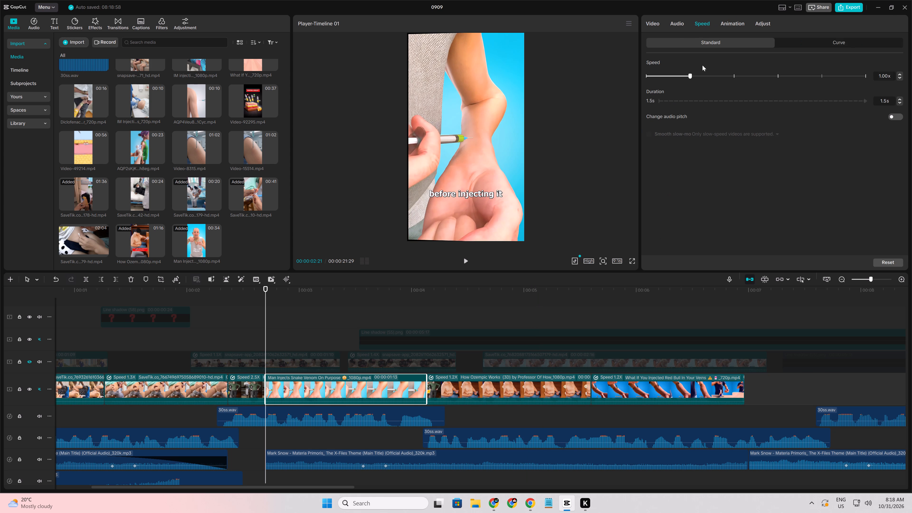
{"action": "left_click", "coordinate": [725, 80]}
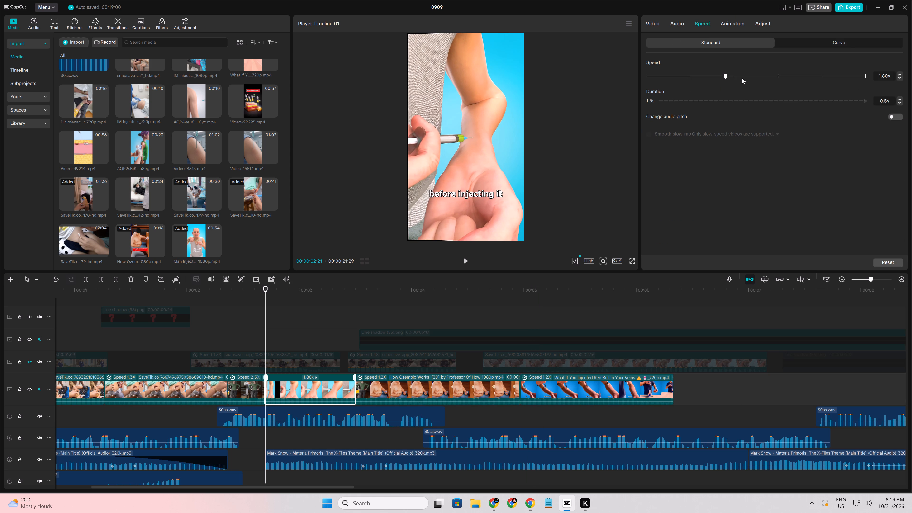
Play back the section and move the short clip just before the snake venom clip to the end of the main track.
{"action": "double_click", "coordinate": [154, 423]}
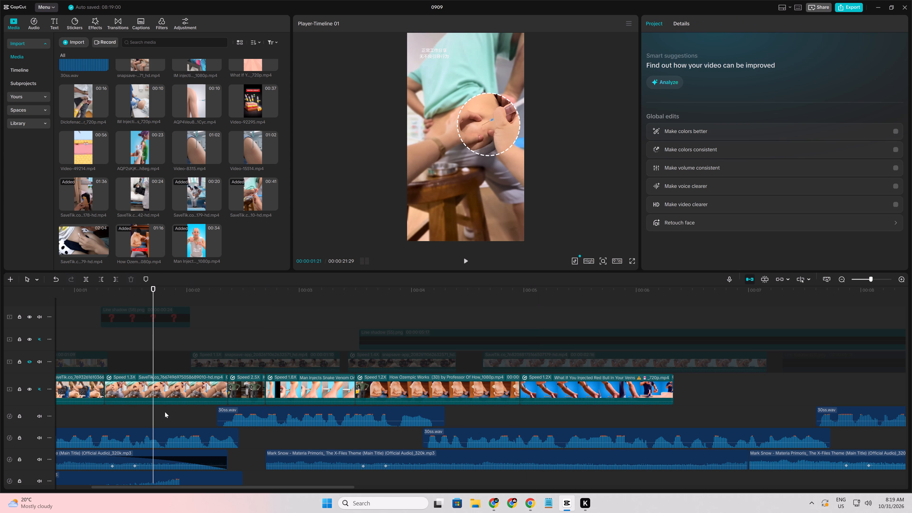
{"action": "key", "text": "space"}
{"action": "key", "text": "space"}
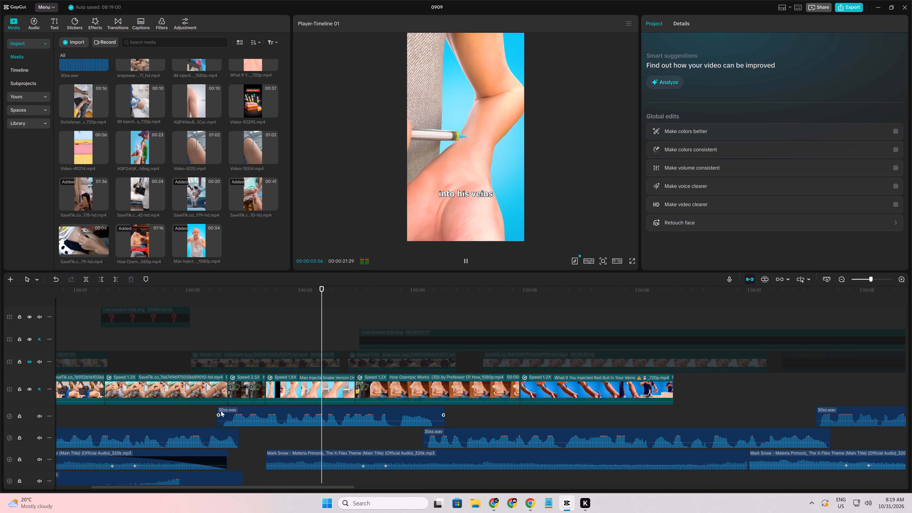
{"action": "left_click", "coordinate": [200, 413]}
{"action": "left_click_drag", "start_coordinate": [200, 413], "coordinate": [247, 417]}
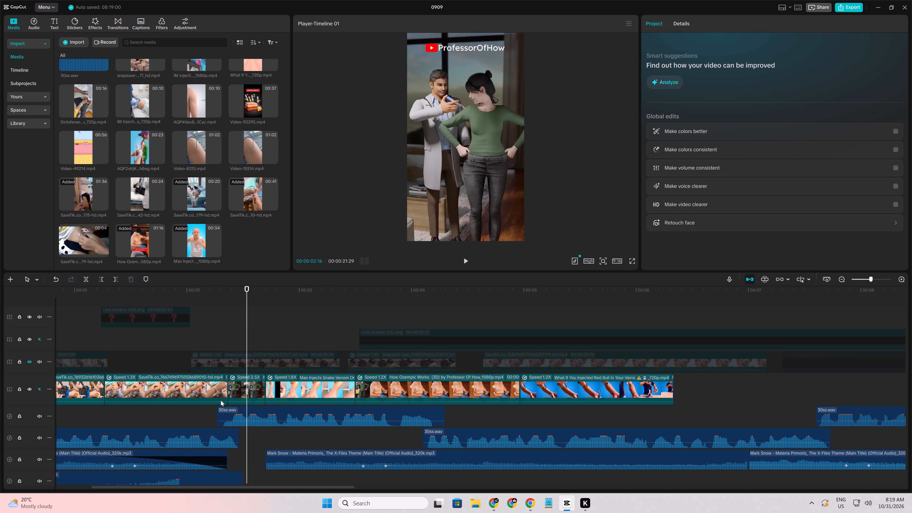
{"action": "left_click", "coordinate": [242, 389]}
{"action": "left_click_drag", "start_coordinate": [242, 389], "coordinate": [659, 387]}
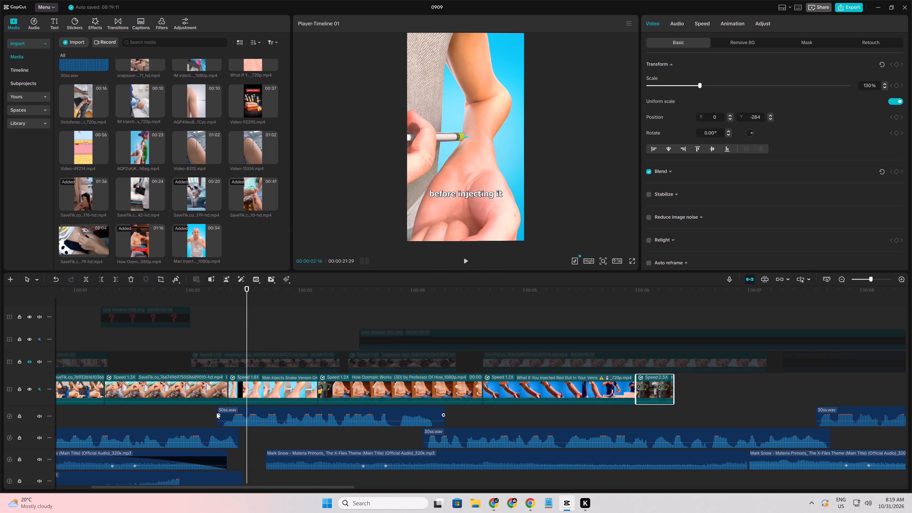
Trim the snake venom clip's end at 00:00:03:01 and cut a short piece off its beginning.
{"action": "left_click", "coordinate": [195, 412]}
{"action": "left_click_drag", "start_coordinate": [195, 412], "coordinate": [286, 421]}
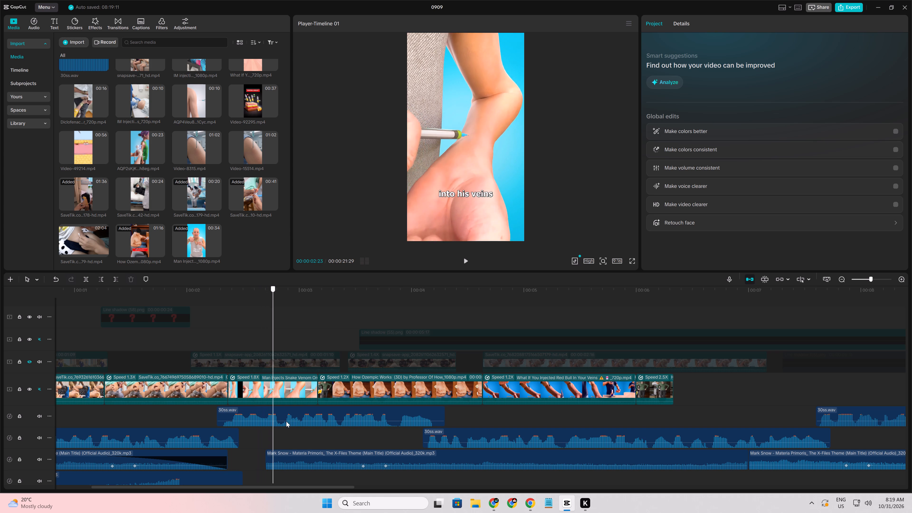
{"action": "left_click_drag", "start_coordinate": [286, 421], "coordinate": [304, 418]}
{"action": "left_click", "coordinate": [303, 384]}
{"action": "key", "text": "w"}
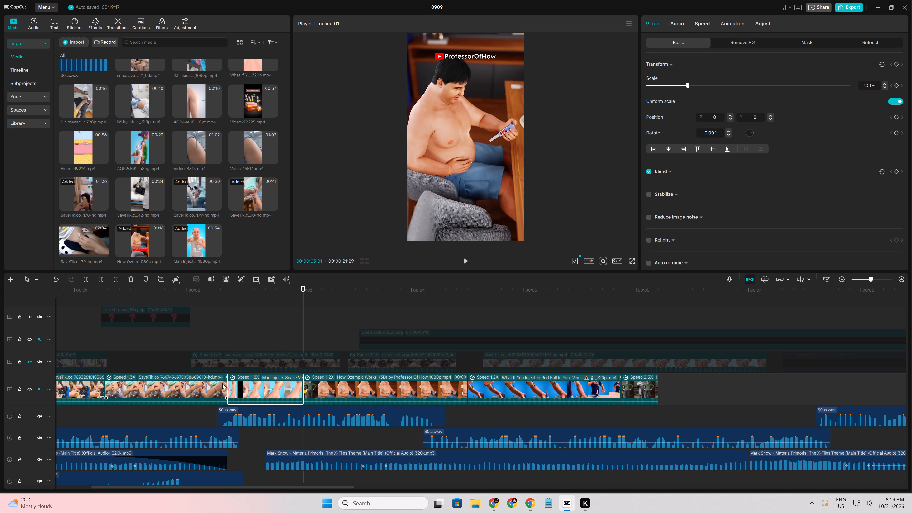
{"action": "left_click_drag", "start_coordinate": [228, 384], "coordinate": [248, 388]}
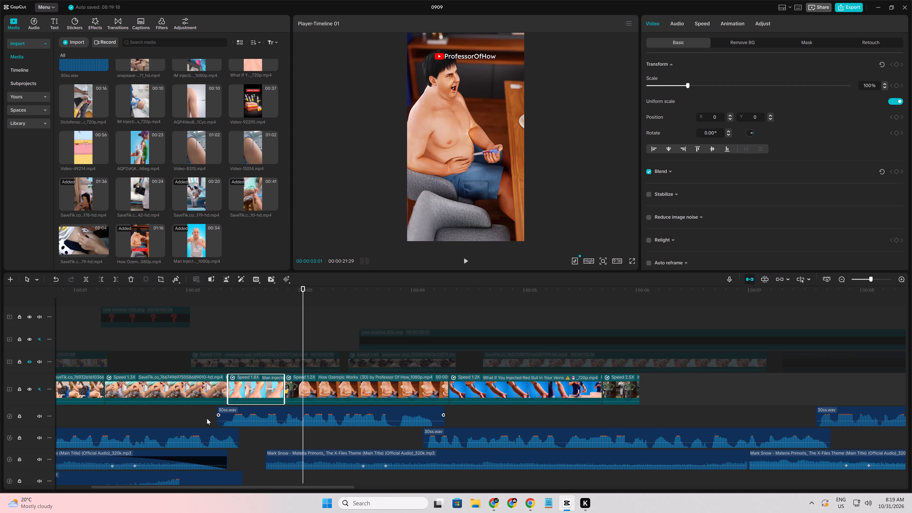
Apply the Flash in speed curve to the snake venom clip and shift its slow control point later, slightly below 1x.
{"action": "left_click", "coordinate": [252, 389]}
{"action": "left_click", "coordinate": [705, 21]}
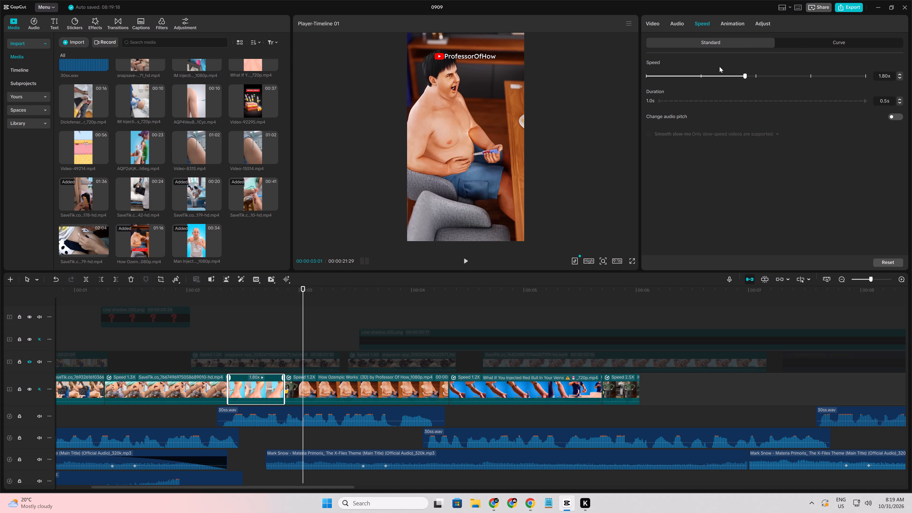
{"action": "left_click", "coordinate": [821, 53]}
{"action": "left_click", "coordinate": [820, 50]}
{"action": "left_click", "coordinate": [820, 43]}
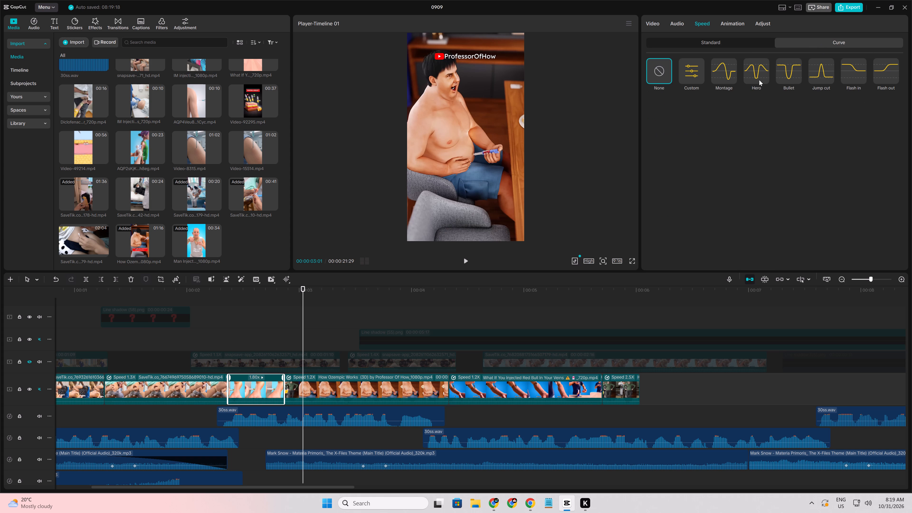
{"action": "left_click", "coordinate": [844, 64]}
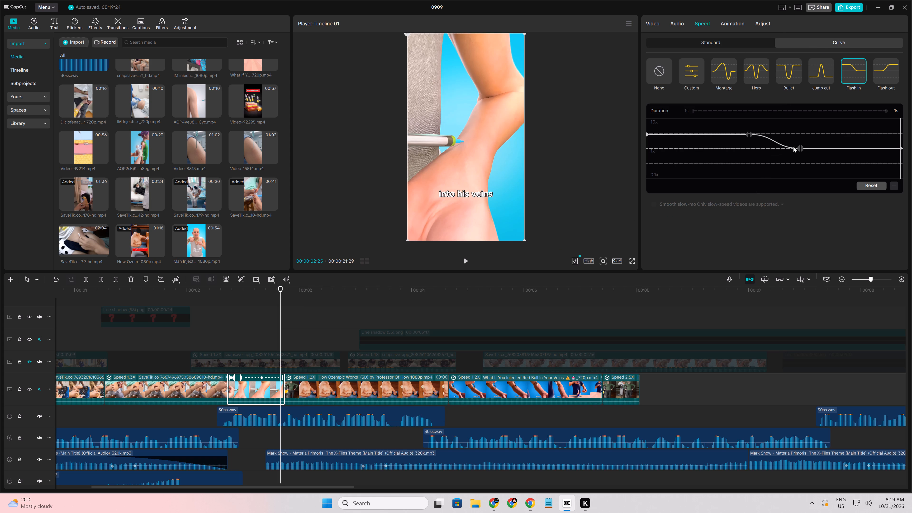
{"action": "left_click_drag", "start_coordinate": [802, 147], "coordinate": [838, 151]}
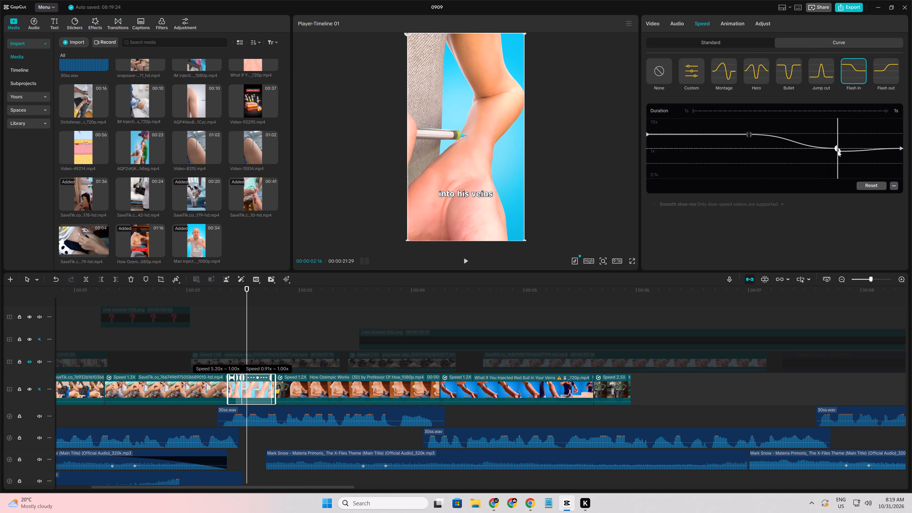
{"action": "left_click_drag", "start_coordinate": [838, 151], "coordinate": [836, 150]}
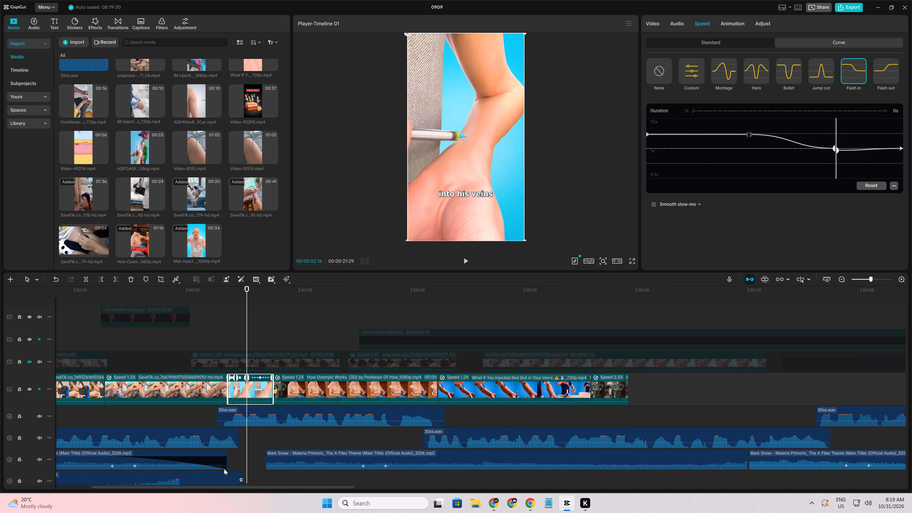
Play back the transition and extend the snake venom clip's beginning to bring back the earlier frames of the injection shot.
{"action": "left_click", "coordinate": [197, 417]}
{"action": "key", "text": "space"}
{"action": "left_click", "coordinate": [197, 417]}
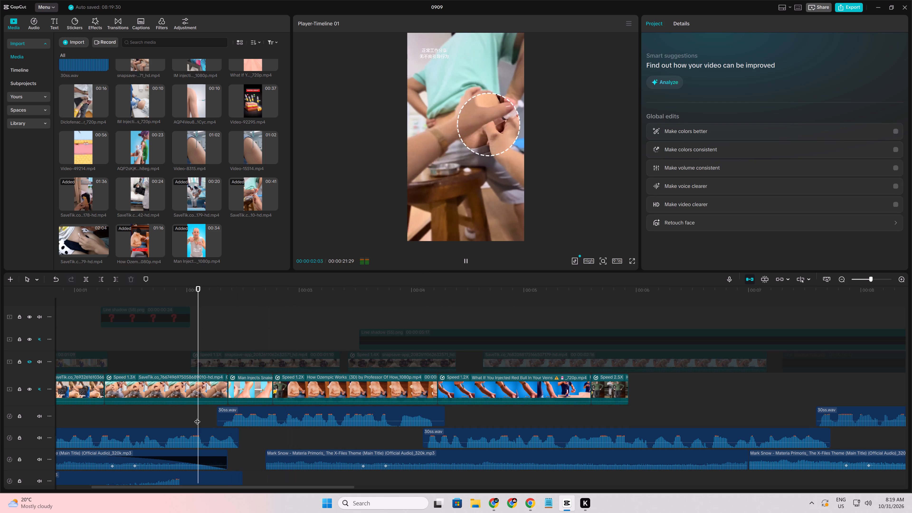
{"action": "key", "text": "space"}
{"action": "key", "text": "space"}
{"action": "left_click", "coordinate": [197, 417]}
{"action": "key", "text": "space"}
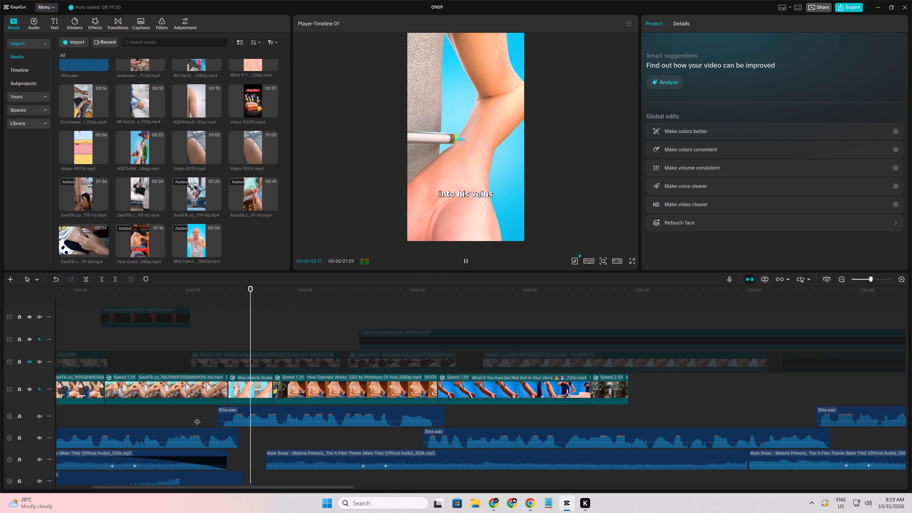
{"action": "key", "text": "space"}
{"action": "left_click", "coordinate": [202, 417]}
{"action": "left_click_drag", "start_coordinate": [202, 417], "coordinate": [230, 416]}
{"action": "left_click", "coordinate": [237, 393]}
{"action": "left_click_drag", "start_coordinate": [228, 389], "coordinate": [225, 389]}
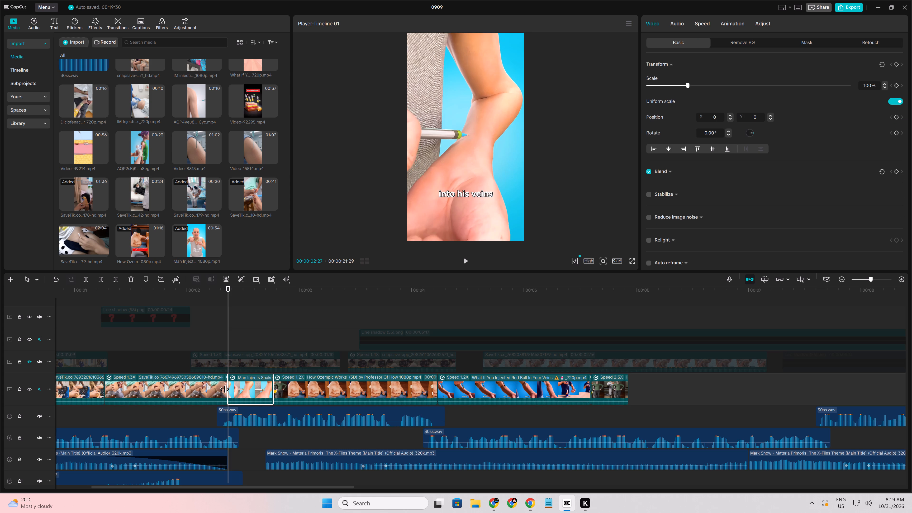
{"action": "left_click_drag", "start_coordinate": [225, 389], "coordinate": [204, 394]}
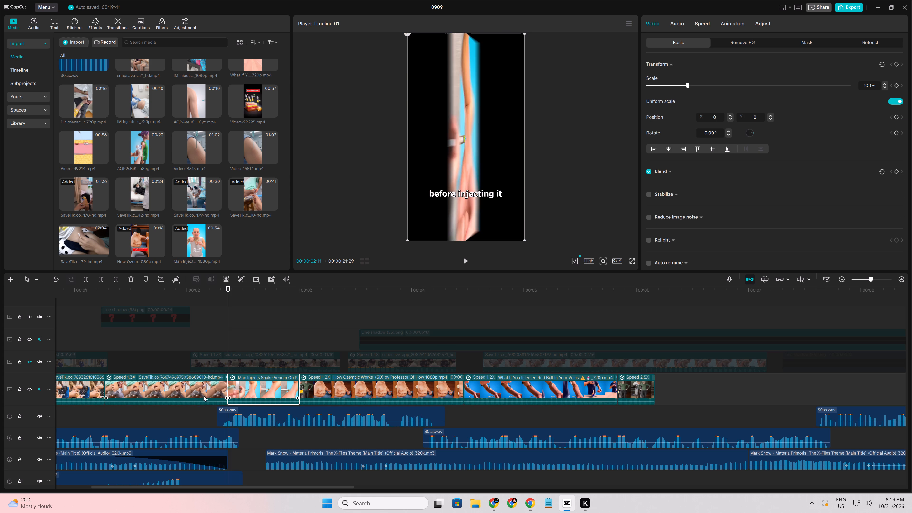
Reshape the snake venom clip's Flash in curve by moving its slow point later at about 1.02x and raising the starting speed.
{"action": "left_click", "coordinate": [200, 422]}
{"action": "key", "text": "space"}
{"action": "left_click", "coordinate": [200, 422]}
{"action": "key", "text": "space"}
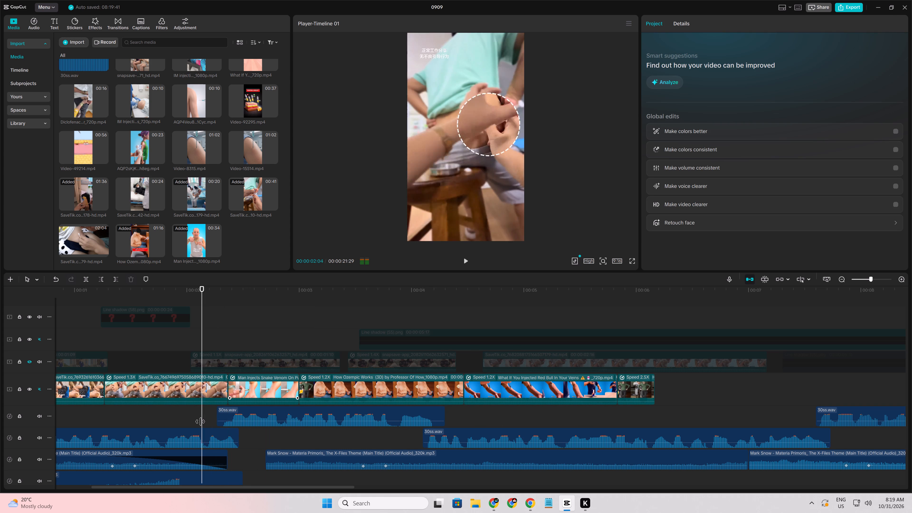
{"action": "key", "text": "space"}
{"action": "left_click", "coordinate": [246, 401]}
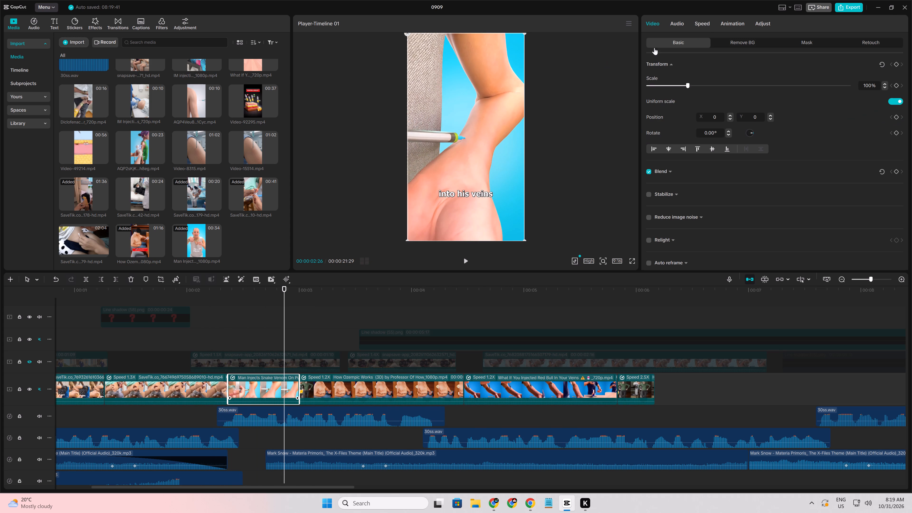
{"action": "left_click", "coordinate": [705, 24]}
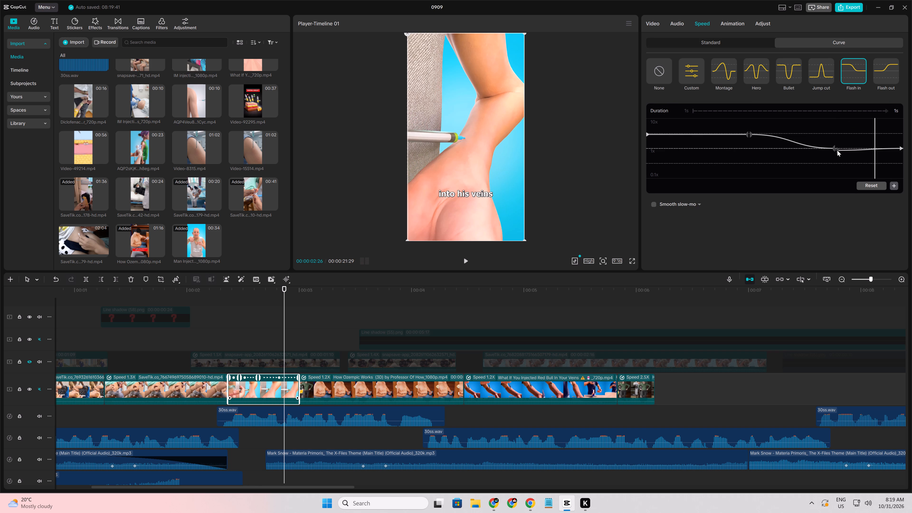
{"action": "left_click_drag", "start_coordinate": [837, 150], "coordinate": [836, 147]}
{"action": "left_click_drag", "start_coordinate": [836, 147], "coordinate": [856, 144]}
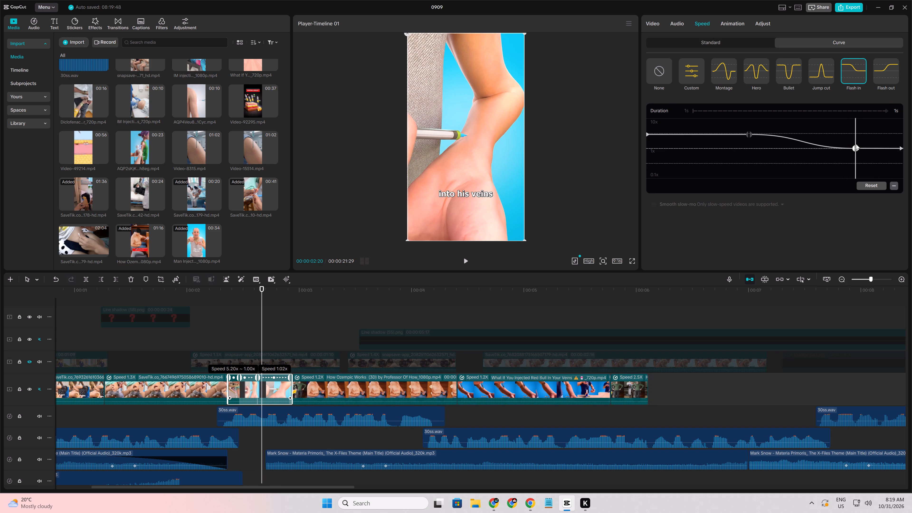
{"action": "left_click_drag", "start_coordinate": [856, 144], "coordinate": [857, 144]}
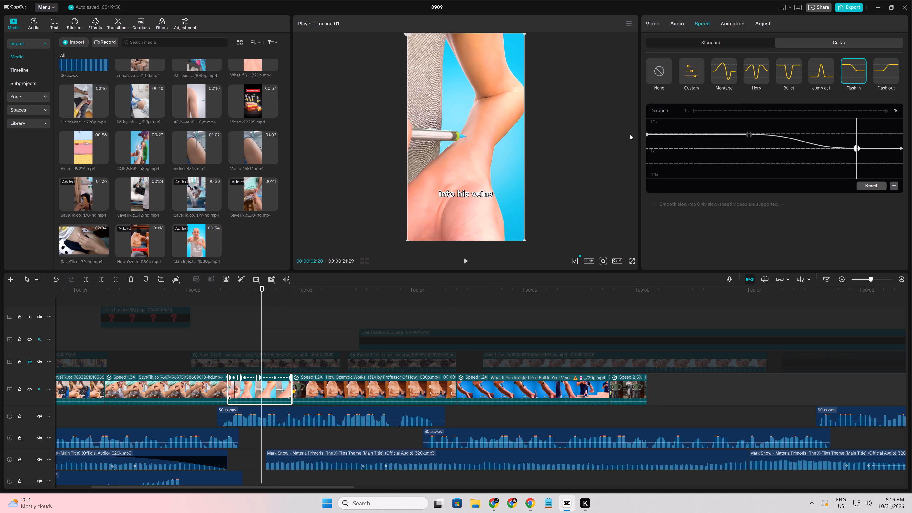
{"action": "left_click_drag", "start_coordinate": [646, 136], "coordinate": [646, 131]}
{"action": "left_click_drag", "start_coordinate": [648, 133], "coordinate": [648, 130]}
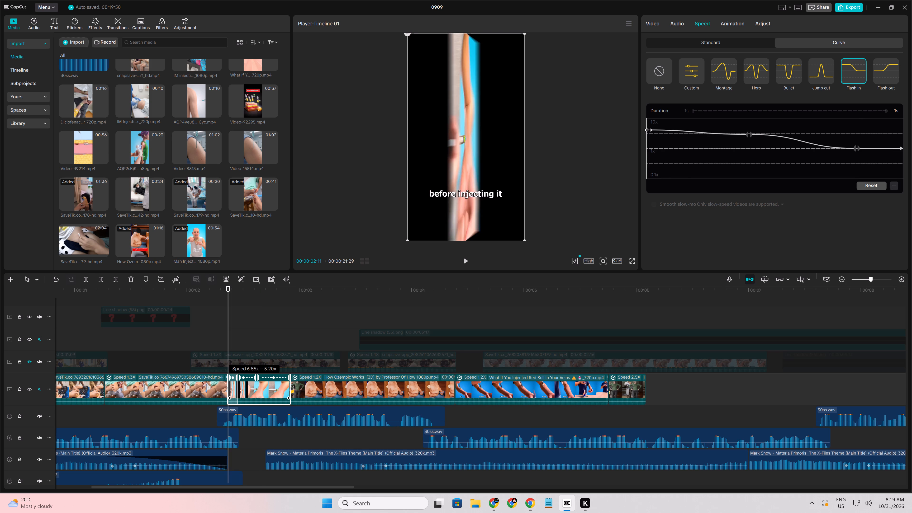
{"action": "left_click_drag", "start_coordinate": [648, 130], "coordinate": [648, 128]}
Play back the retimed cut and trim the first frame of the snake venom clip up to 00:00:02:12.
{"action": "left_click", "coordinate": [197, 415]}
{"action": "key", "text": "space"}
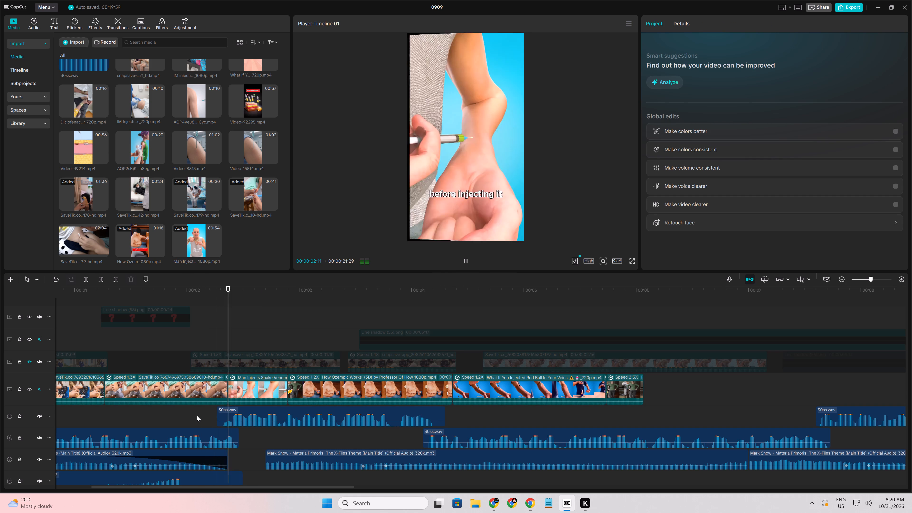
{"action": "left_click", "coordinate": [197, 415]}
{"action": "key", "text": "space"}
{"action": "key", "text": "space"}
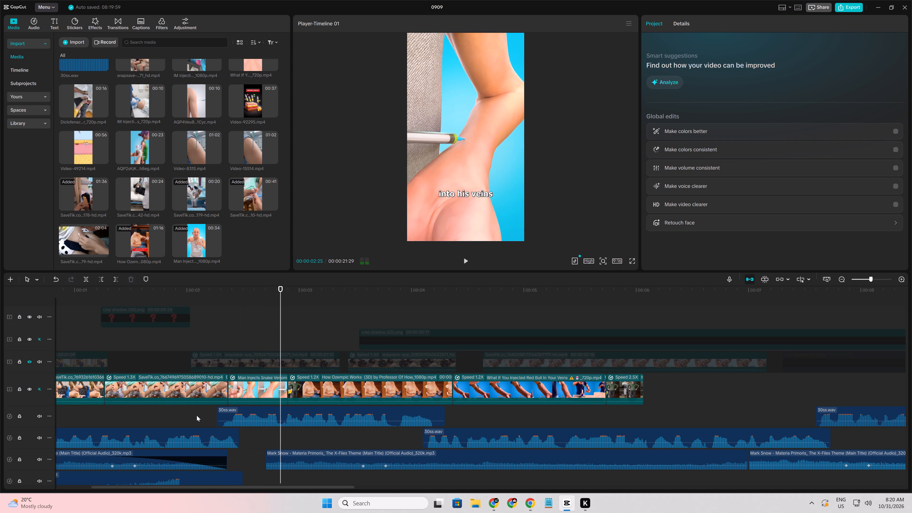
{"action": "left_click", "coordinate": [197, 415]}
{"action": "key", "text": "space"}
{"action": "key", "text": "space"}
{"action": "left_click", "coordinate": [197, 415]}
{"action": "left_click_drag", "start_coordinate": [197, 415], "coordinate": [214, 415]}
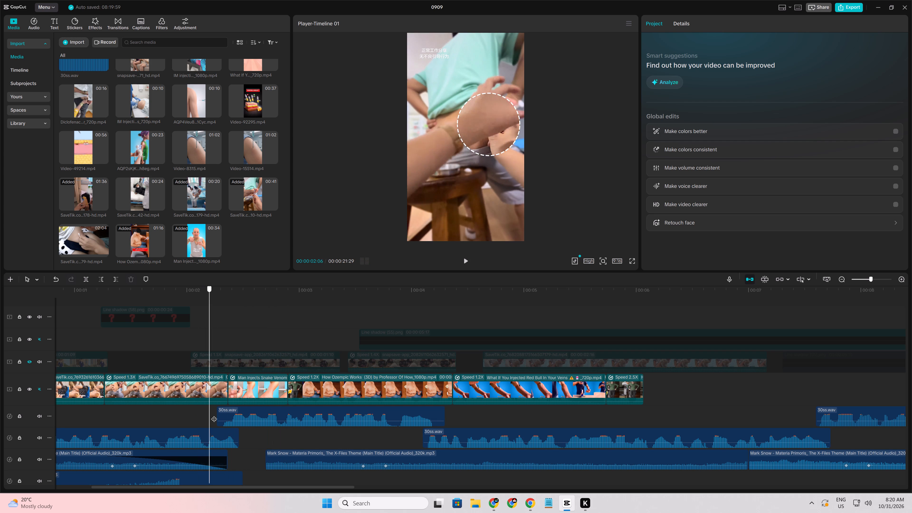
{"action": "left_click_drag", "start_coordinate": [214, 415], "coordinate": [231, 414]}
{"action": "scroll", "coordinate": [233, 414], "scroll_direction": "up", "scroll_amount": 10, "text": "ctrl"}
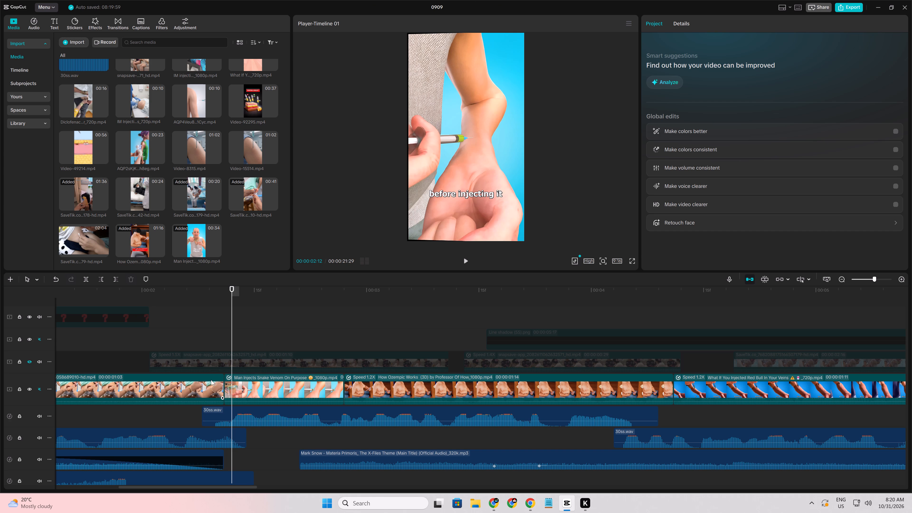
{"action": "left_click", "coordinate": [242, 393]}
{"action": "scroll", "coordinate": [231, 393], "scroll_direction": "up", "scroll_amount": 7, "text": "ctrl"}
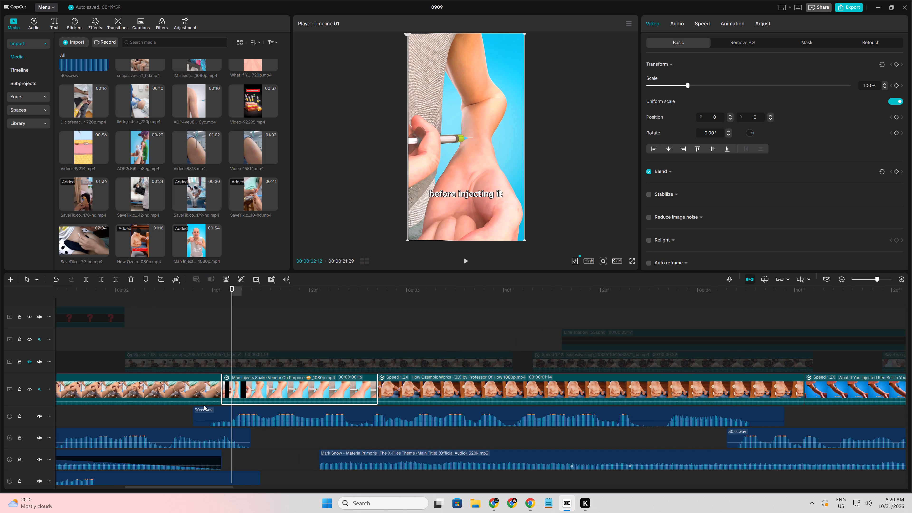
{"action": "key", "text": "q"}
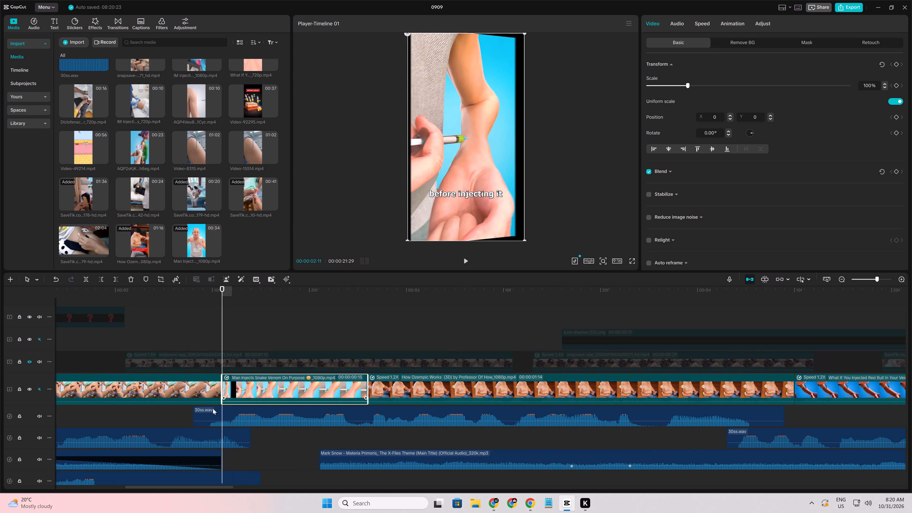
Review the snake venom clip and the cut leading into it against the voice-over timing.
{"action": "left_click", "coordinate": [186, 415]}
{"action": "left_click_drag", "start_coordinate": [186, 415], "coordinate": [207, 416]}
{"action": "left_click", "coordinate": [157, 413]}
{"action": "left_click_drag", "start_coordinate": [157, 413], "coordinate": [185, 416]}
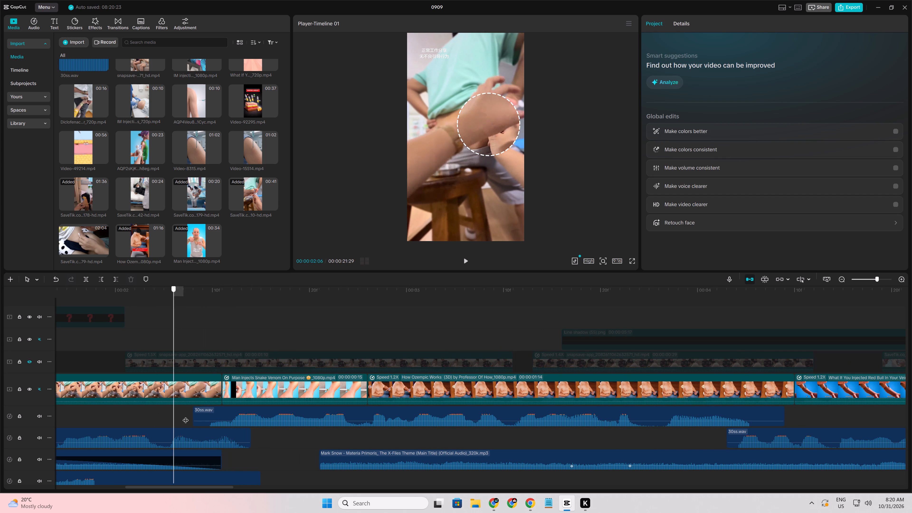
{"action": "left_click_drag", "start_coordinate": [185, 416], "coordinate": [243, 426]}
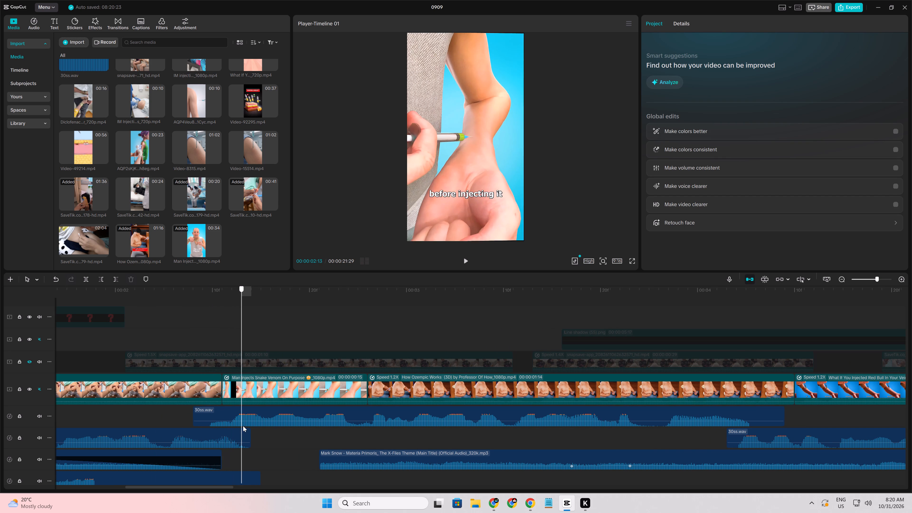
{"action": "left_click_drag", "start_coordinate": [243, 426], "coordinate": [318, 424]}
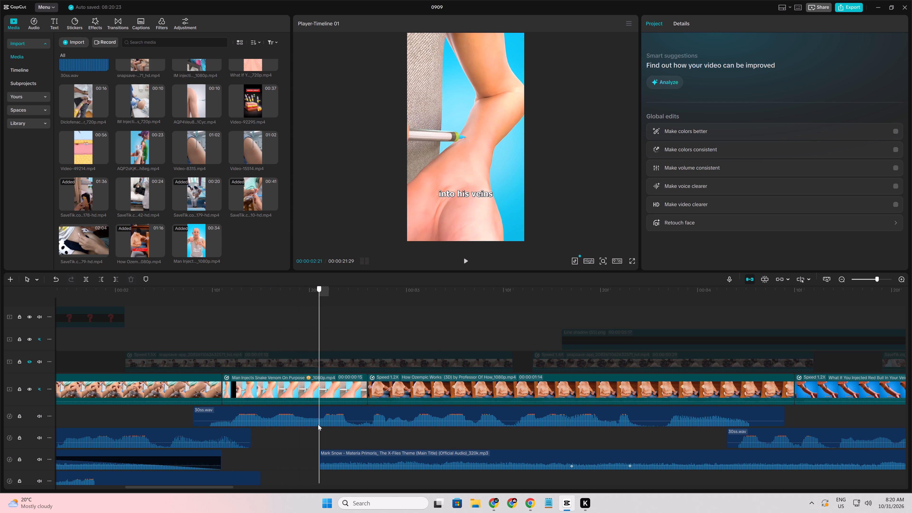
{"action": "left_click_drag", "start_coordinate": [318, 424], "coordinate": [348, 431]}
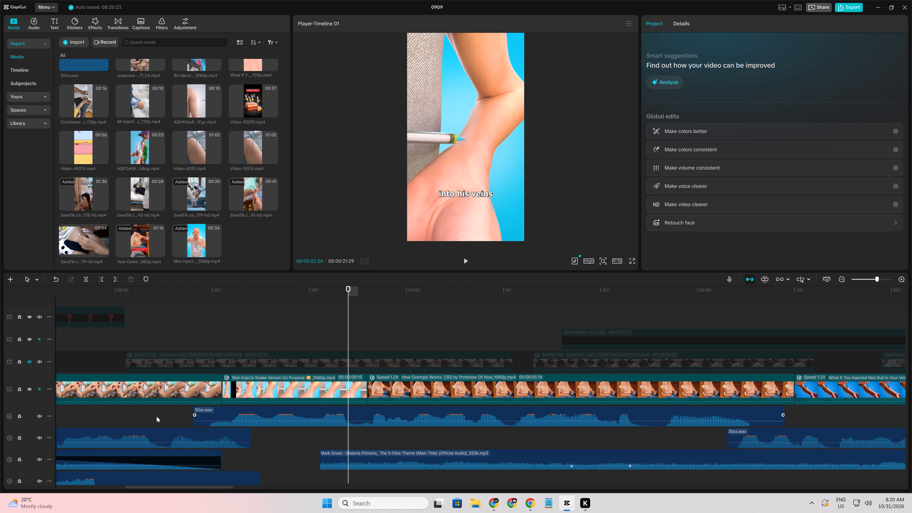
{"action": "left_click", "coordinate": [156, 416]}
{"action": "key", "text": "space"}
{"action": "left_click", "coordinate": [156, 416]}
{"action": "key", "text": "space"}
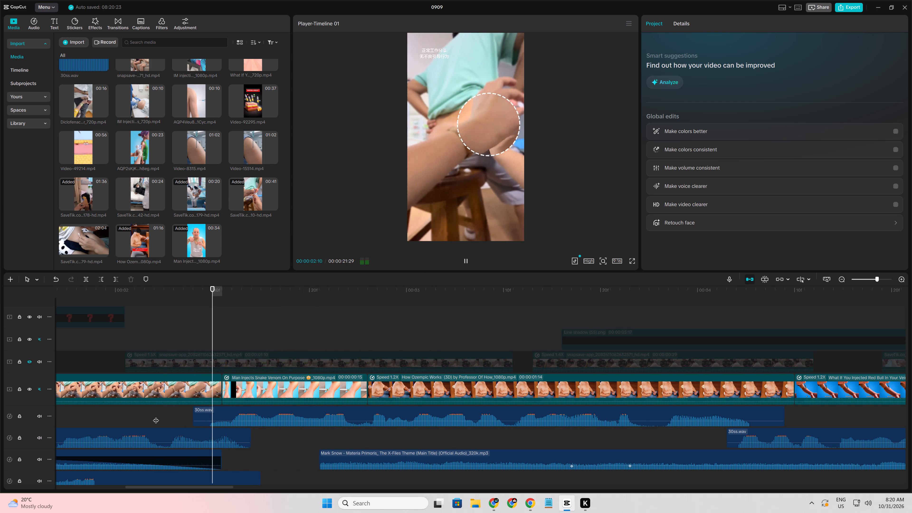
Play back the sequence and trim the end of the 1.2X How Ozempic Works clip to 00:00:04:05.
{"action": "key", "text": "space"}
{"action": "left_click", "coordinate": [156, 416]}
{"action": "key", "text": "space"}
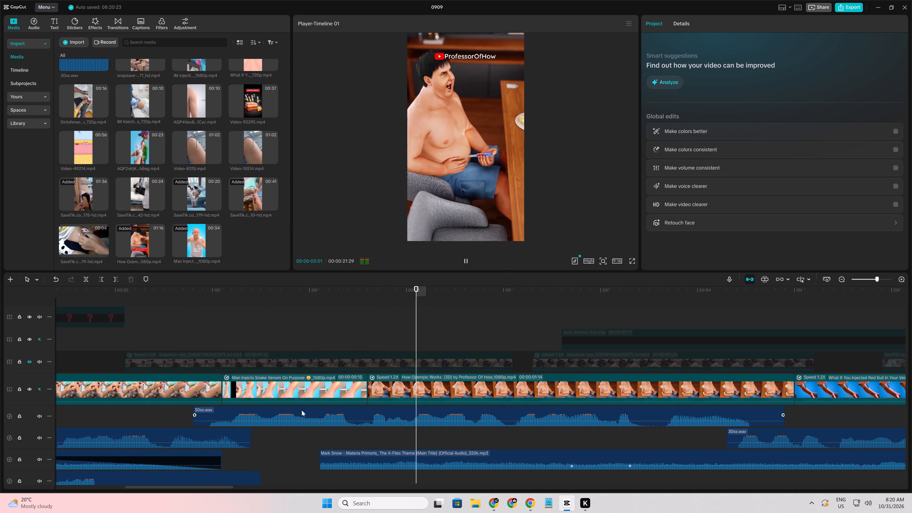
{"action": "key", "text": "space"}
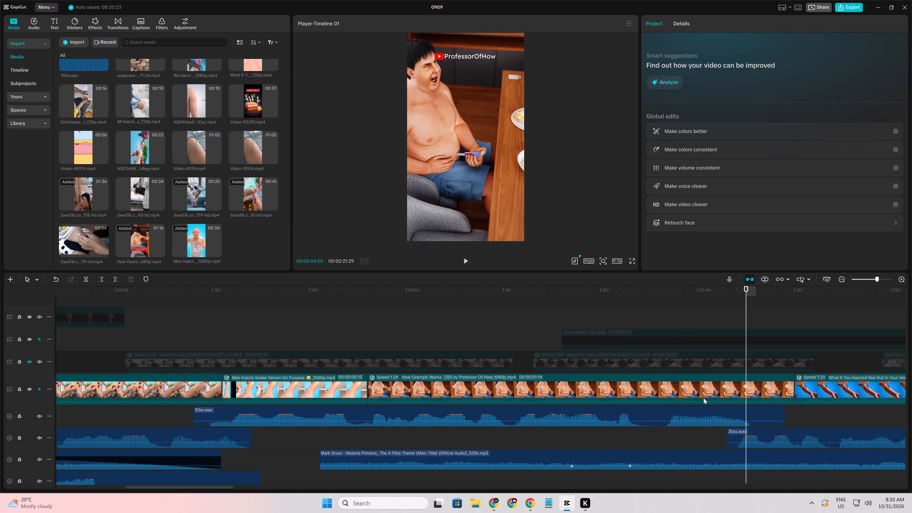
{"action": "left_click", "coordinate": [703, 394]}
{"action": "key", "text": "w"}
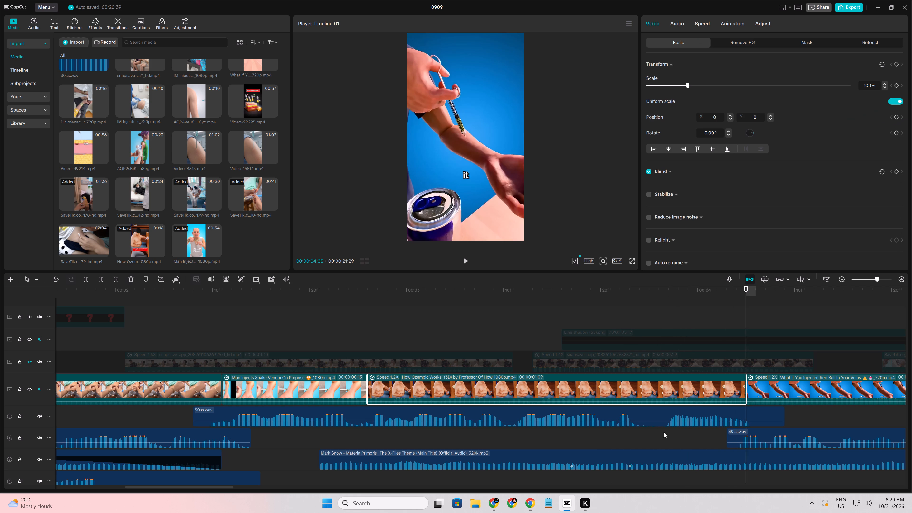
Review the cut into the Red Bull clip and the footage following it against the voice-over.
{"action": "left_click", "coordinate": [654, 441]}
{"action": "key", "text": "space"}
{"action": "left_click", "coordinate": [654, 441]}
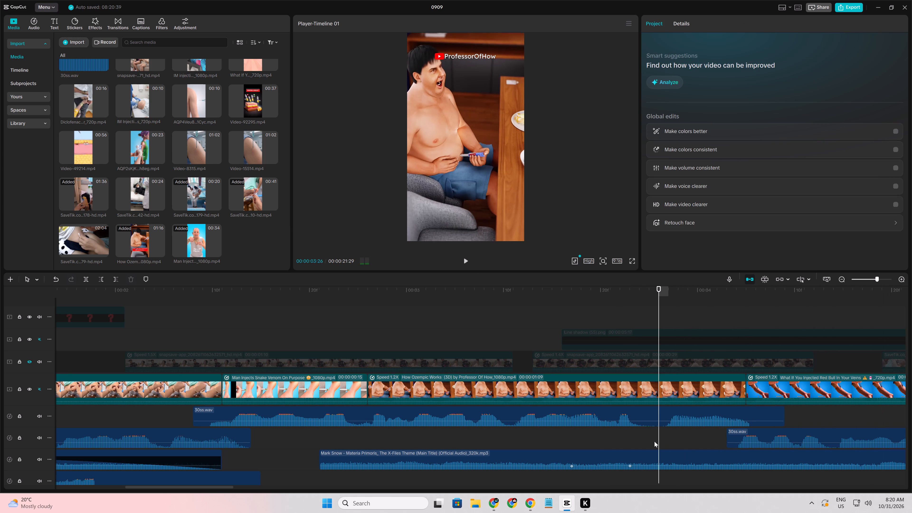
{"action": "scroll", "coordinate": [654, 441], "scroll_direction": "down", "scroll_amount": 10, "text": "ctrl"}
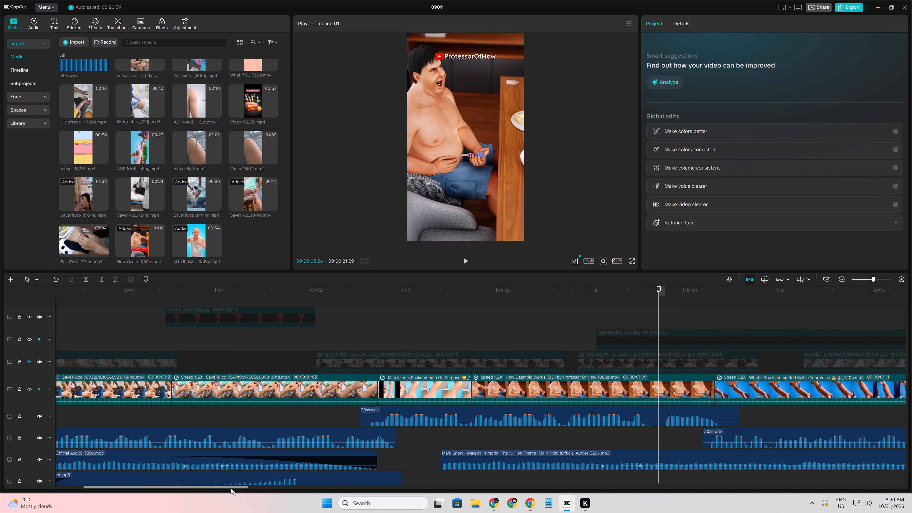
{"action": "left_click_drag", "start_coordinate": [231, 488], "coordinate": [315, 494]}
{"action": "key", "text": "space"}
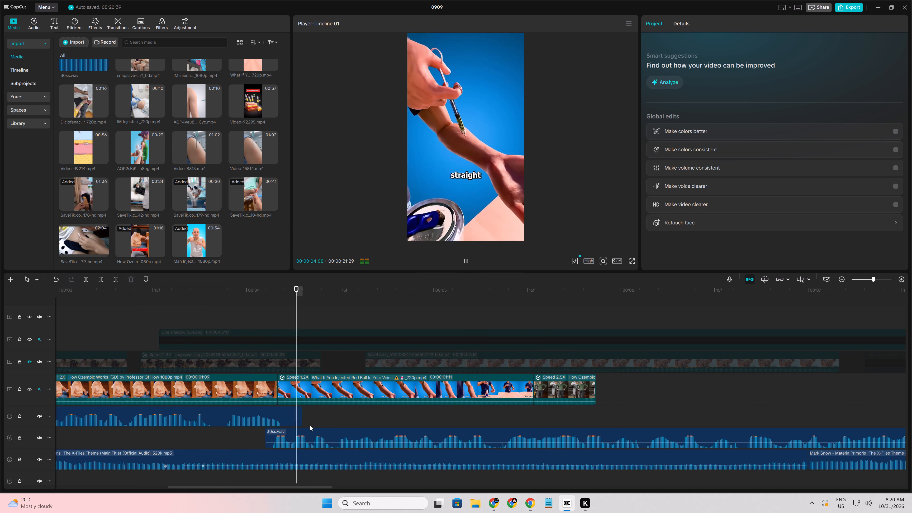
{"action": "scroll", "coordinate": [310, 425], "scroll_direction": "down", "scroll_amount": 5, "text": "ctrl"}
{"action": "key", "text": "space"}
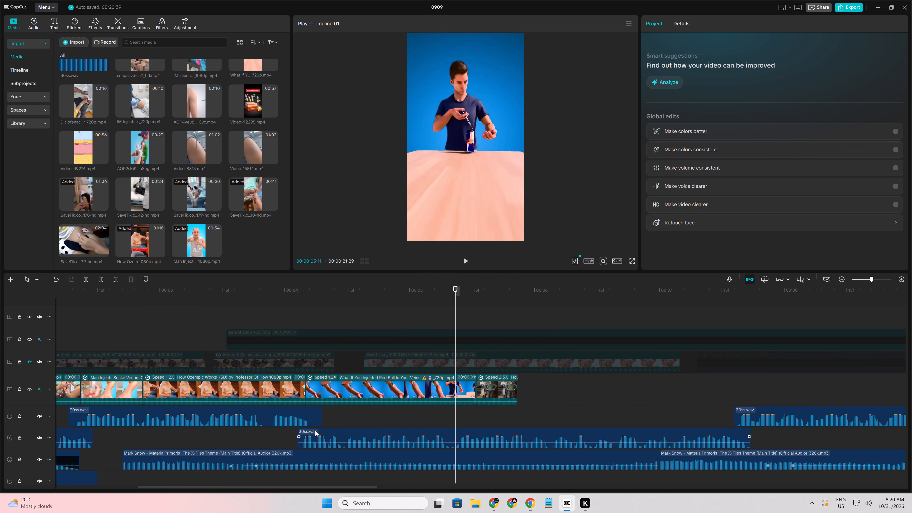
{"action": "left_click", "coordinate": [279, 440]}
{"action": "key", "text": "space"}
{"action": "key", "text": "space"}
{"action": "key", "text": "space"}
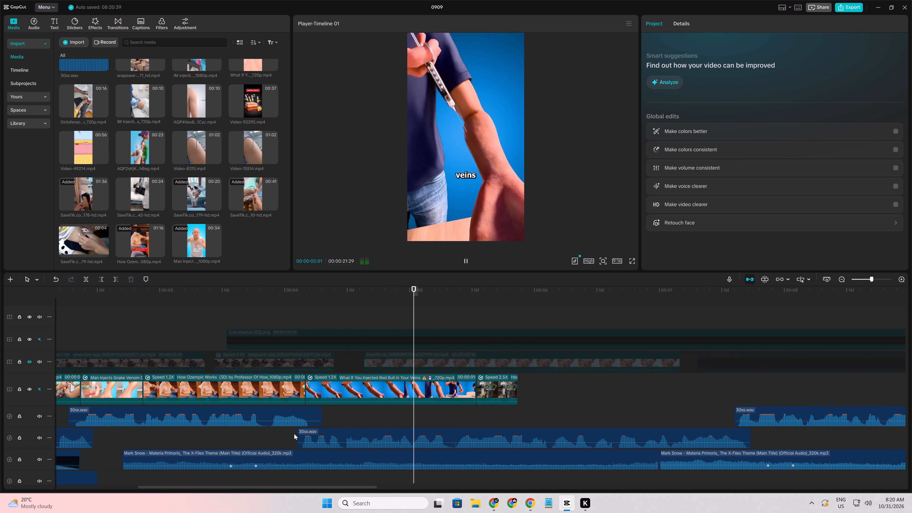
{"action": "scroll", "coordinate": [344, 418], "scroll_direction": "down", "scroll_amount": 5, "text": "ctrl"}
{"action": "key", "text": "space"}
Delete the 1.2X What If You Injected Red Bull clip from the main track.
{"action": "left_click", "coordinate": [372, 397]}
{"action": "key", "text": "Delete"}
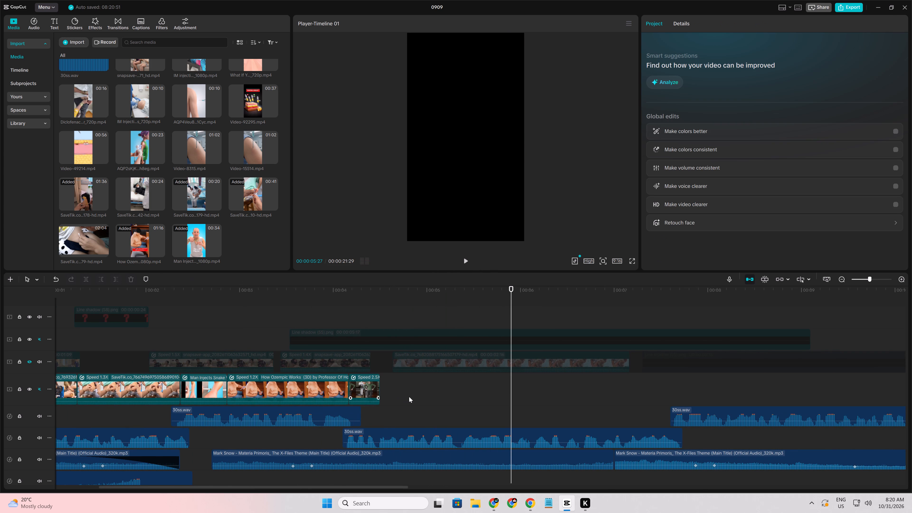
Scrub through the short 2.5X How Ozempic clip and move it off the main track onto a new overlay track just after 00:00:07.
{"action": "left_click", "coordinate": [328, 426]}
{"action": "left_click", "coordinate": [325, 437]}
{"action": "left_click_drag", "start_coordinate": [325, 437], "coordinate": [352, 438]}
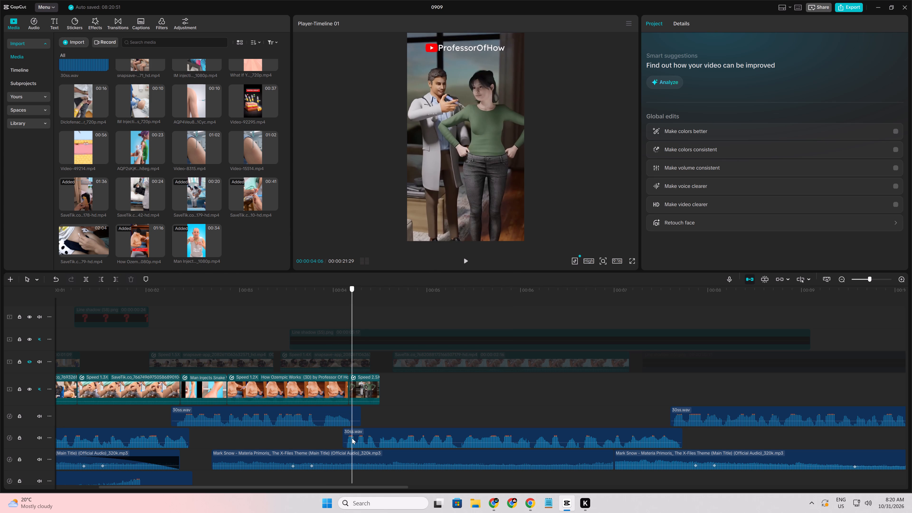
{"action": "left_click_drag", "start_coordinate": [352, 438], "coordinate": [369, 442]}
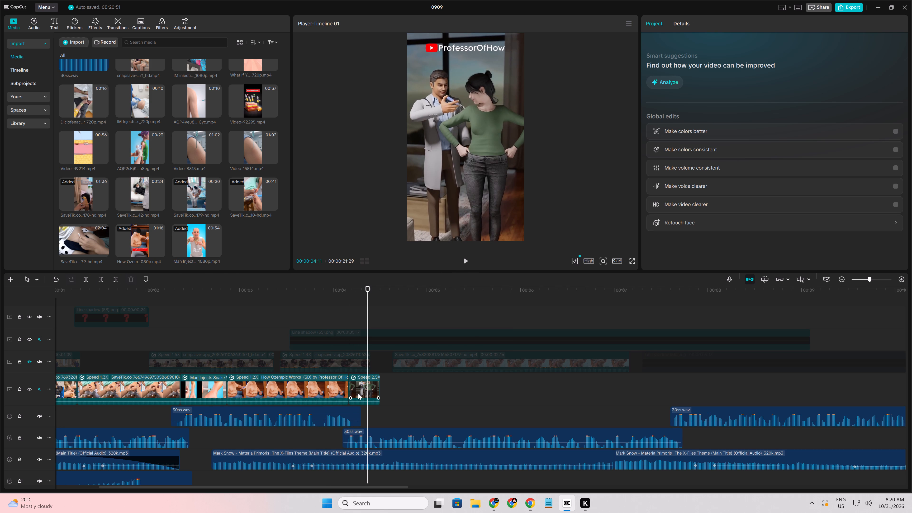
{"action": "left_click_drag", "start_coordinate": [358, 394], "coordinate": [656, 376]}
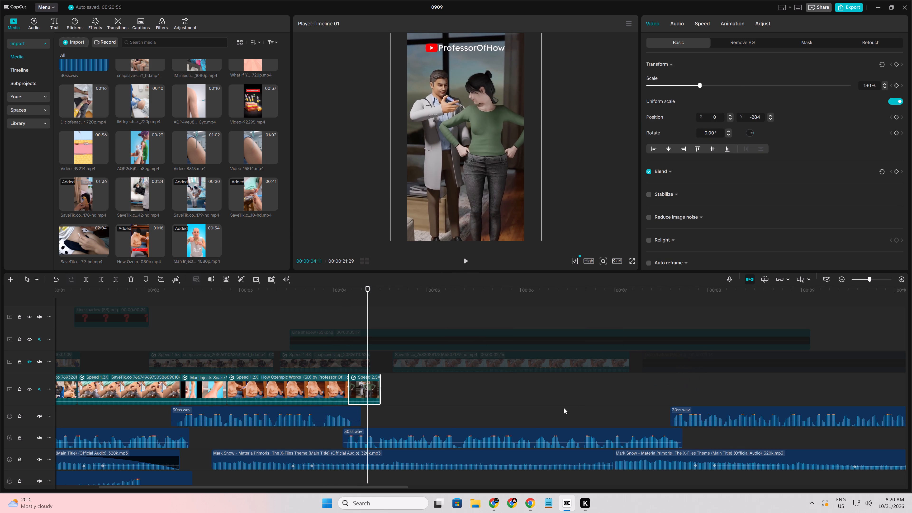
{"action": "left_click_drag", "start_coordinate": [356, 390], "coordinate": [640, 362]}
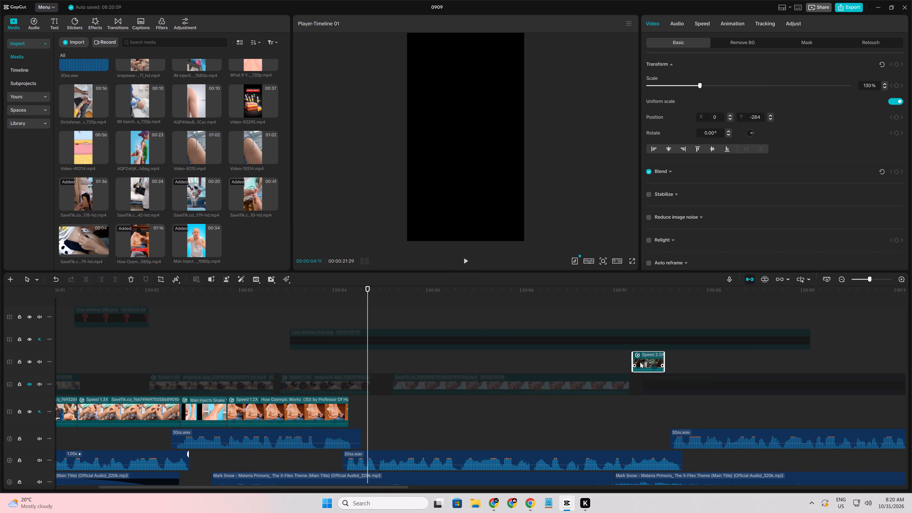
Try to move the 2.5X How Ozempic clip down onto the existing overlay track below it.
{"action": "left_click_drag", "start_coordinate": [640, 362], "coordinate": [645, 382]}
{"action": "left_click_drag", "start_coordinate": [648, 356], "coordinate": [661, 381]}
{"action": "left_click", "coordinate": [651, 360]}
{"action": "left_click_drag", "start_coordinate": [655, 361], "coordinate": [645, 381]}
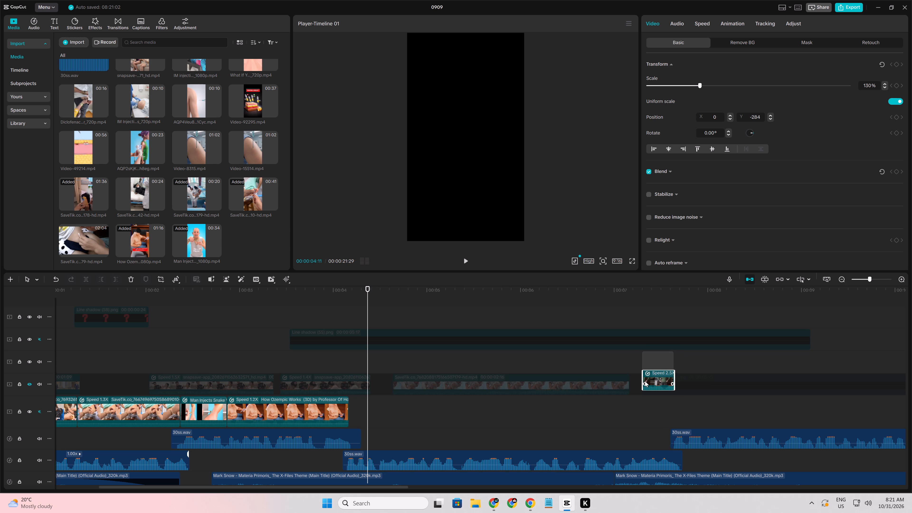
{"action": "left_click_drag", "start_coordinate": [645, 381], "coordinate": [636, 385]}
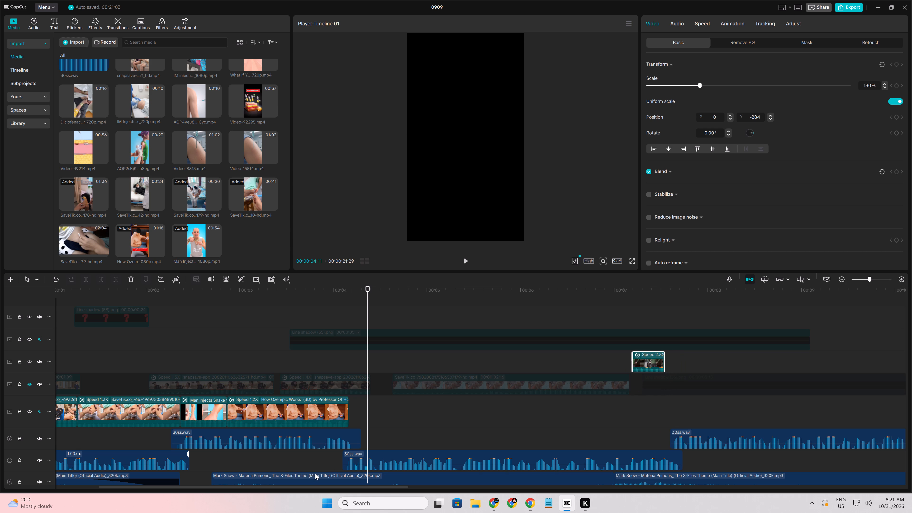
Play through the voice-over from just before the end of the remaining Ozempic clip to about 00:00:07:22 to judge which footage it needs.
{"action": "left_click", "coordinate": [261, 461]}
{"action": "key", "text": "space"}
{"action": "scroll", "coordinate": [261, 461], "scroll_direction": "down", "scroll_amount": 4}
{"action": "key", "text": "space"}
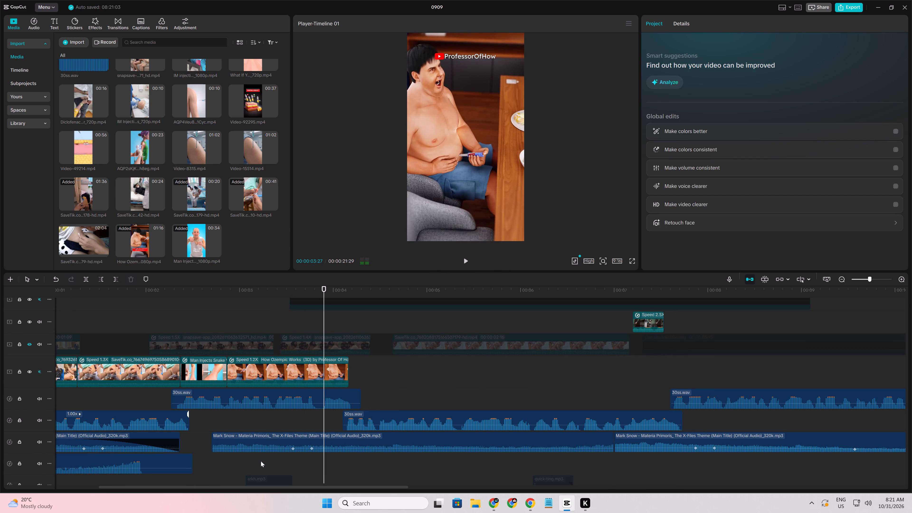
{"action": "key", "text": "space"}
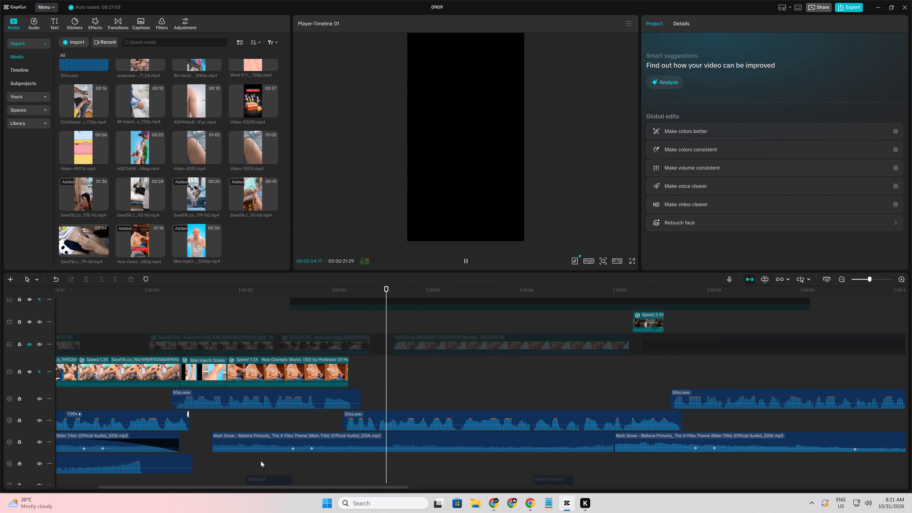
{"action": "key", "text": "space"}
{"action": "key", "text": "space"}
{"action": "key", "text": "space"}
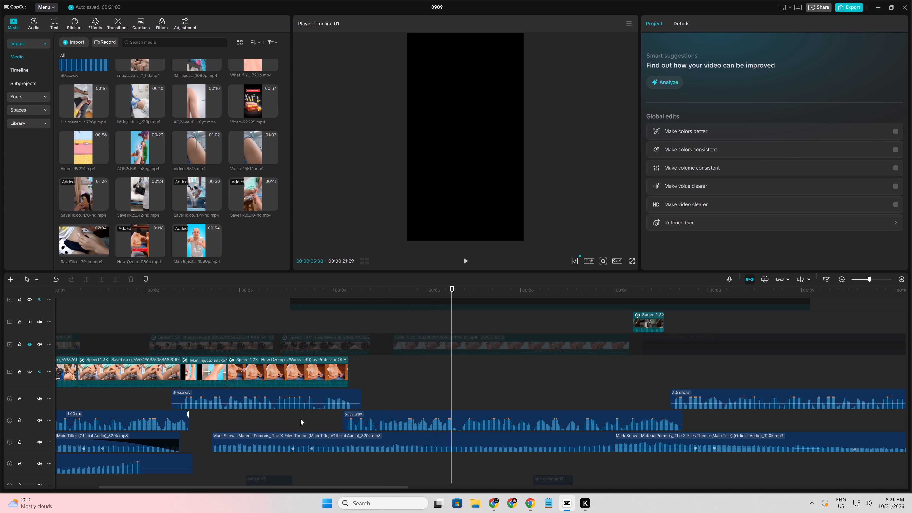
{"action": "key", "text": "space"}
{"action": "key", "text": "space"}
{"action": "key", "text": "space"}
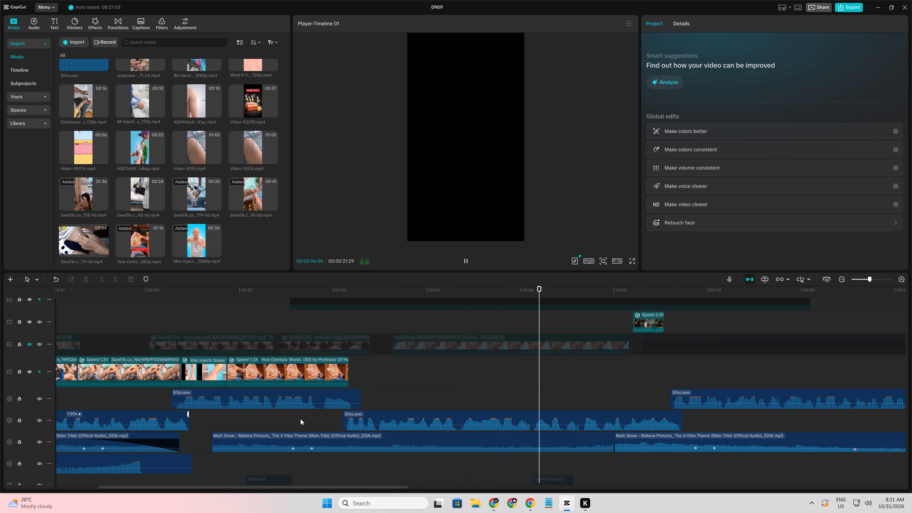
{"action": "key", "text": "space"}
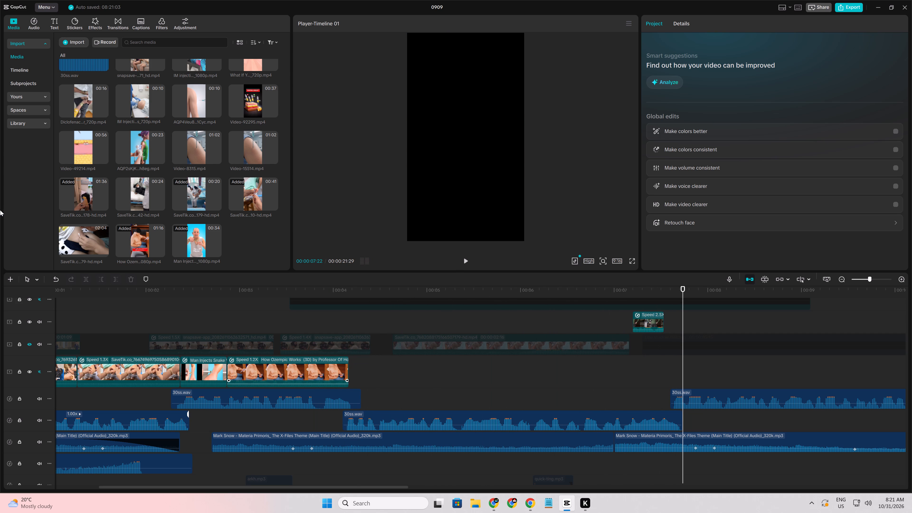
Preview the imported injection clips in the media library to find footage for the gap after the Ozempic clip.
{"action": "left_click", "coordinate": [132, 146]}
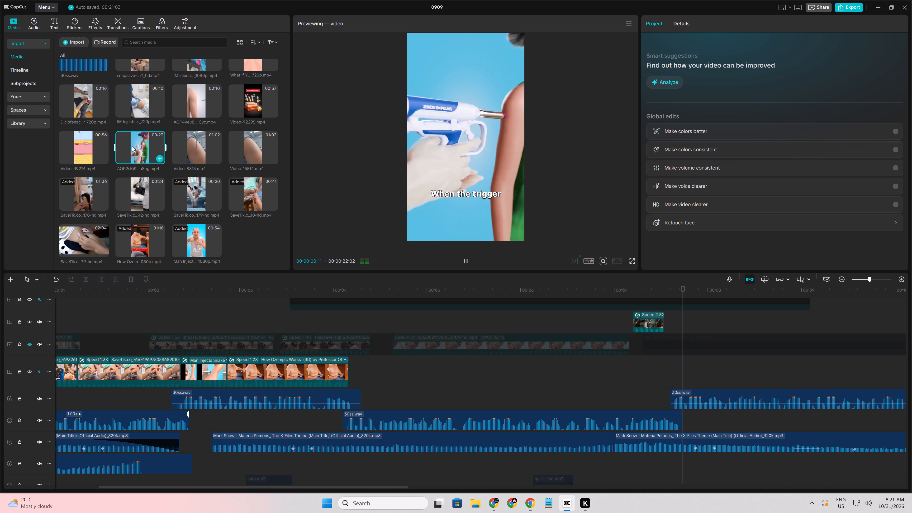
{"action": "left_click", "coordinate": [192, 150]}
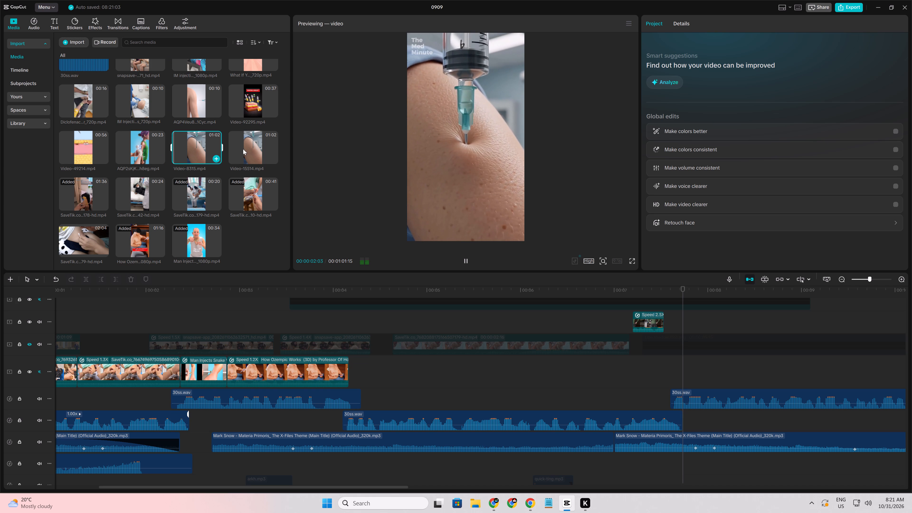
{"action": "left_click", "coordinate": [133, 100]}
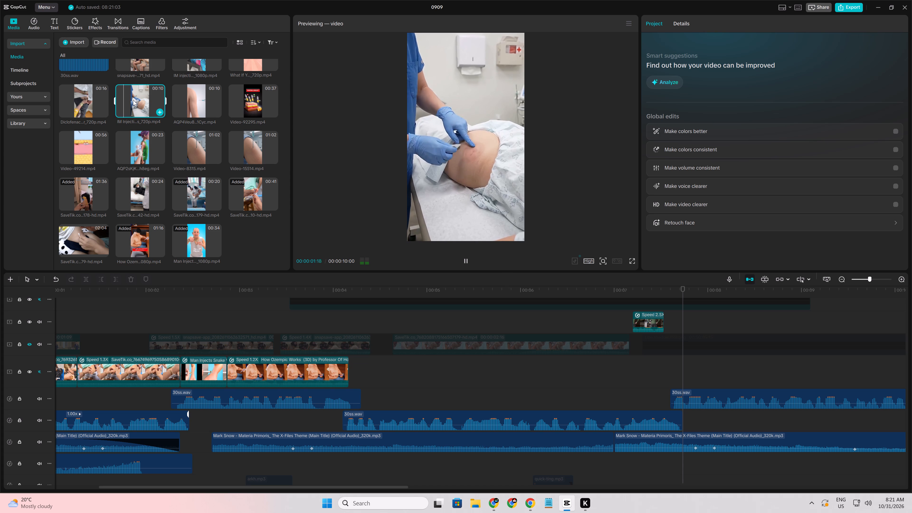
{"action": "left_click", "coordinate": [73, 92]}
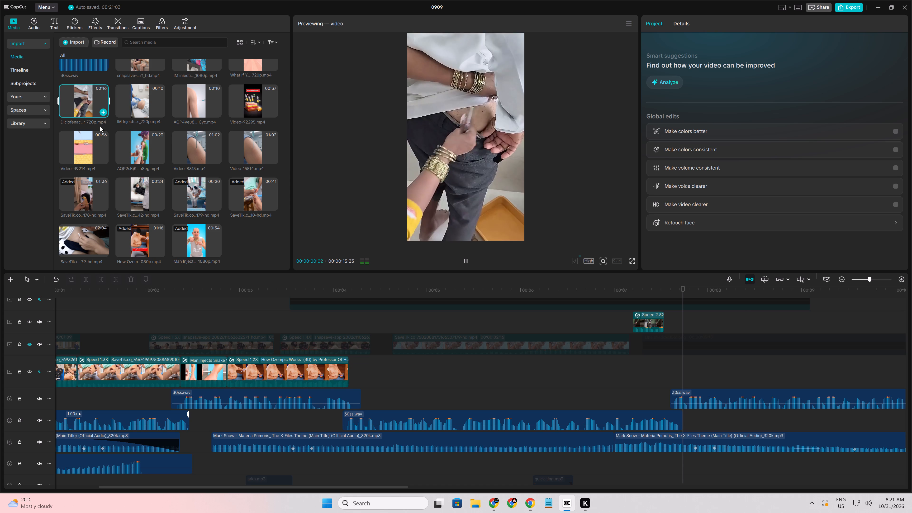
{"action": "scroll", "coordinate": [144, 212], "scroll_direction": "up", "scroll_amount": 1}
{"action": "left_click", "coordinate": [151, 101]}
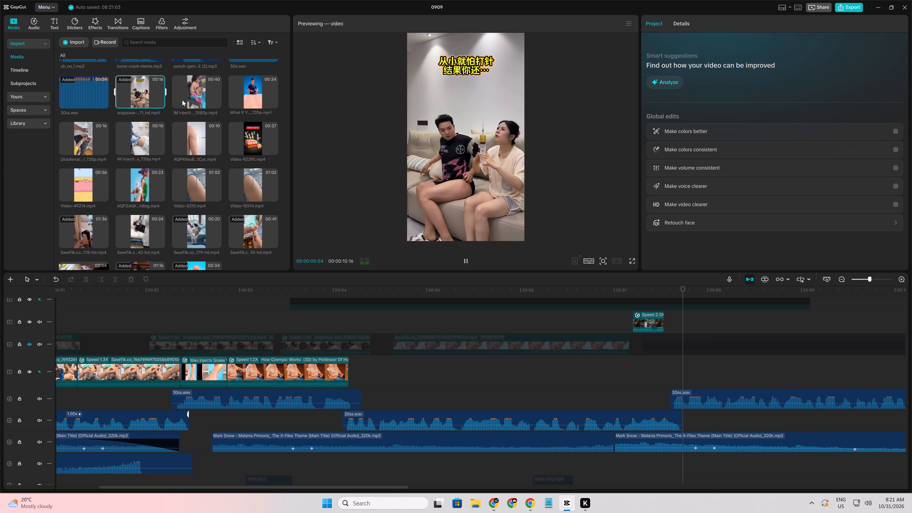
{"action": "left_click", "coordinate": [189, 95]}
{"action": "scroll", "coordinate": [204, 177], "scroll_direction": "up", "scroll_amount": 1}
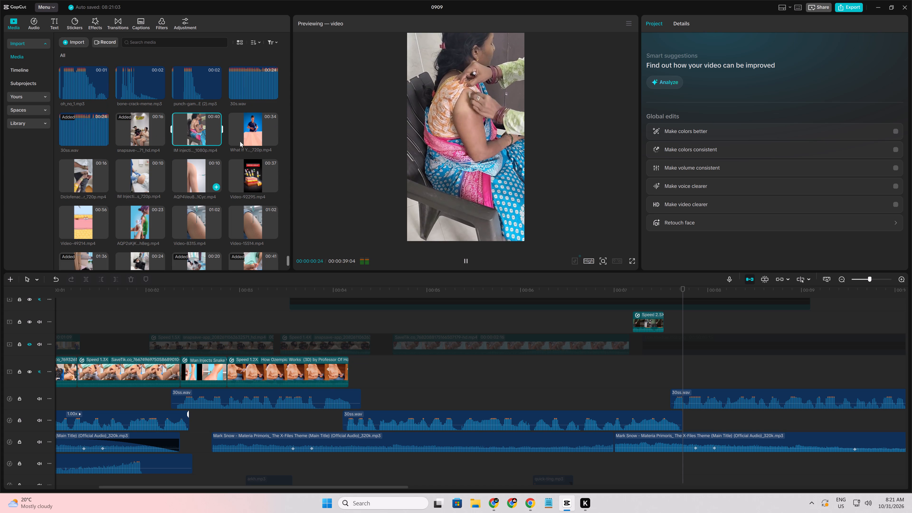
{"action": "left_click", "coordinate": [118, 124]}
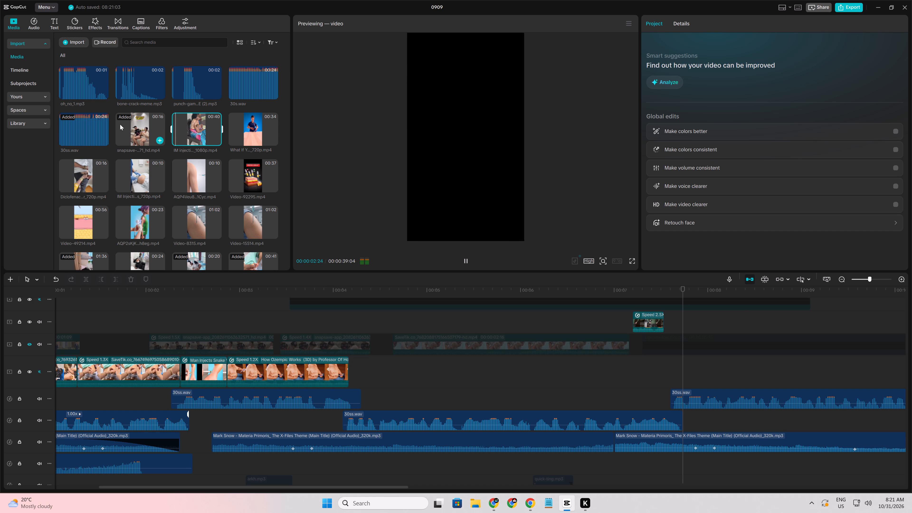
{"action": "scroll", "coordinate": [157, 168], "scroll_direction": "up", "scroll_amount": 2}
{"action": "scroll", "coordinate": [157, 168], "scroll_direction": "down", "scroll_amount": 2}
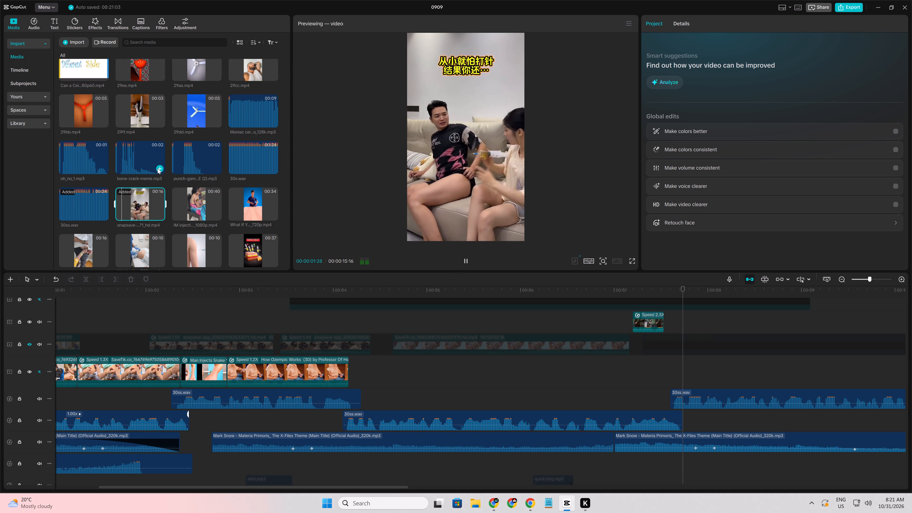
{"action": "scroll", "coordinate": [157, 168], "scroll_direction": "down", "scroll_amount": 3}
{"action": "left_click", "coordinate": [185, 245]}
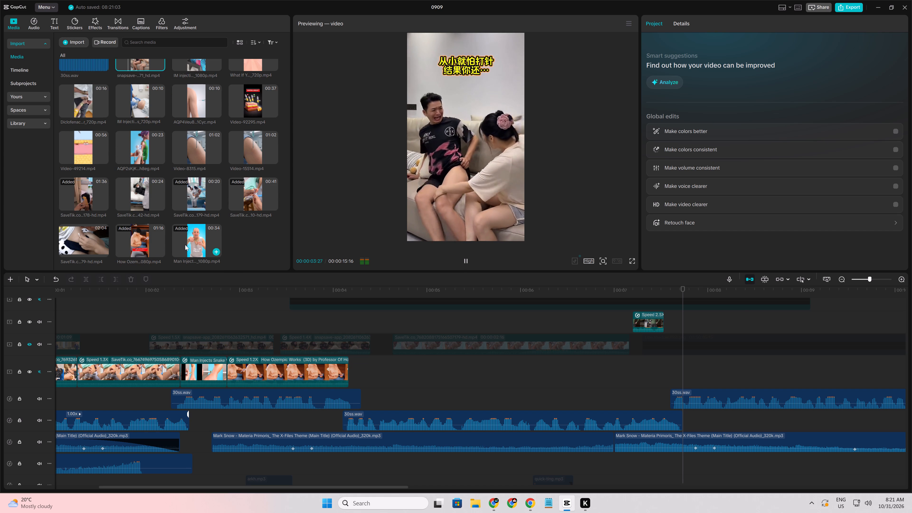
{"action": "left_click", "coordinate": [135, 241]}
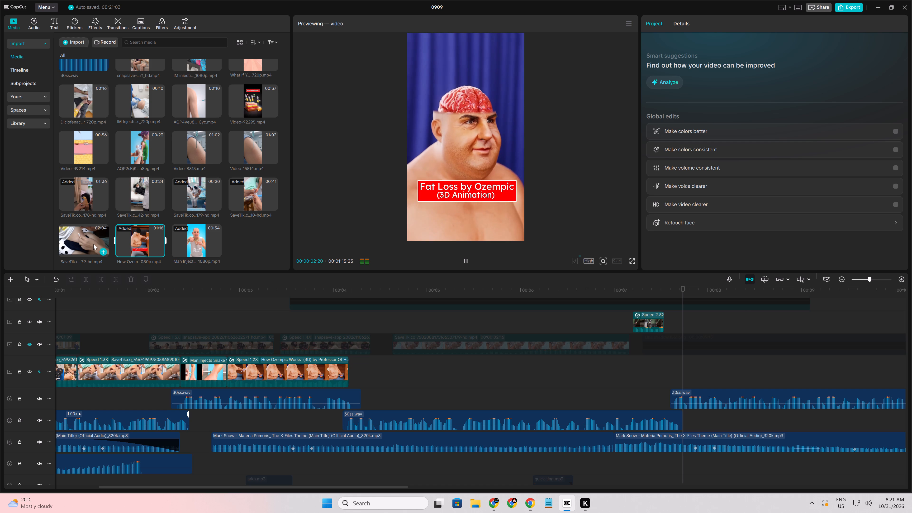
{"action": "left_click", "coordinate": [232, 202]}
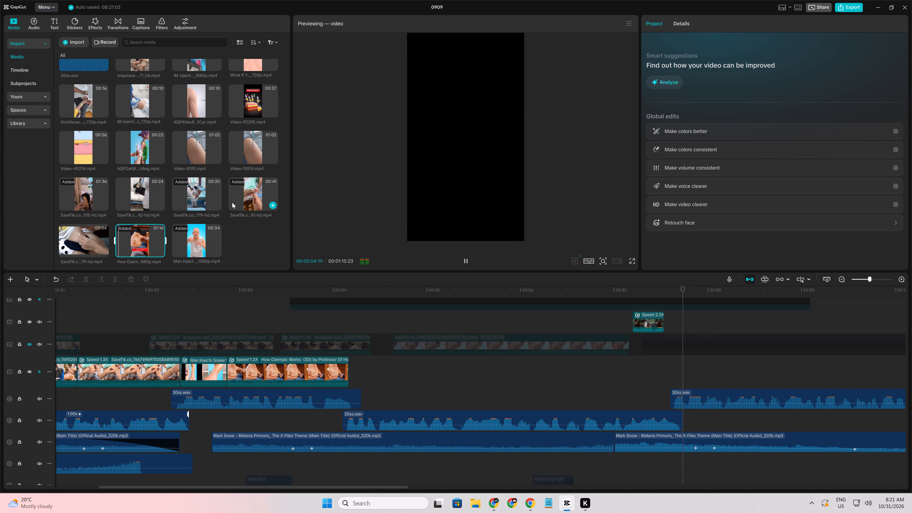
Preview the nurses-and-baby SaveTik clip ending in 179-hd and add it to the main track directly after the Ozempic clip.
{"action": "left_click", "coordinate": [196, 194]}
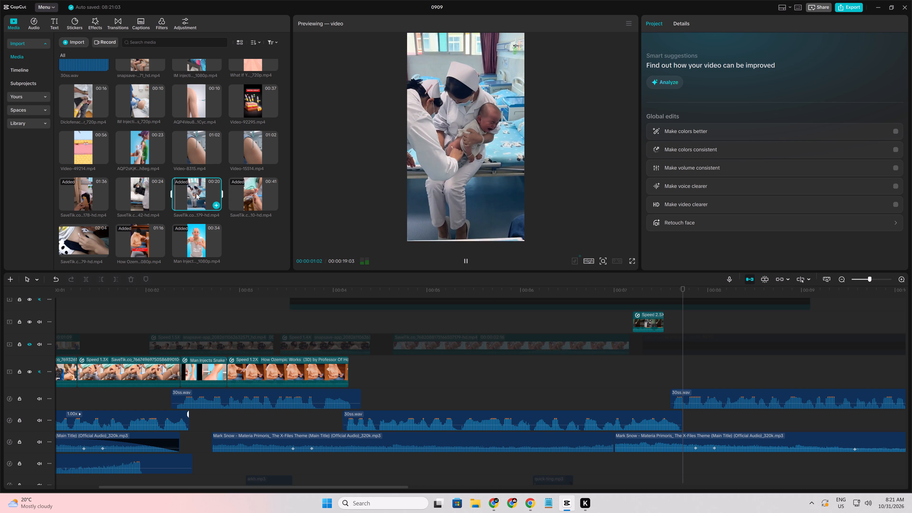
{"action": "left_click_drag", "start_coordinate": [196, 194], "coordinate": [363, 373]}
Scrub through the nurses-and-baby clip and trim its beginning to the closer shot of the crying baby, leaving a length of 00:00:17:27.
{"action": "left_click", "coordinate": [331, 418]}
{"action": "left_click_drag", "start_coordinate": [331, 418], "coordinate": [412, 423]}
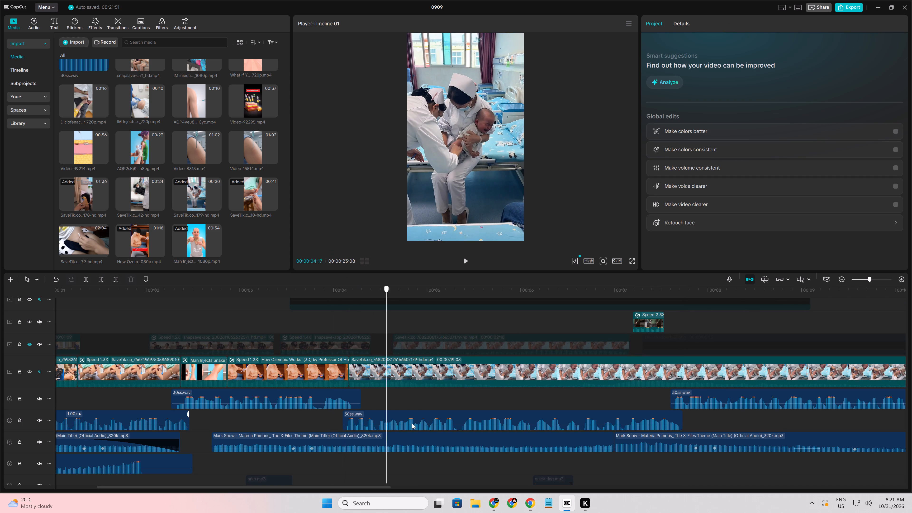
{"action": "left_click_drag", "start_coordinate": [412, 423], "coordinate": [445, 389]}
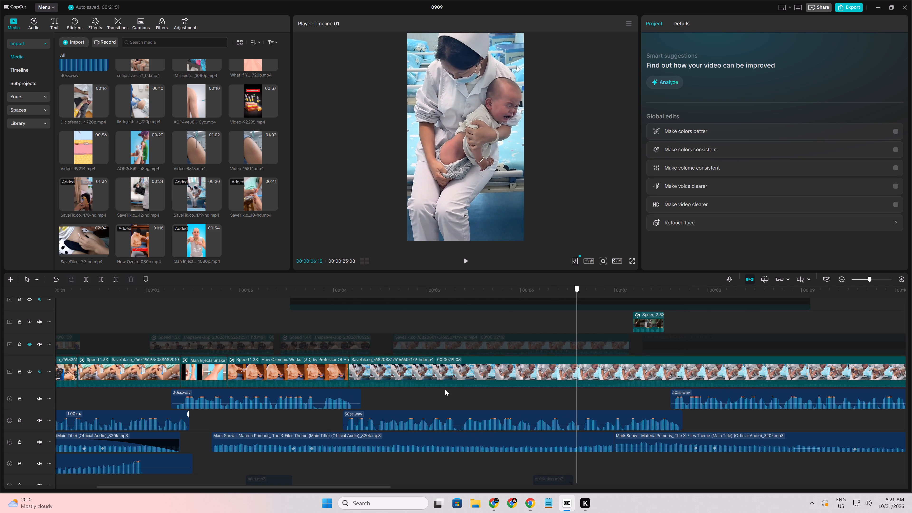
{"action": "left_click_drag", "start_coordinate": [445, 389], "coordinate": [462, 387]}
{"action": "left_click", "coordinate": [451, 366]}
{"action": "key", "text": "q"}
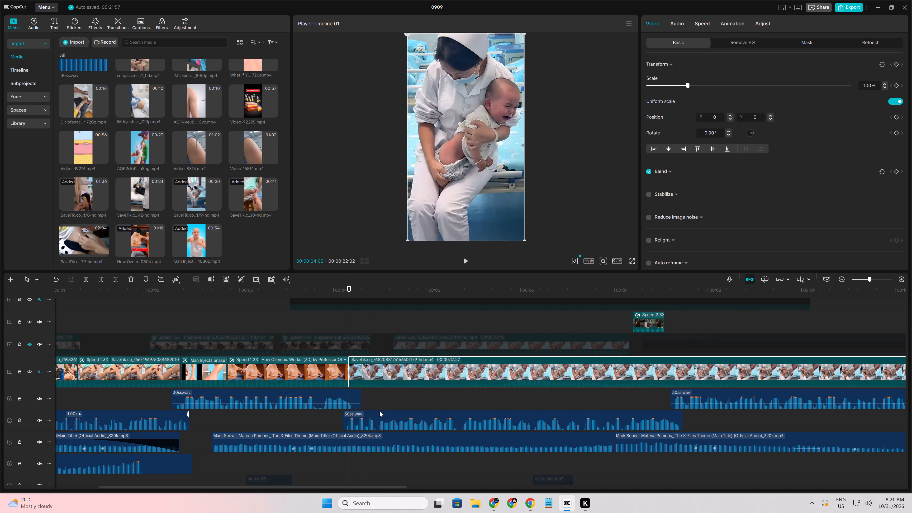
Trim the nurses-and-baby clip's end at 00:00:05:26 and raise its speed to about 1.7x.
{"action": "left_click", "coordinate": [335, 425]}
{"action": "left_click_drag", "start_coordinate": [335, 425], "coordinate": [508, 419]}
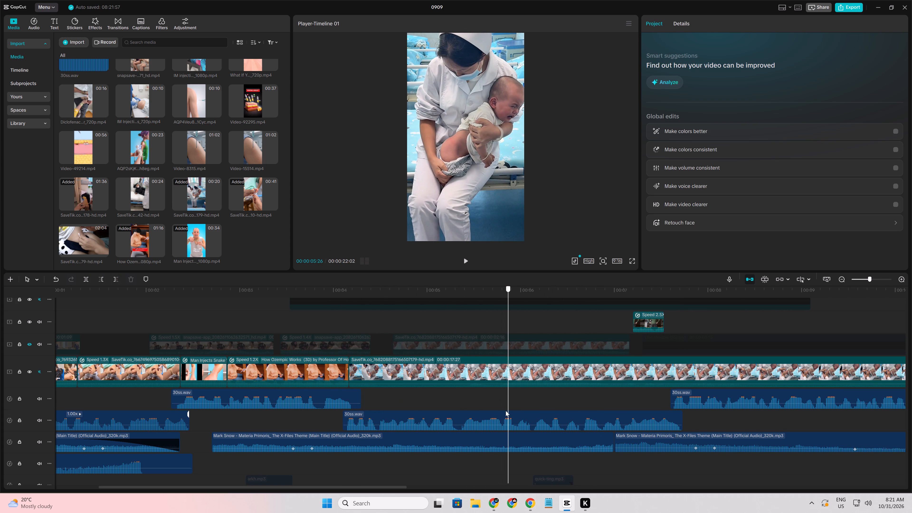
{"action": "left_click", "coordinate": [498, 376]}
{"action": "key", "text": "w"}
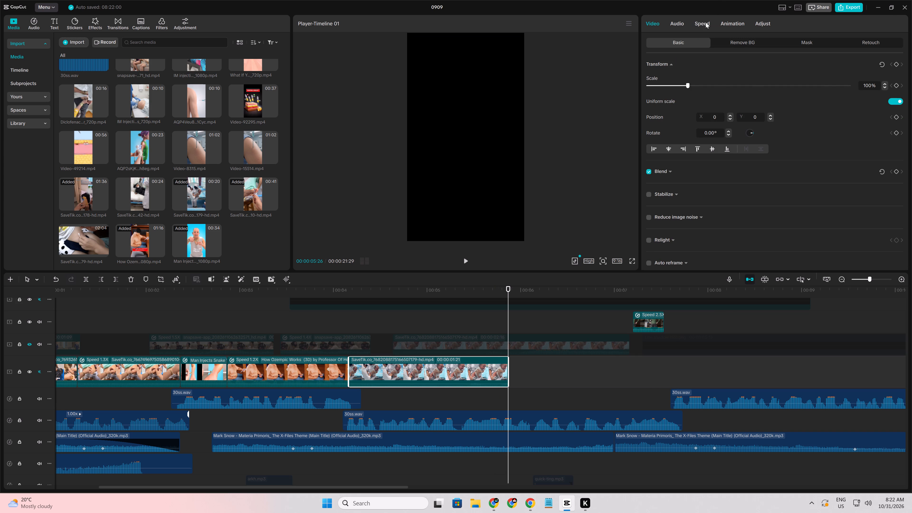
{"action": "left_click", "coordinate": [706, 22]}
{"action": "left_click", "coordinate": [717, 46]}
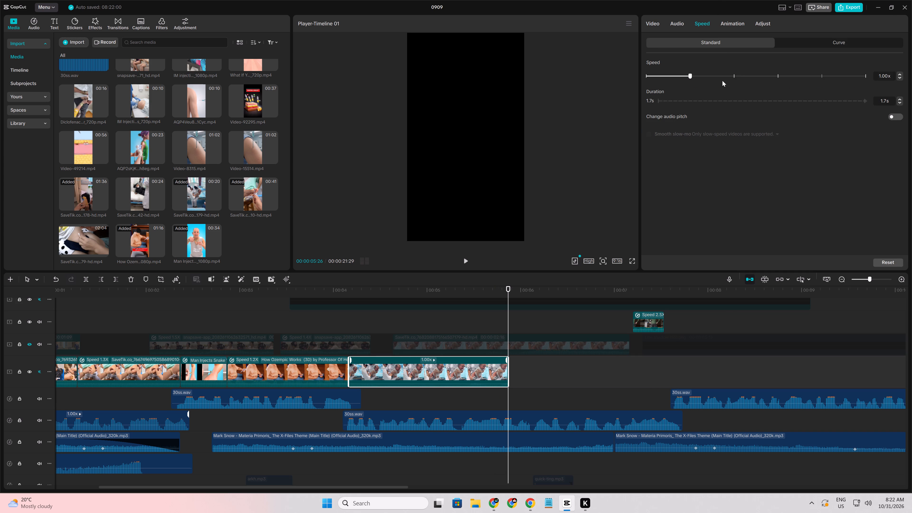
{"action": "left_click", "coordinate": [722, 81]}
Play the sped-up nurses-and-baby clip against the voice-over and trim its end at about 00:00:05:00.
{"action": "left_click", "coordinate": [329, 427]}
{"action": "key", "text": "space"}
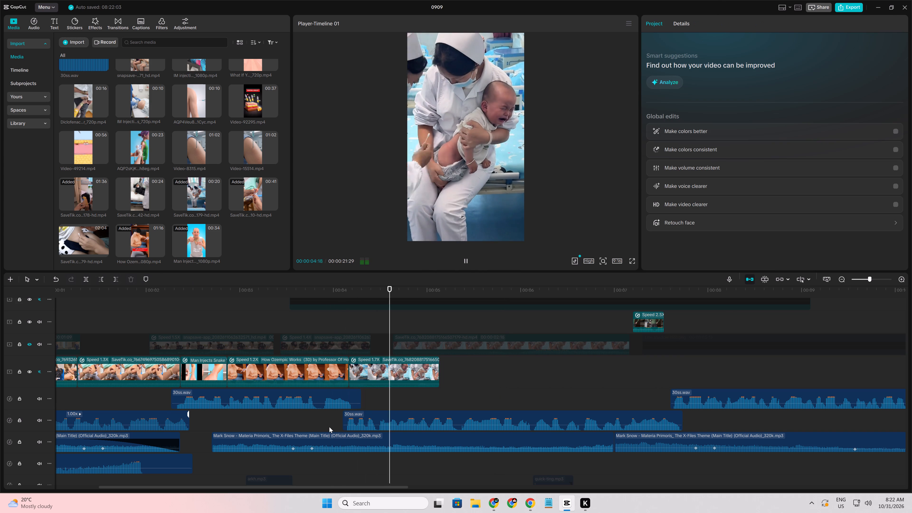
{"action": "key", "text": "space"}
{"action": "left_click", "coordinate": [329, 427]}
{"action": "key", "text": "space"}
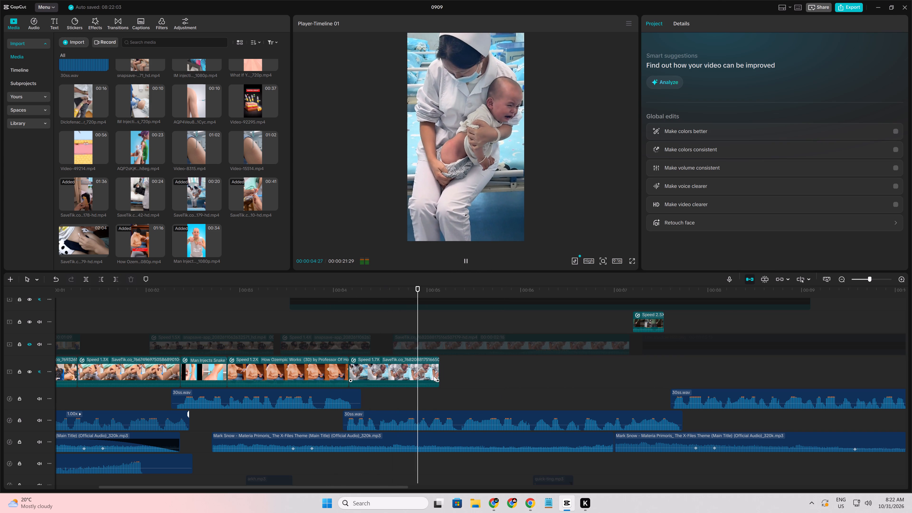
{"action": "key", "text": "space"}
{"action": "left_click", "coordinate": [435, 368]}
{"action": "type", "text": "w"}
Play on through the voice-over, preview candidate library clips, and add the IM Injection in Hip clip directly after the nurses-and-baby clip.
{"action": "key", "text": "space"}
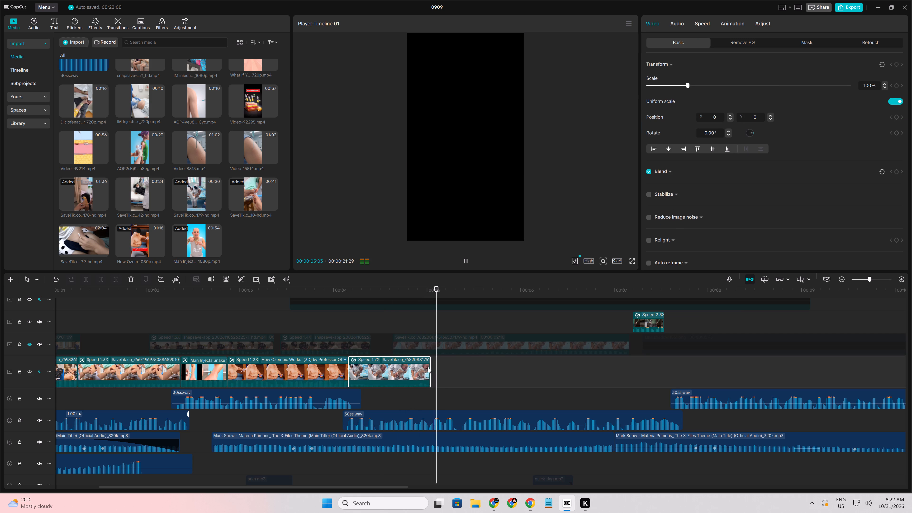
{"action": "key", "text": "space"}
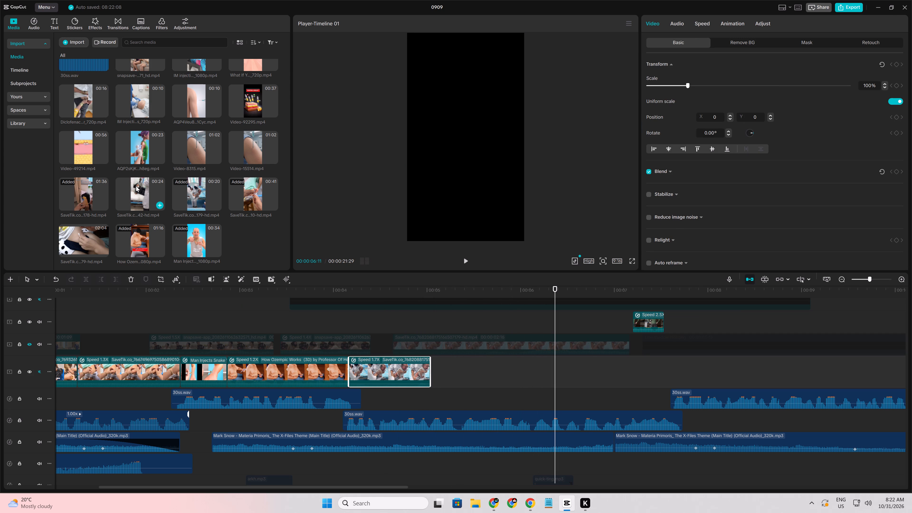
{"action": "left_click", "coordinate": [89, 194]}
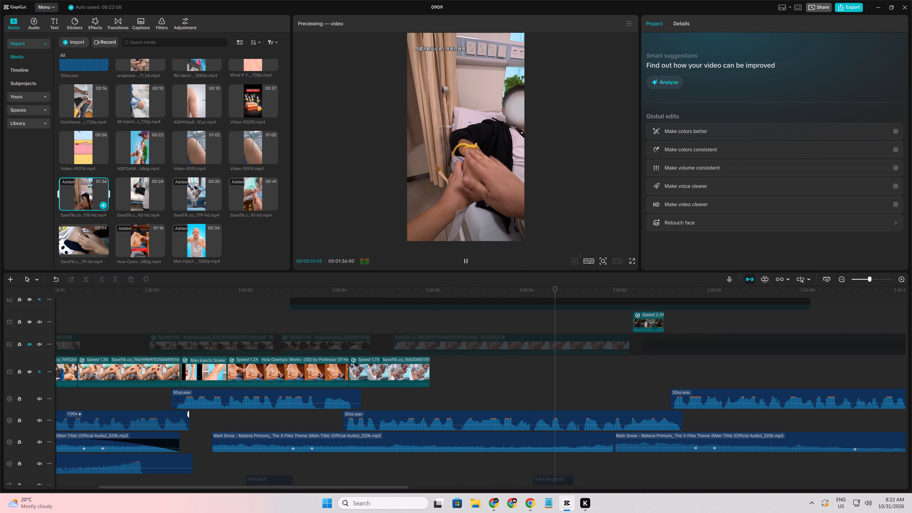
{"action": "left_click", "coordinate": [81, 156]}
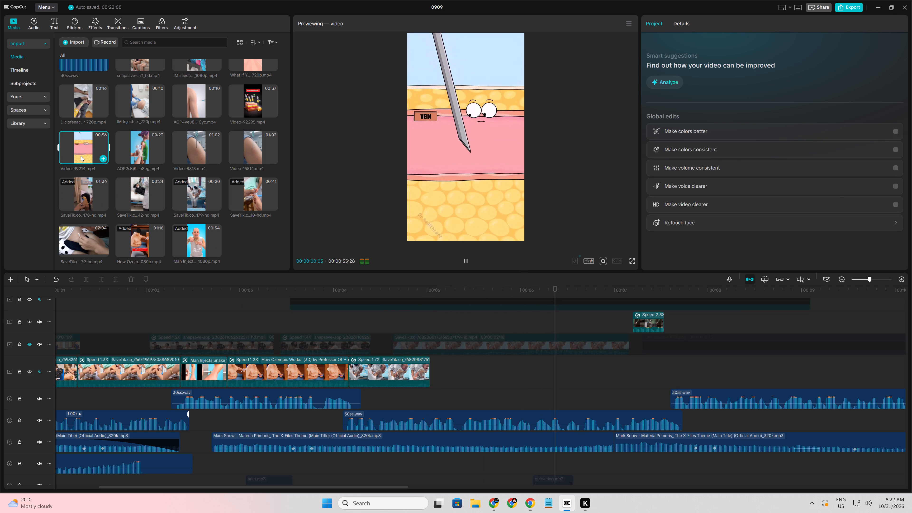
{"action": "key", "text": "space"}
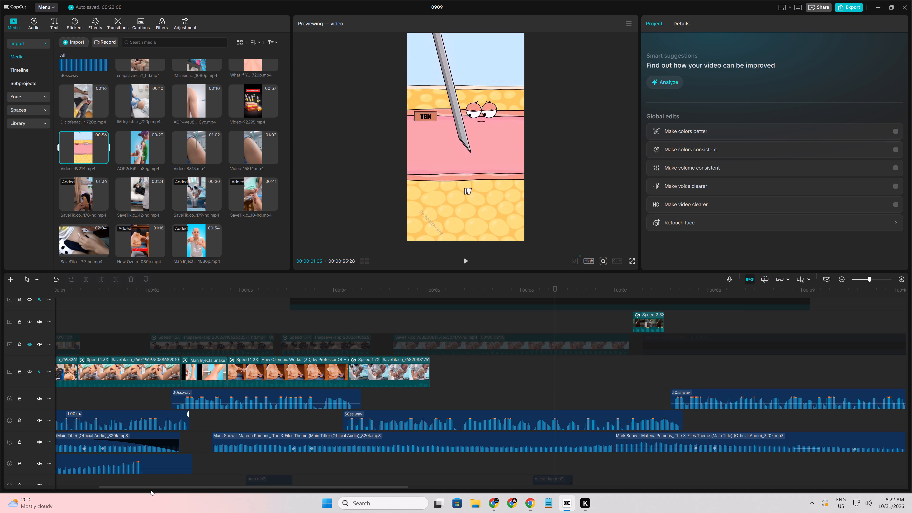
{"action": "left_click_drag", "start_coordinate": [168, 489], "coordinate": [211, 495]}
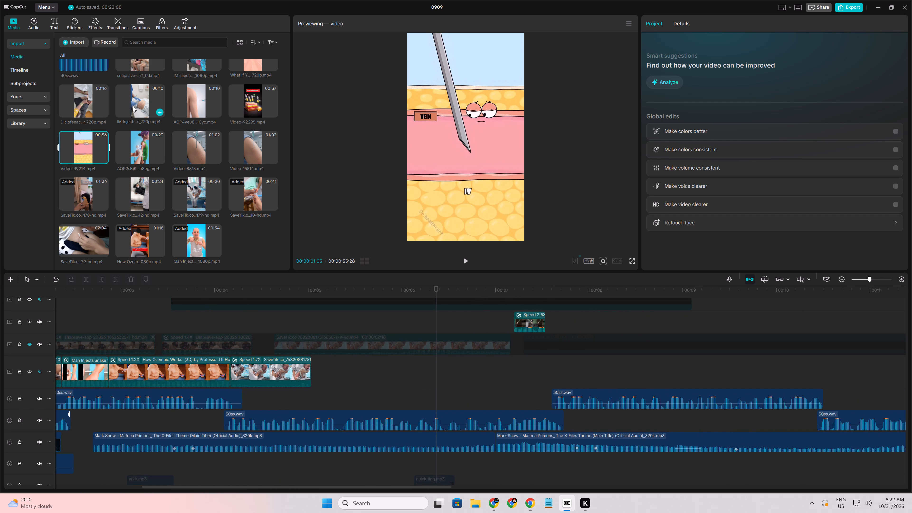
{"action": "left_click_drag", "start_coordinate": [133, 106], "coordinate": [319, 380]}
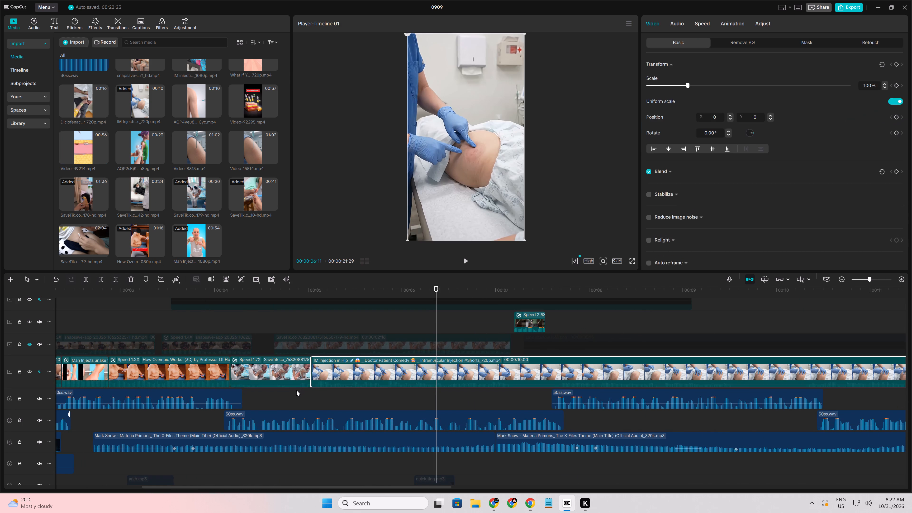
Trim the IM Injection in Hip clip's end at 00:00:07:04 and raise its speed to 2.38x.
{"action": "left_click", "coordinate": [296, 390]}
{"action": "left_click_drag", "start_coordinate": [296, 390], "coordinate": [512, 407]}
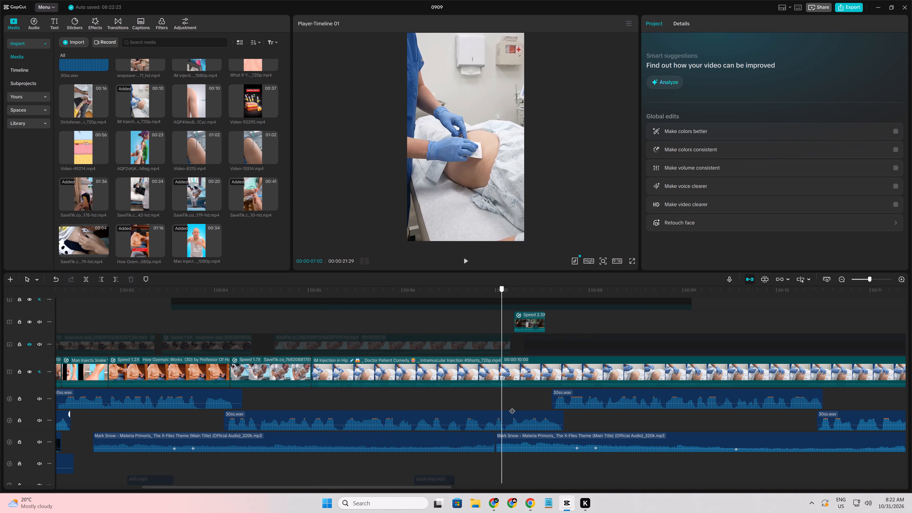
{"action": "left_click_drag", "start_coordinate": [512, 407], "coordinate": [508, 409]}
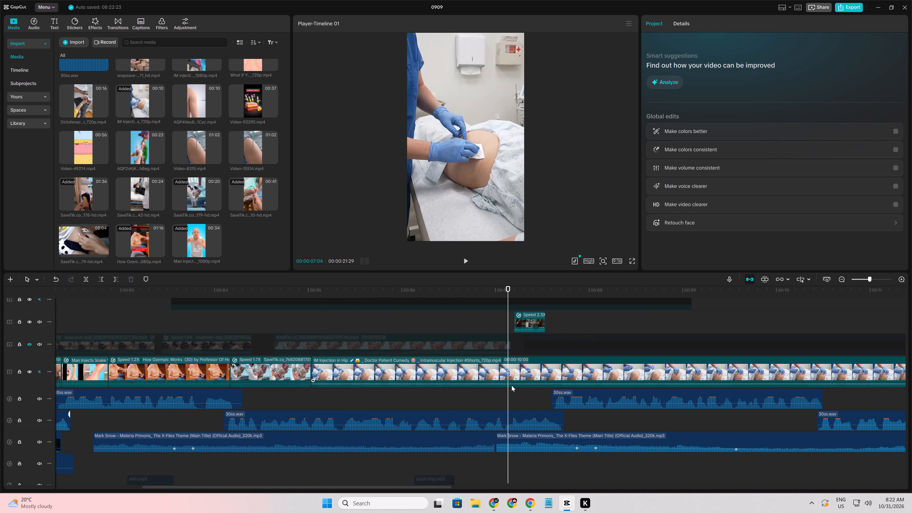
{"action": "left_click", "coordinate": [512, 385]}
{"action": "key", "text": "w"}
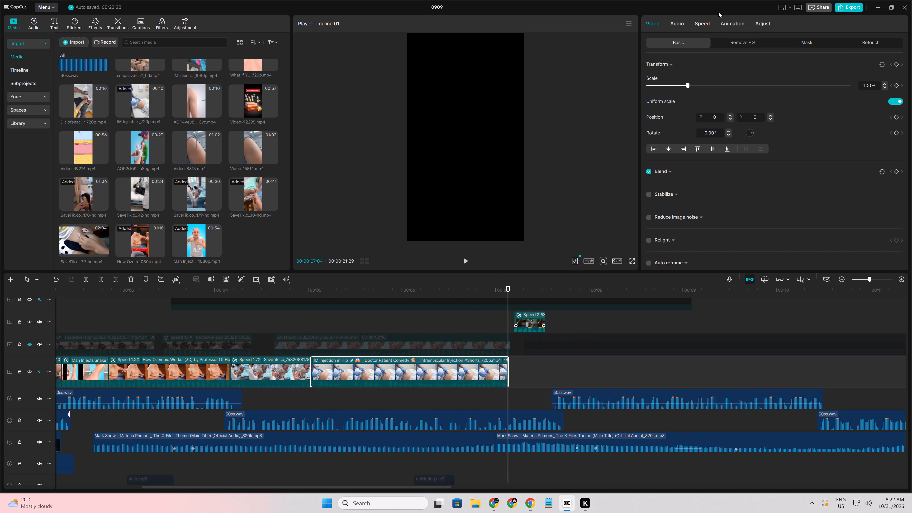
{"action": "left_click", "coordinate": [708, 25]}
{"action": "left_click", "coordinate": [727, 82]}
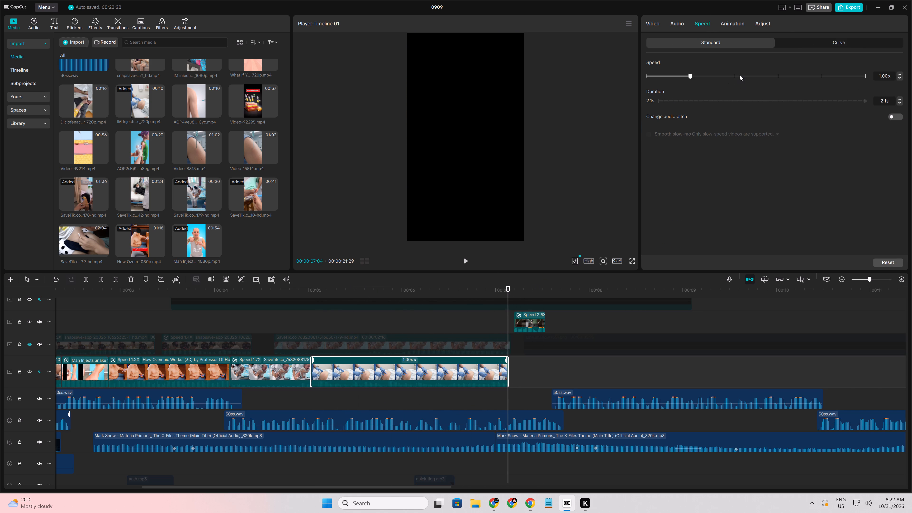
{"action": "left_click", "coordinate": [740, 75]}
Play through the nurses-and-baby and hip injection clips and trim the hip injection clip's end at 00:00:05:26.
{"action": "left_click", "coordinate": [204, 431]}
{"action": "key", "text": "space"}
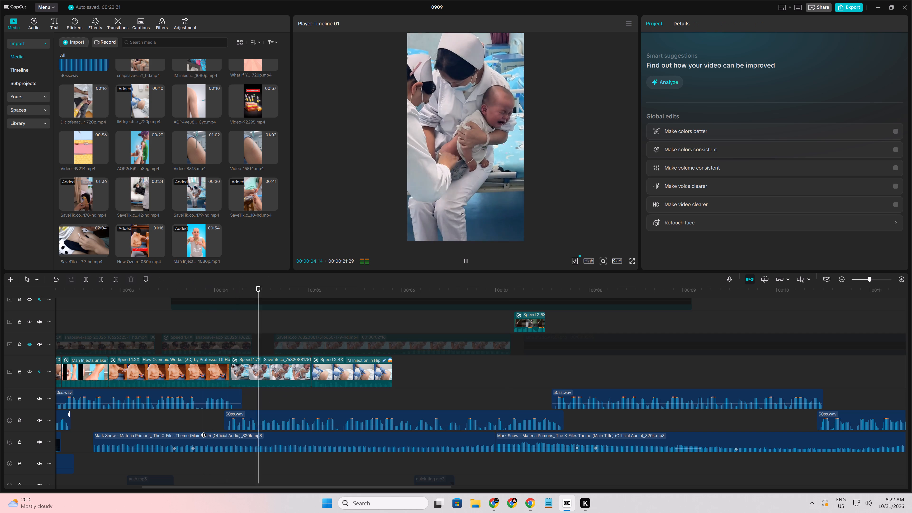
{"action": "key", "text": "space"}
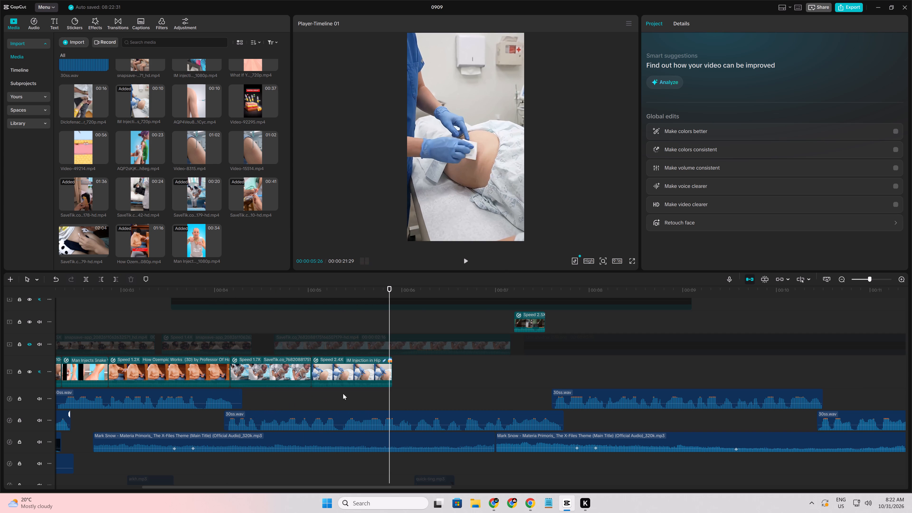
{"action": "left_click", "coordinate": [385, 376]}
{"action": "type", "text": "w"}
Play on through the voice-over, preview further library clips, and add the Diclofenac injection clip directly after the hip injection clip.
{"action": "key", "text": "space"}
{"action": "key", "text": "space"}
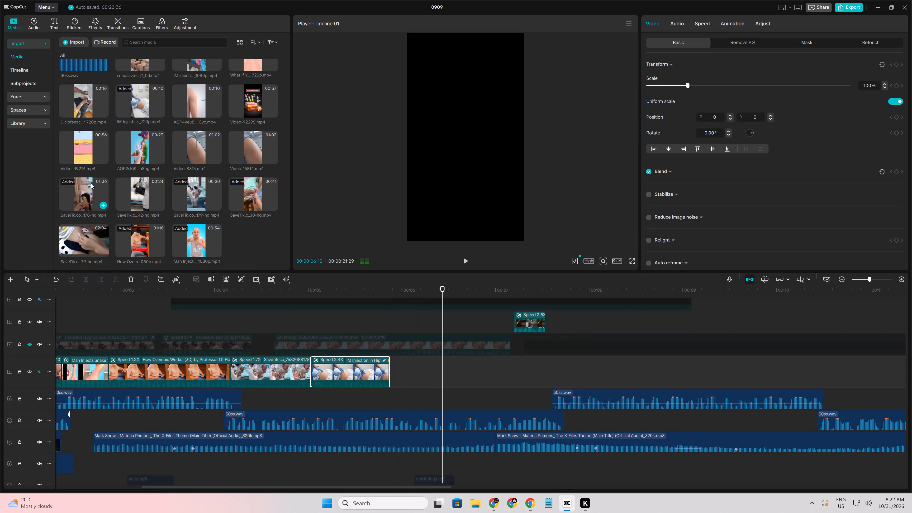
{"action": "left_click", "coordinate": [134, 154]}
{"action": "key", "text": "space"}
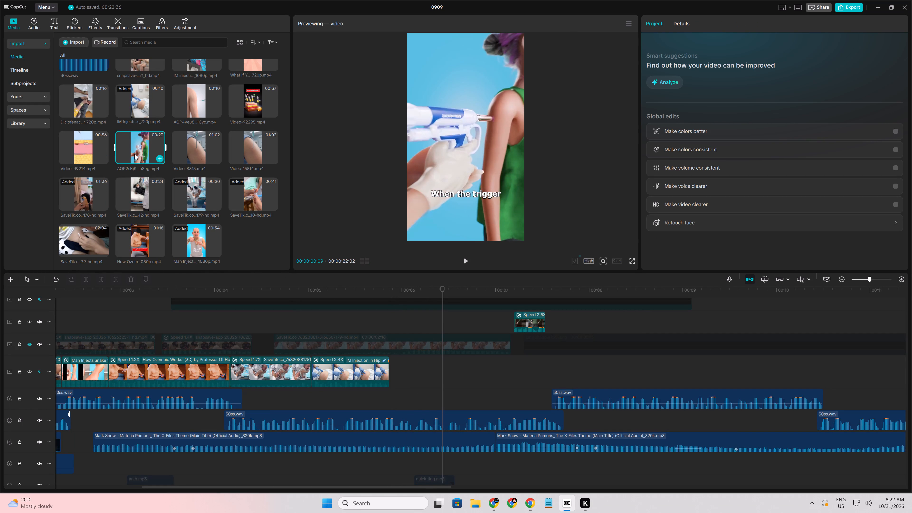
{"action": "left_click", "coordinate": [77, 101]}
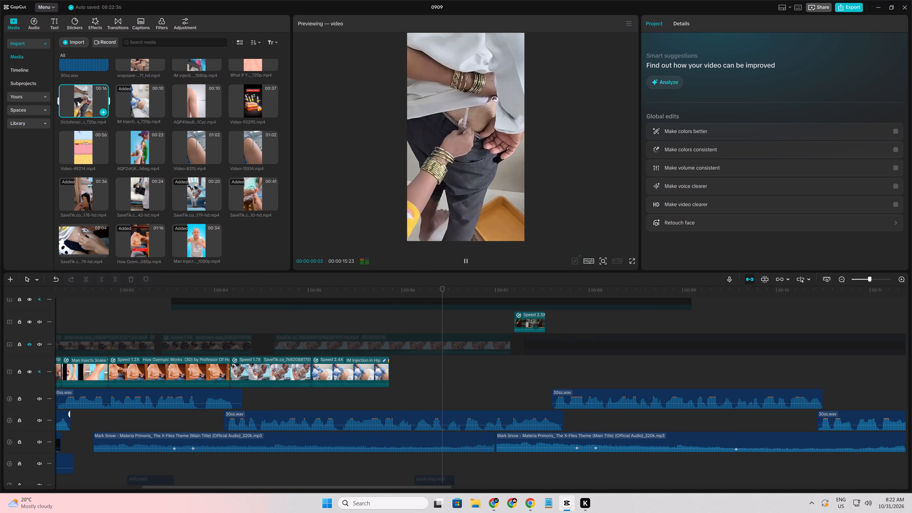
{"action": "key", "text": "space"}
{"action": "left_click_drag", "start_coordinate": [77, 101], "coordinate": [396, 366]}
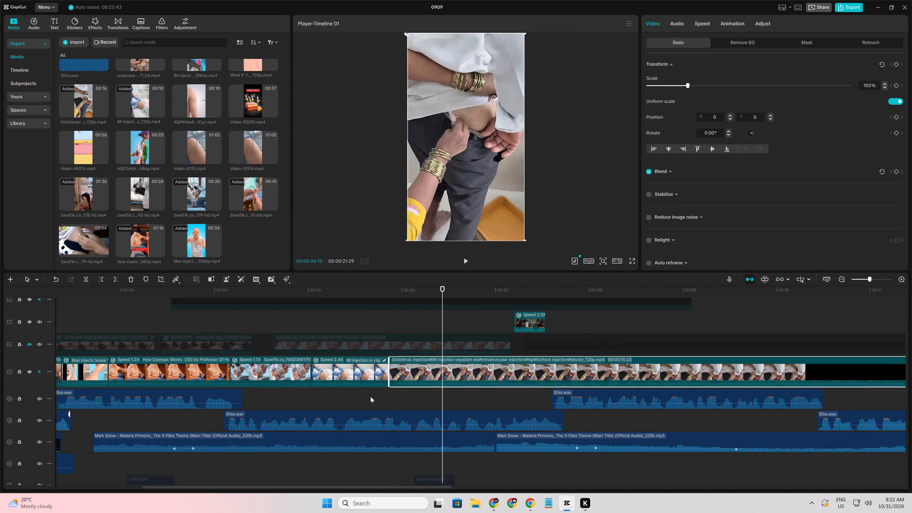
Scrub through the Diclofenac injection clip and trim its end at 00:00:08:14.
{"action": "left_click", "coordinate": [370, 397]}
{"action": "left_click_drag", "start_coordinate": [370, 397], "coordinate": [575, 414]}
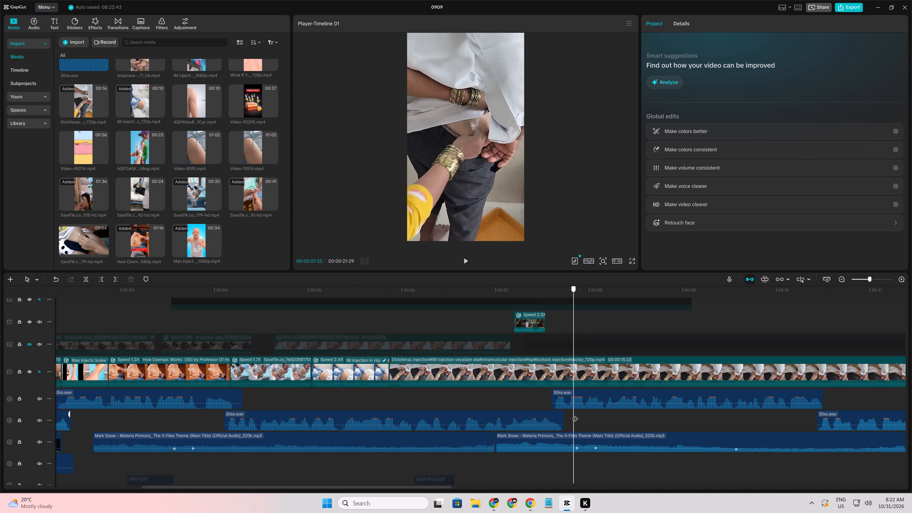
{"action": "left_click_drag", "start_coordinate": [575, 414], "coordinate": [838, 411]}
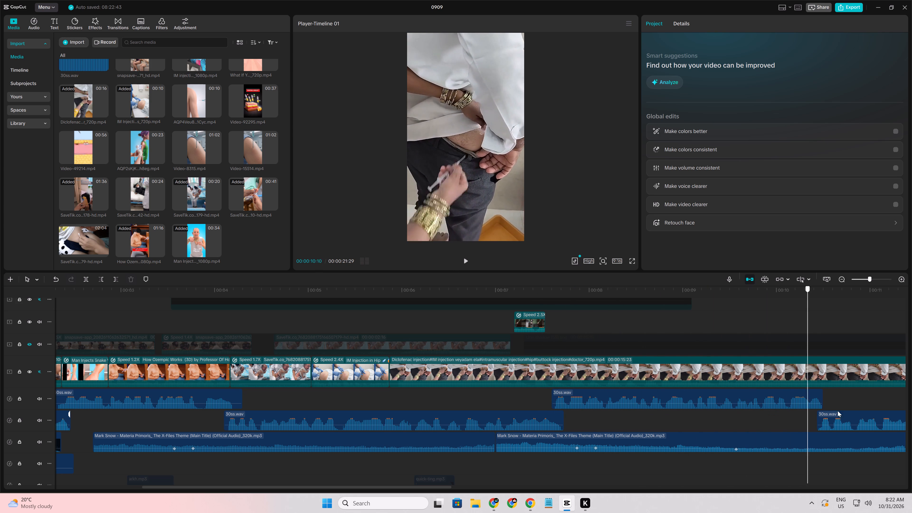
{"action": "left_click_drag", "start_coordinate": [838, 411], "coordinate": [865, 412]}
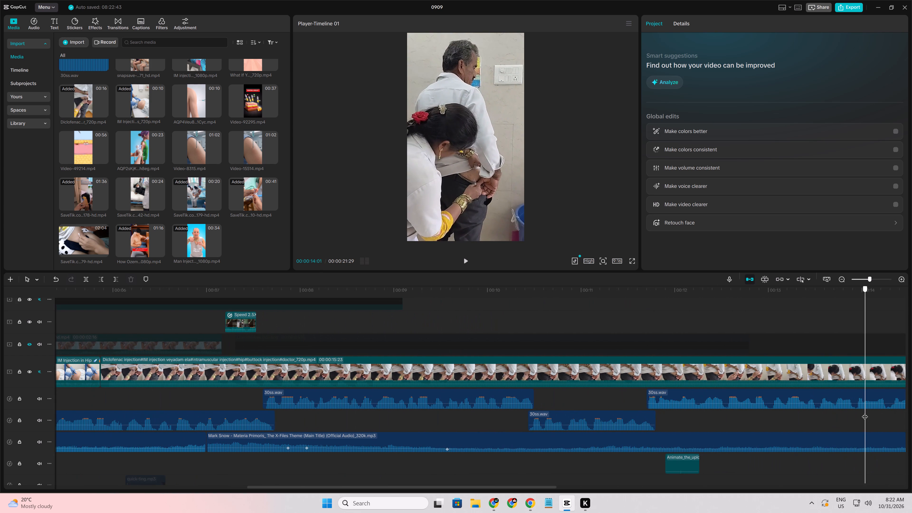
{"action": "left_click_drag", "start_coordinate": [865, 412], "coordinate": [271, 410]}
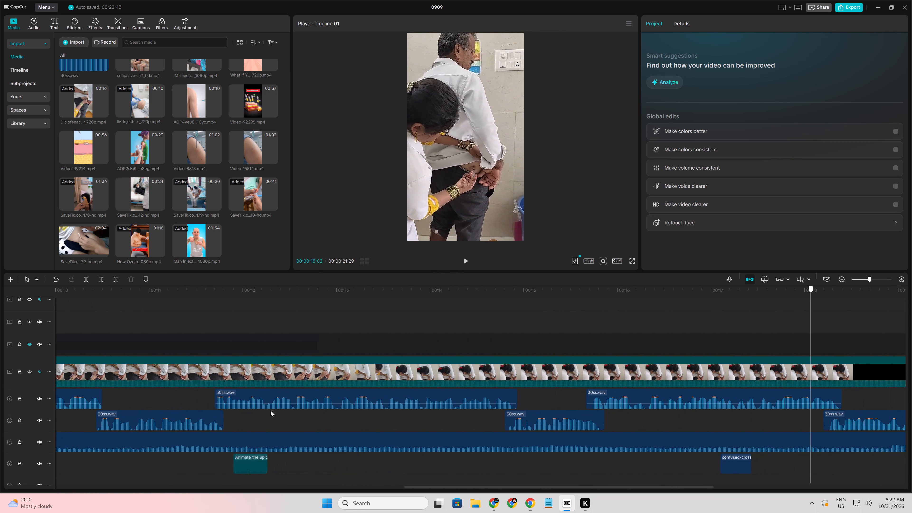
{"action": "left_click_drag", "start_coordinate": [271, 410], "coordinate": [784, 416]}
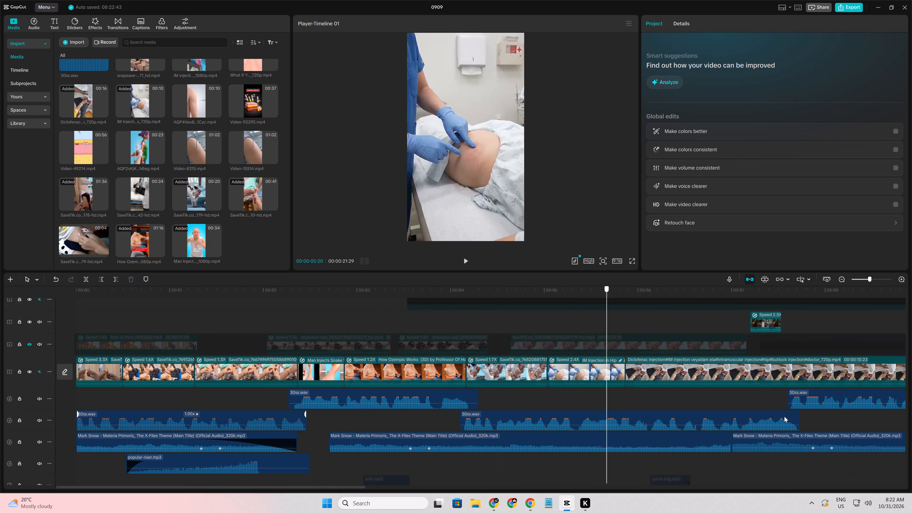
{"action": "left_click_drag", "start_coordinate": [784, 416], "coordinate": [870, 418]}
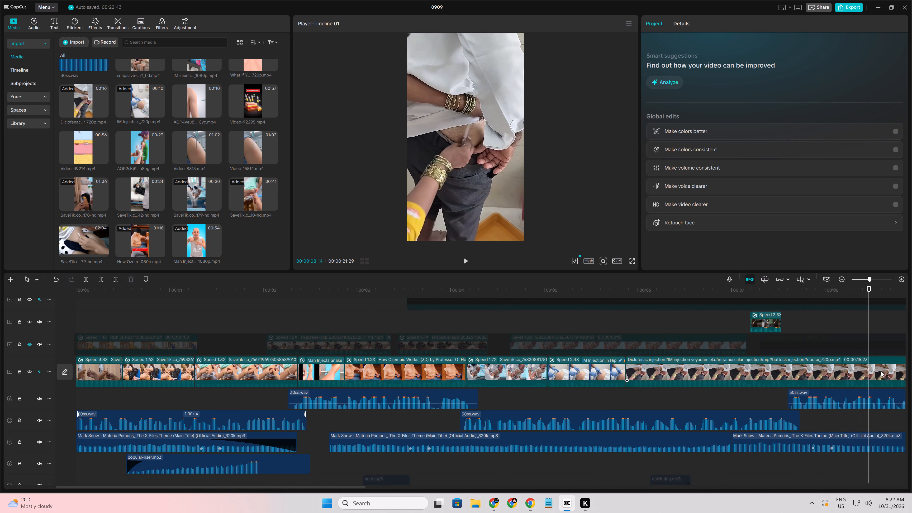
{"action": "left_click", "coordinate": [881, 371]}
{"action": "key", "text": "w"}
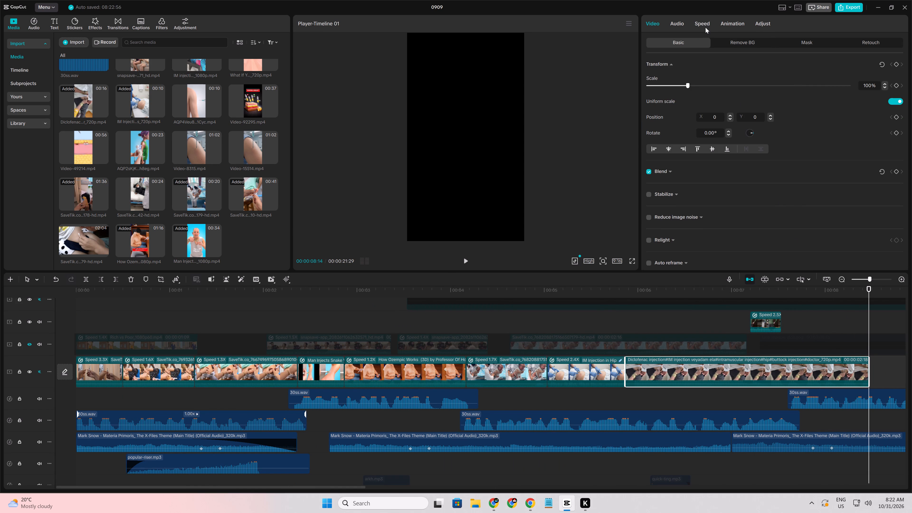
Speed up the Diclofenac injection clip to about 1.4x.
{"action": "left_click", "coordinate": [705, 27]}
{"action": "left_click", "coordinate": [720, 79]}
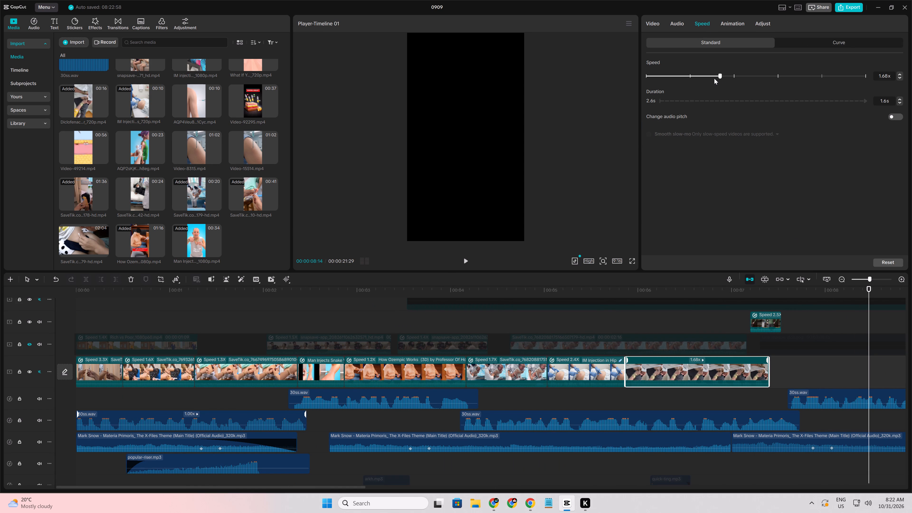
{"action": "left_click", "coordinate": [708, 76]}
Lower the hip injection clip's speed to about 1.8x and the nurses-and-baby clip's speed to 1.51x.
{"action": "left_click", "coordinate": [584, 382]}
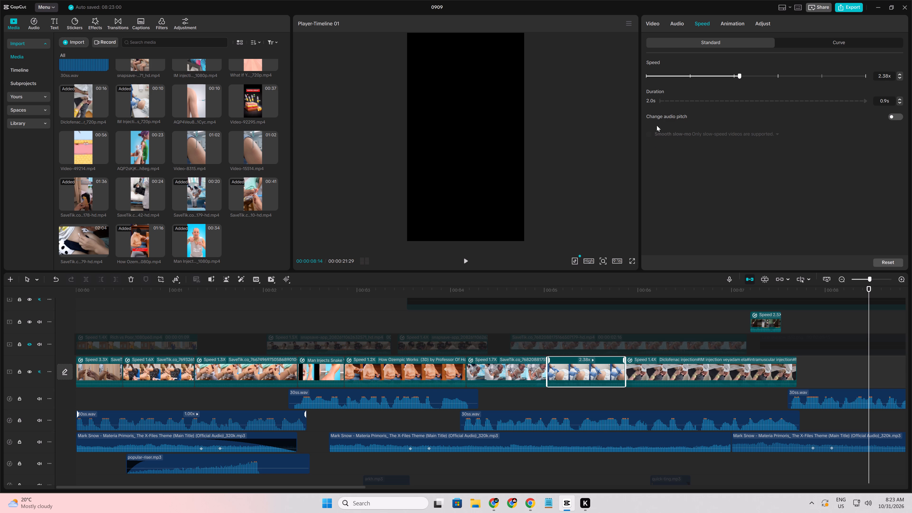
{"action": "left_click", "coordinate": [723, 80]}
{"action": "left_click", "coordinate": [507, 384]}
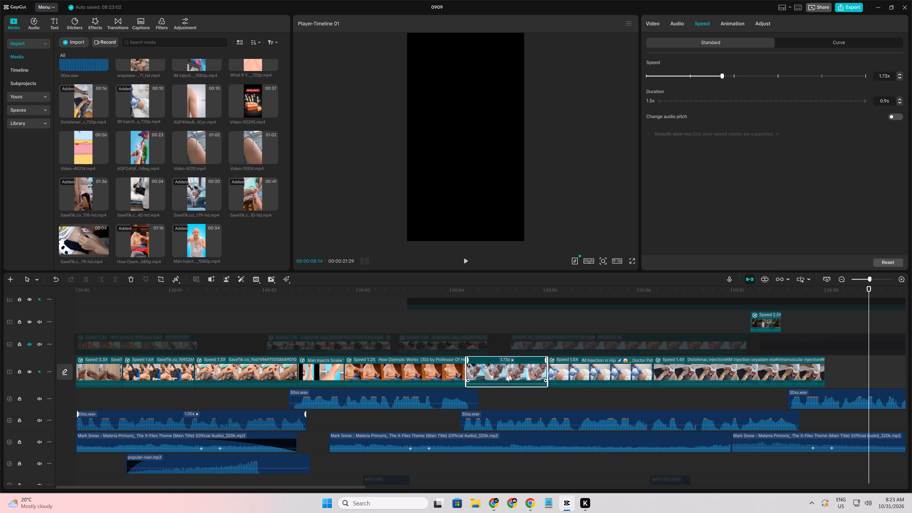
{"action": "left_click", "coordinate": [712, 77]}
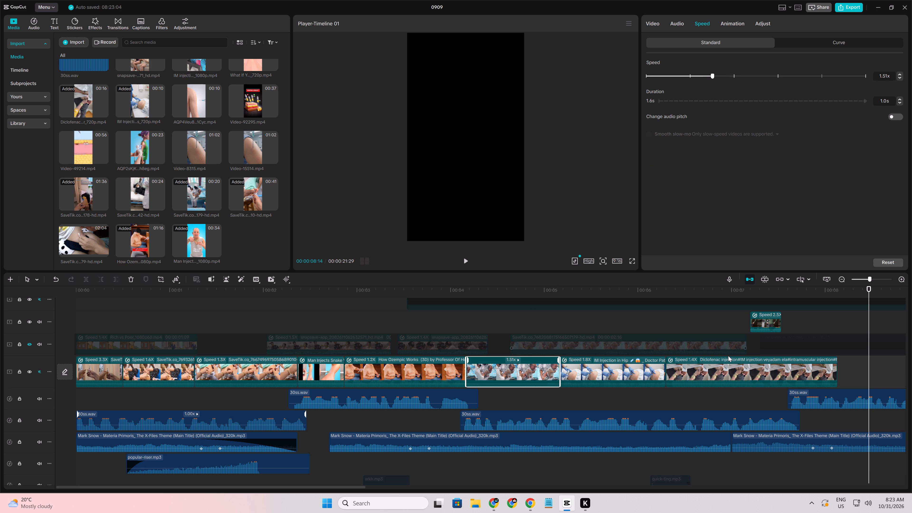
Trim the Diclofenac injection clip's end to the start of the following 30ss.wav voice-over segment, at about 00:00:07:19.
{"action": "left_click", "coordinate": [733, 400]}
{"action": "left_click_drag", "start_coordinate": [733, 400], "coordinate": [791, 404]}
{"action": "left_click", "coordinate": [788, 358]}
{"action": "key", "text": "w"}
Play the edited sequence from about 00:00:03:25 to 00:00:07:02 to check the retimed clips against the voice-over.
{"action": "left_click", "coordinate": [434, 428]}
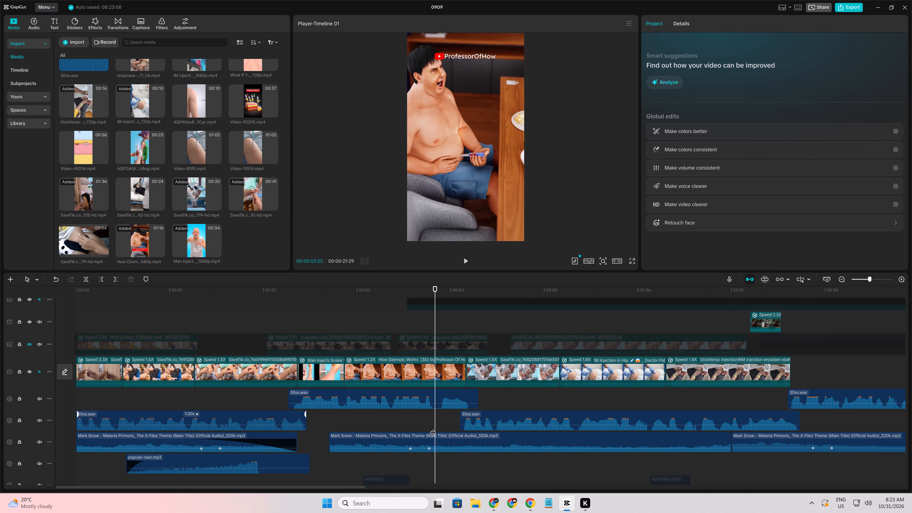
{"action": "key", "text": "space"}
{"action": "left_click_drag", "start_coordinate": [337, 490], "coordinate": [389, 488]}
{"action": "key", "text": "space"}
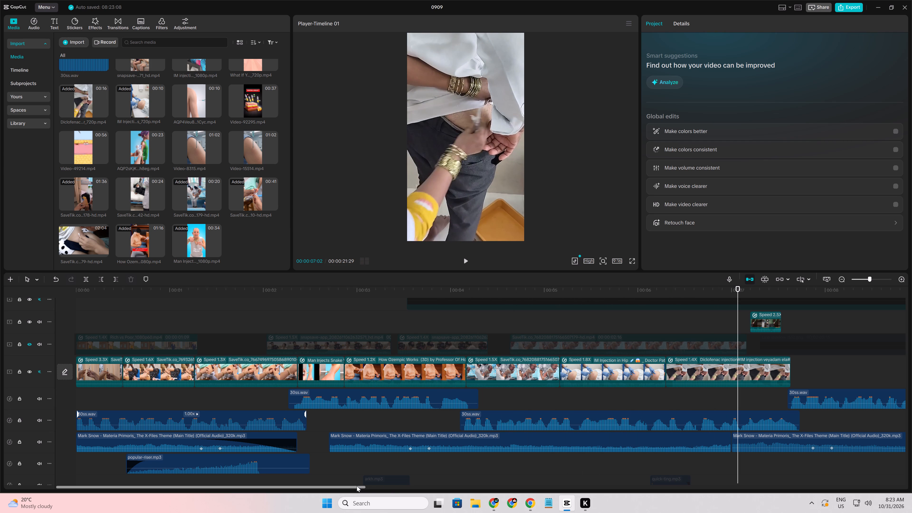
Play on to about 00:00:10:03 and delete the short 2.5x clip on the track above the Diclofenac injection clip.
{"action": "left_click_drag", "start_coordinate": [355, 486], "coordinate": [475, 494]}
{"action": "key", "text": "space"}
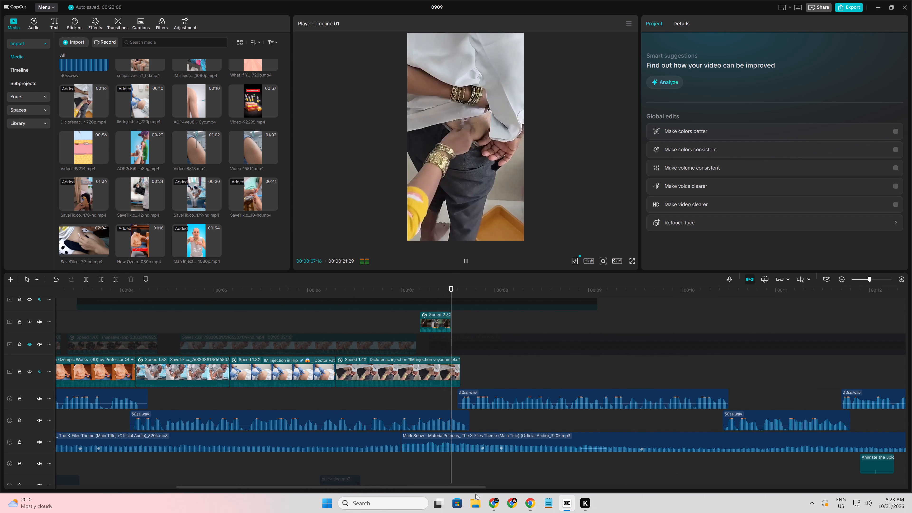
{"action": "key", "text": "space"}
{"action": "key", "text": "space"}
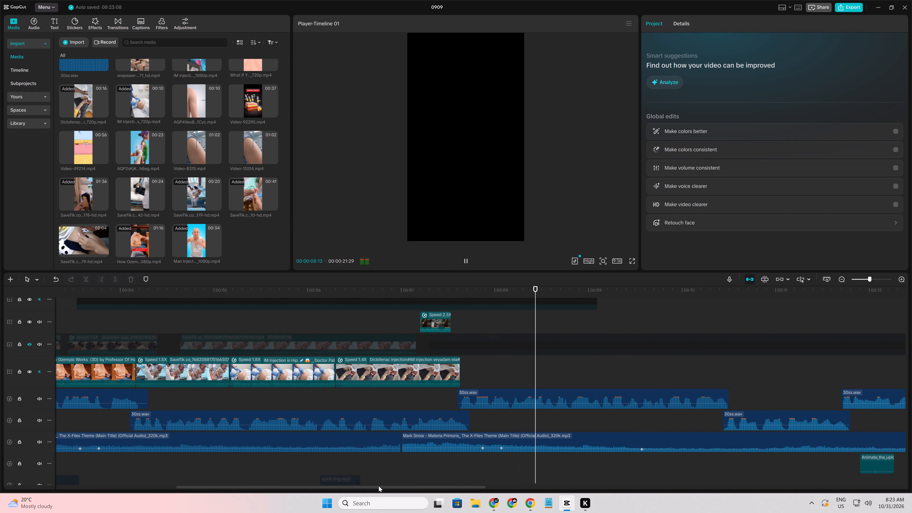
{"action": "left_click_drag", "start_coordinate": [382, 489], "coordinate": [445, 493]}
{"action": "key", "text": "space"}
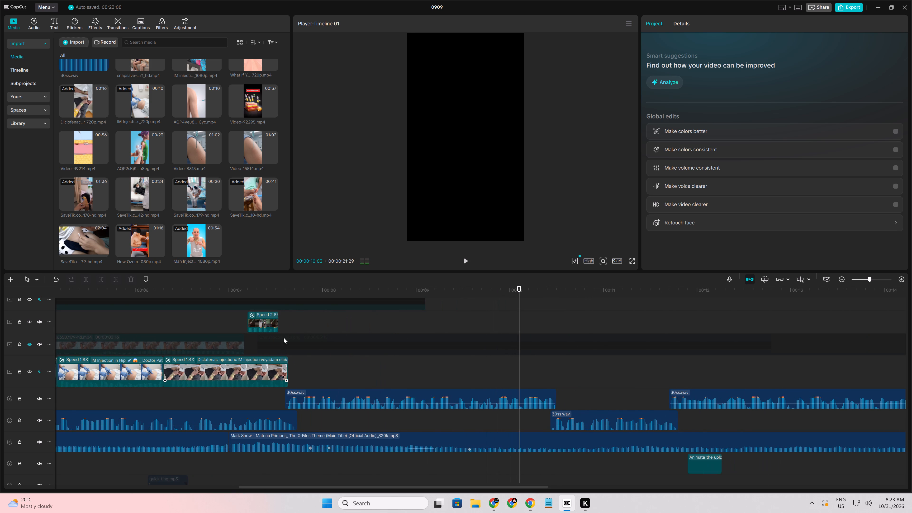
{"action": "left_click", "coordinate": [254, 323]}
{"action": "key", "text": "Delete"}
Add the 24-second SaveTik clip of the man on the hospital bed to the main track directly after the Diclofenac clip.
{"action": "scroll", "coordinate": [205, 210], "scroll_direction": "down", "scroll_amount": 3}
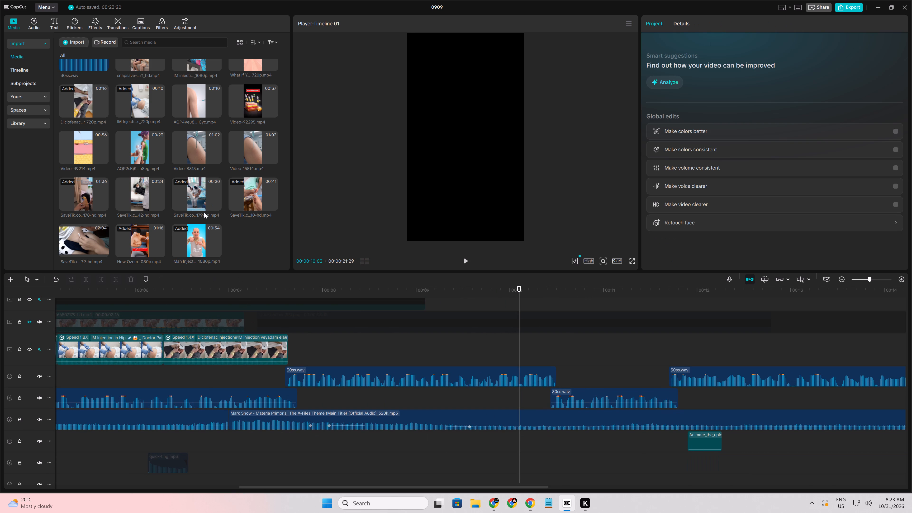
{"action": "left_click", "coordinate": [200, 195]}
{"action": "left_click", "coordinate": [139, 192]}
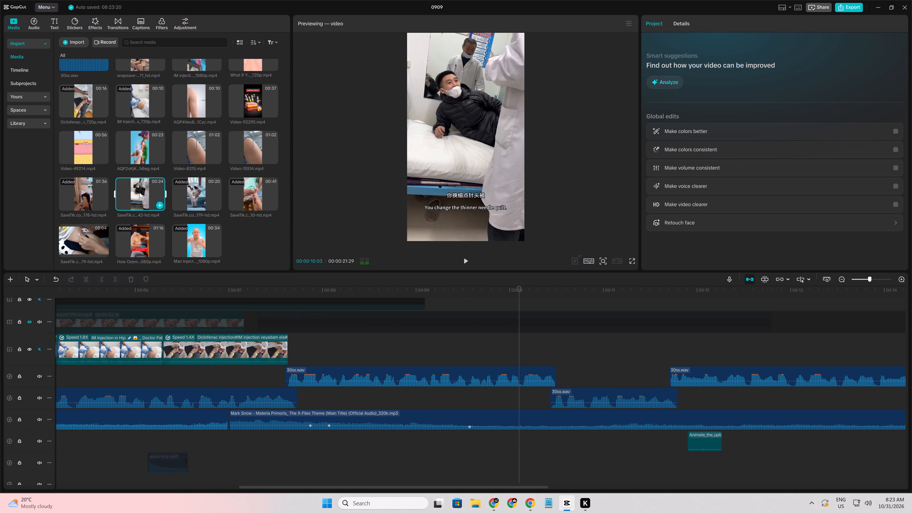
{"action": "left_click_drag", "start_coordinate": [128, 194], "coordinate": [306, 364]}
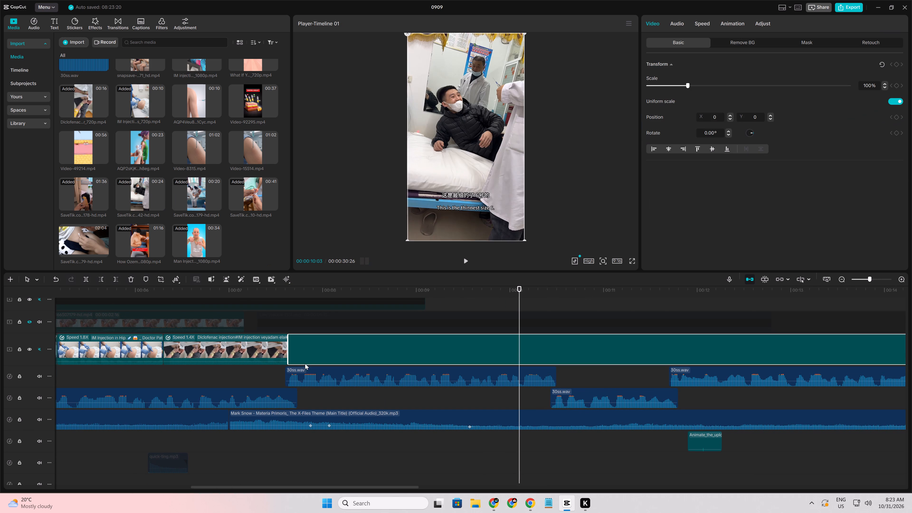
Scrub through the hospital-bed clip and trim off its beginning up to about 00:00:08:18.
{"action": "scroll", "coordinate": [282, 370], "scroll_direction": "down", "scroll_amount": 5, "text": "ctrl"}
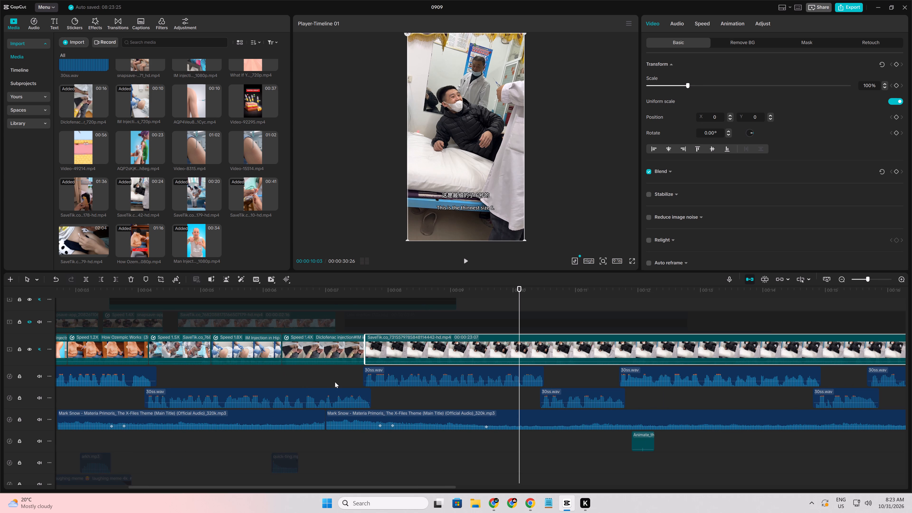
{"action": "left_click", "coordinate": [335, 382]}
{"action": "left_click_drag", "start_coordinate": [335, 382], "coordinate": [594, 396]}
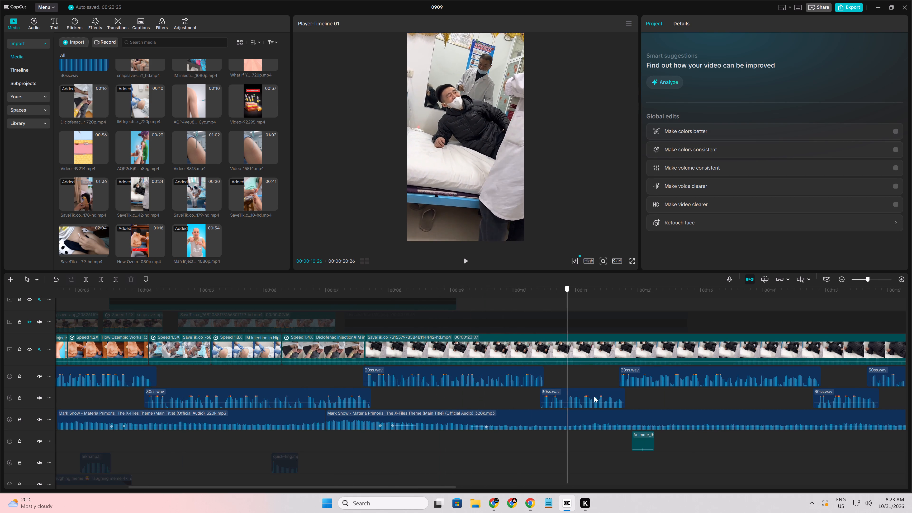
{"action": "left_click_drag", "start_coordinate": [594, 396], "coordinate": [510, 394]}
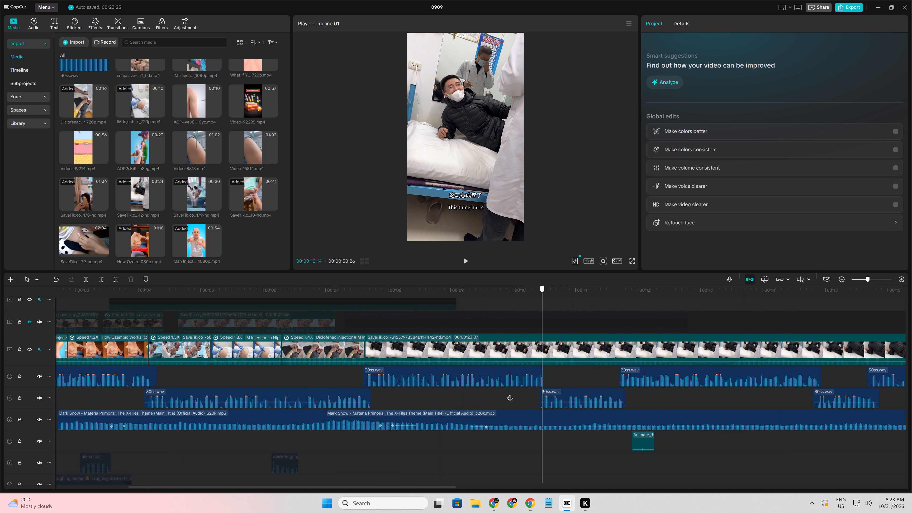
{"action": "left_click_drag", "start_coordinate": [510, 394], "coordinate": [447, 398]}
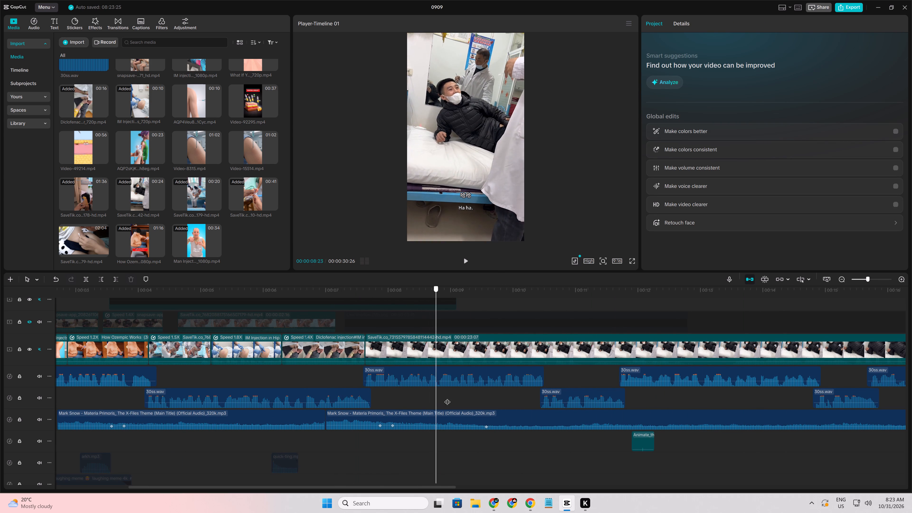
{"action": "left_click_drag", "start_coordinate": [447, 398], "coordinate": [425, 380]}
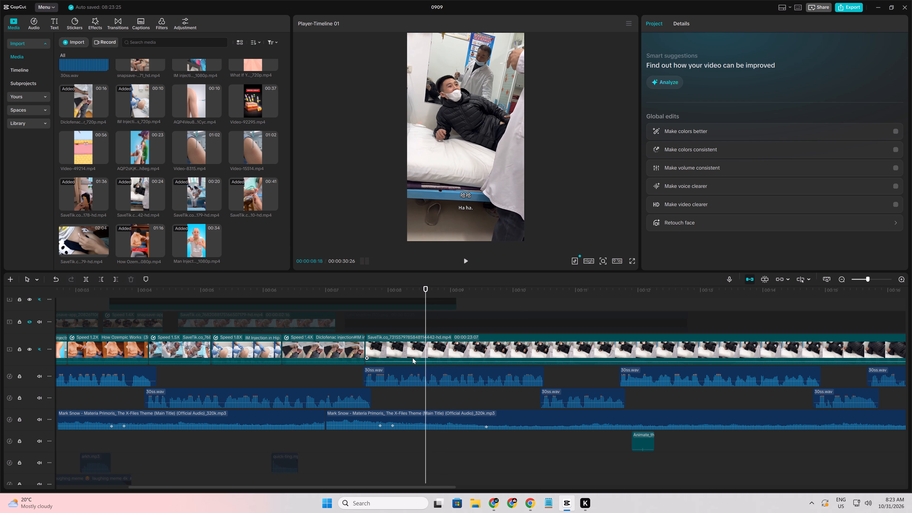
{"action": "left_click", "coordinate": [411, 356]}
{"action": "key", "text": "q"}
Trim the end of the hospital-bed clip back to 00:00:12:02.
{"action": "left_click", "coordinate": [351, 378]}
{"action": "left_click_drag", "start_coordinate": [351, 378], "coordinate": [475, 387]}
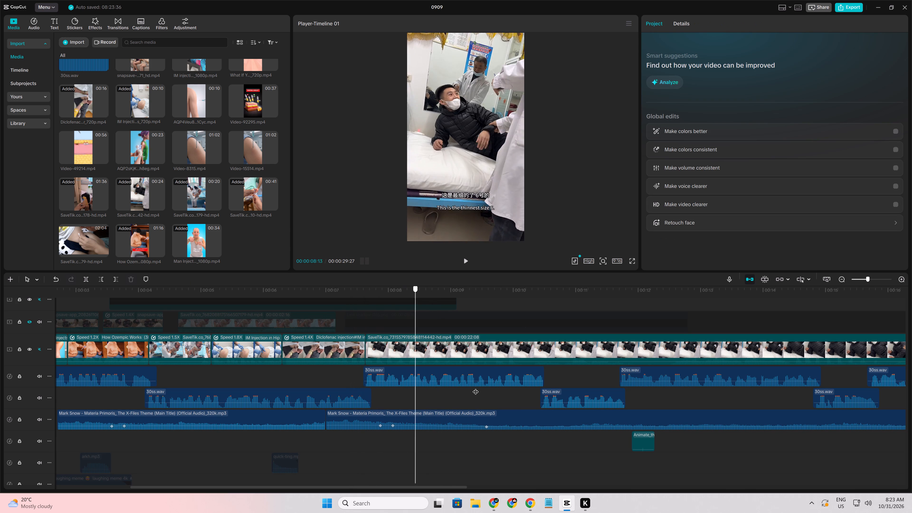
{"action": "left_click_drag", "start_coordinate": [475, 387], "coordinate": [643, 400]}
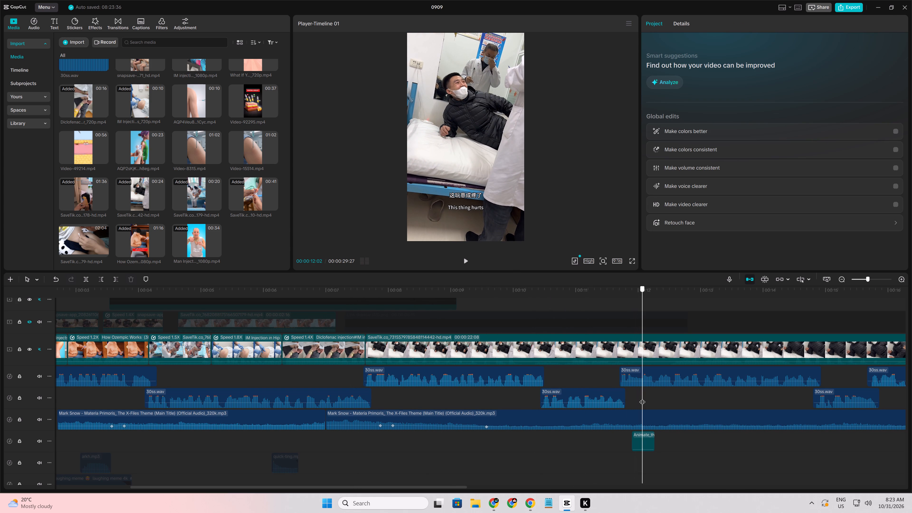
{"action": "left_click", "coordinate": [632, 354]}
{"action": "key", "text": "w"}
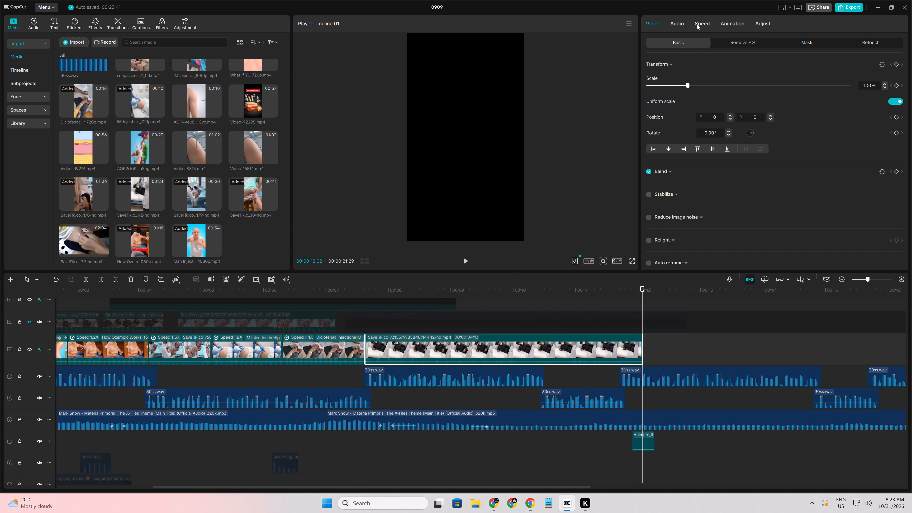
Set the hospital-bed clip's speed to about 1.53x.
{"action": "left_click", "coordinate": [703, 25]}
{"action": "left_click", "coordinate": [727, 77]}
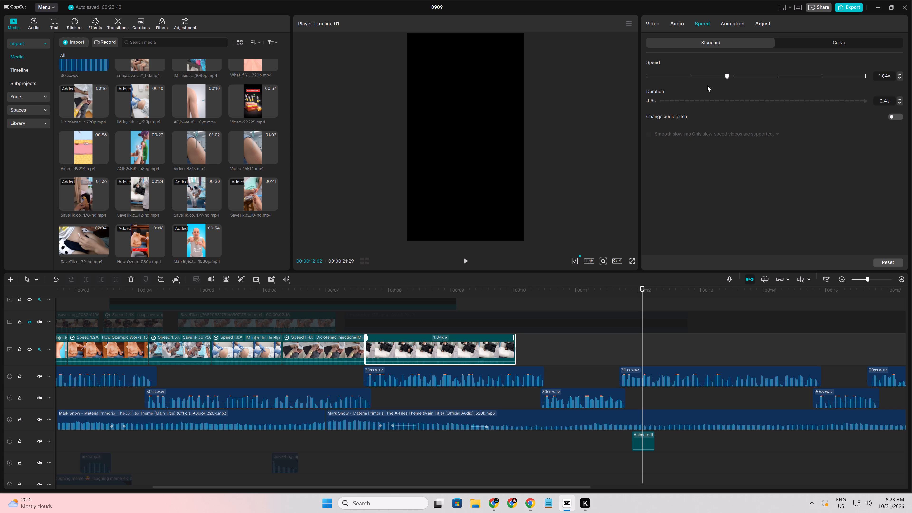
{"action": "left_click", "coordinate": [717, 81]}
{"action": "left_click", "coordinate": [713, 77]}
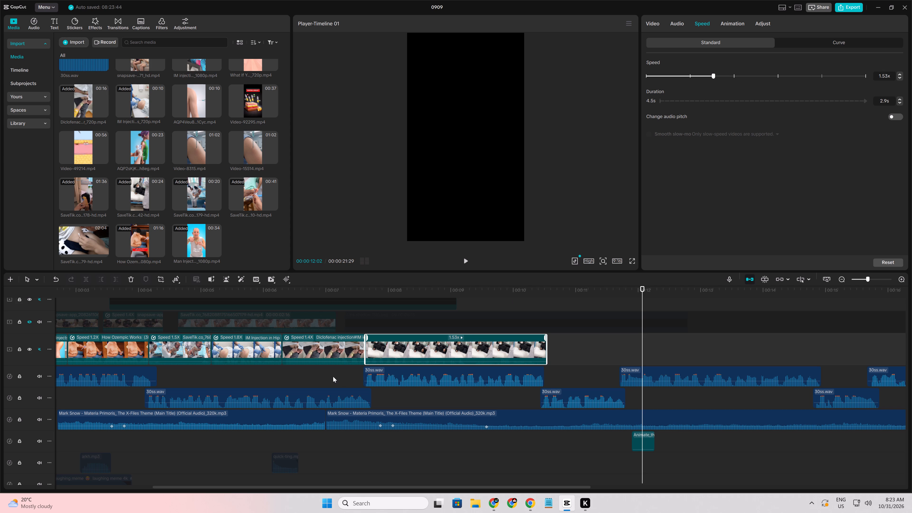
Play the join from the Diclofenac clip through the hospital-bed clip, up to about 00:00:10:19, to check it against the voice-over.
{"action": "left_click", "coordinate": [333, 376]}
{"action": "key", "text": "space"}
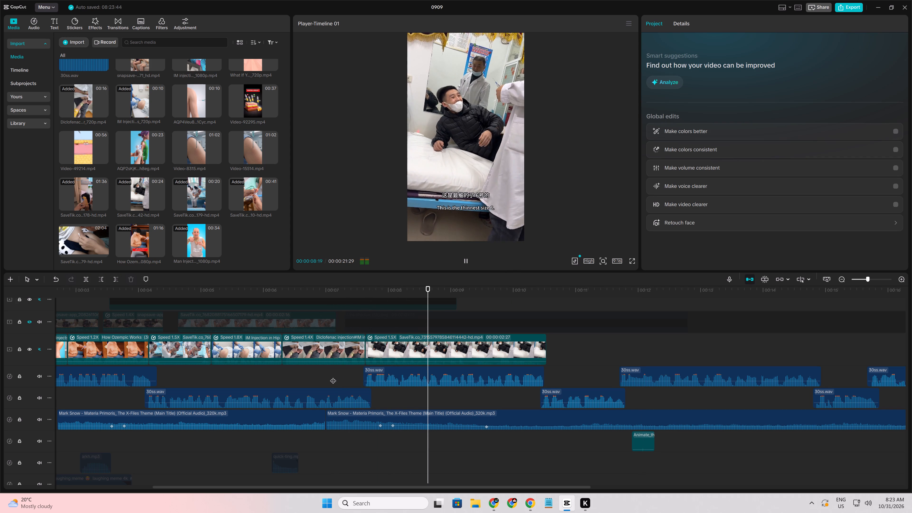
{"action": "key", "text": "space"}
{"action": "left_click", "coordinate": [342, 374]}
{"action": "key", "text": "space"}
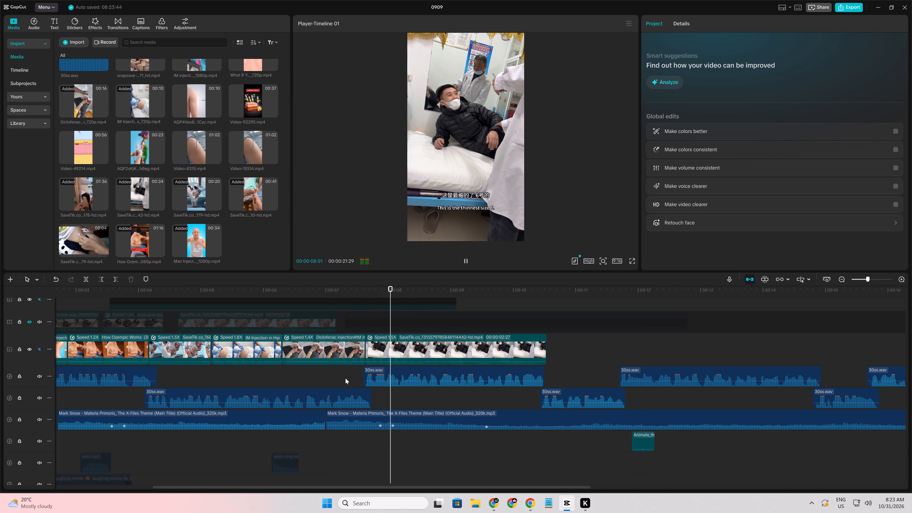
{"action": "key", "text": "space"}
{"action": "key", "text": "space"}
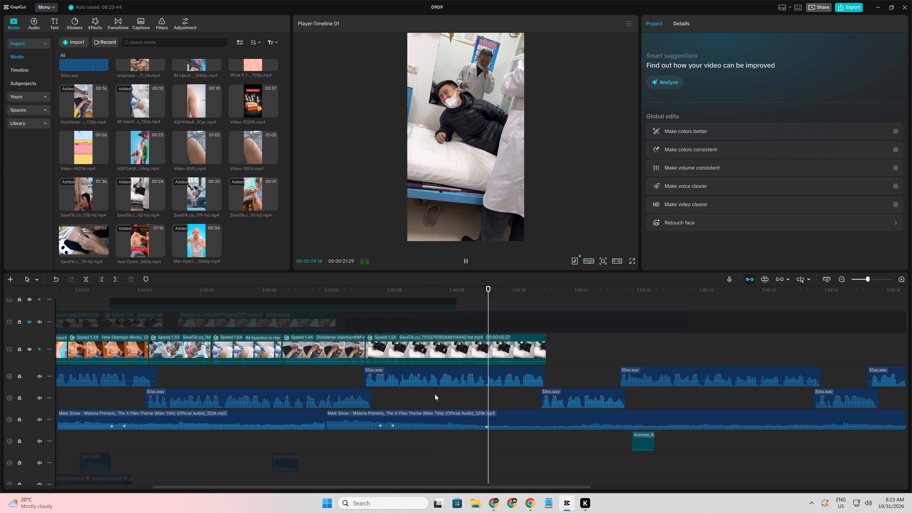
{"action": "key", "text": "space"}
{"action": "key", "text": "space"}
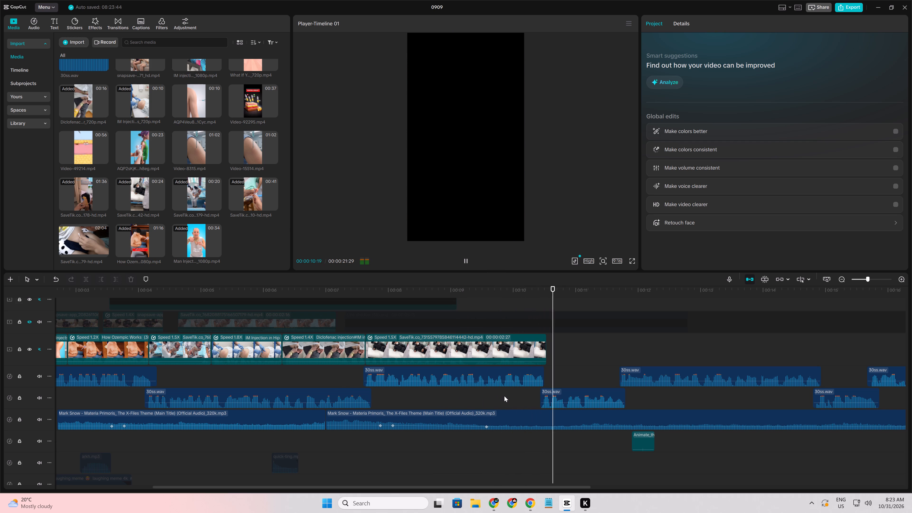
{"action": "left_click", "coordinate": [305, 383]}
{"action": "key", "text": "space"}
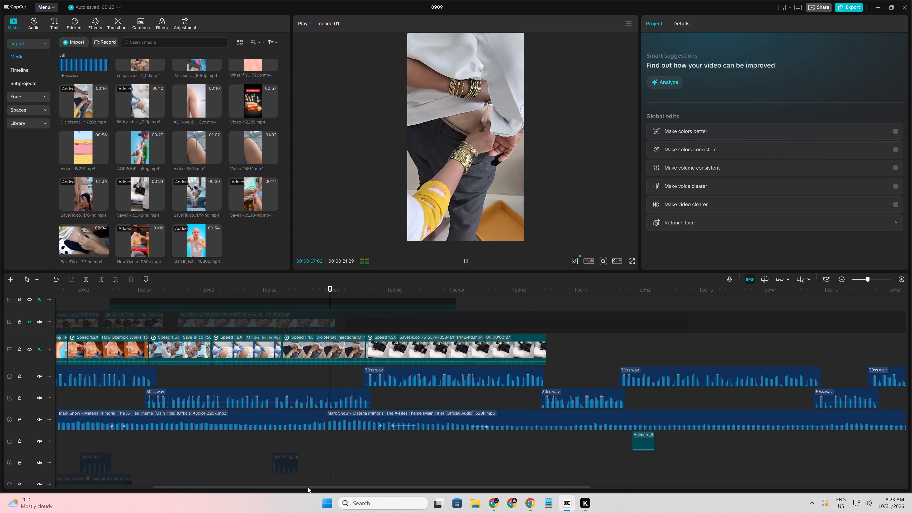
{"action": "key", "text": "space"}
{"action": "left_click_drag", "start_coordinate": [311, 486], "coordinate": [369, 490]}
{"action": "key", "text": "space"}
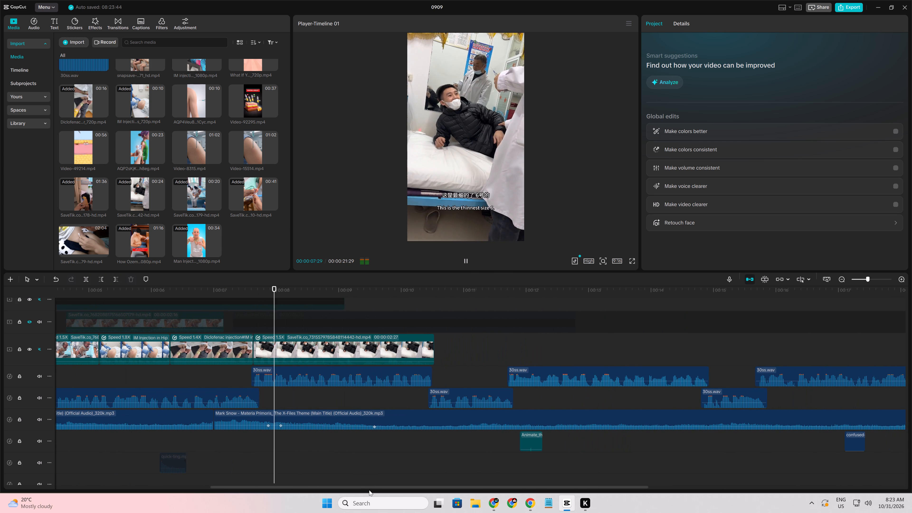
{"action": "key", "text": "space"}
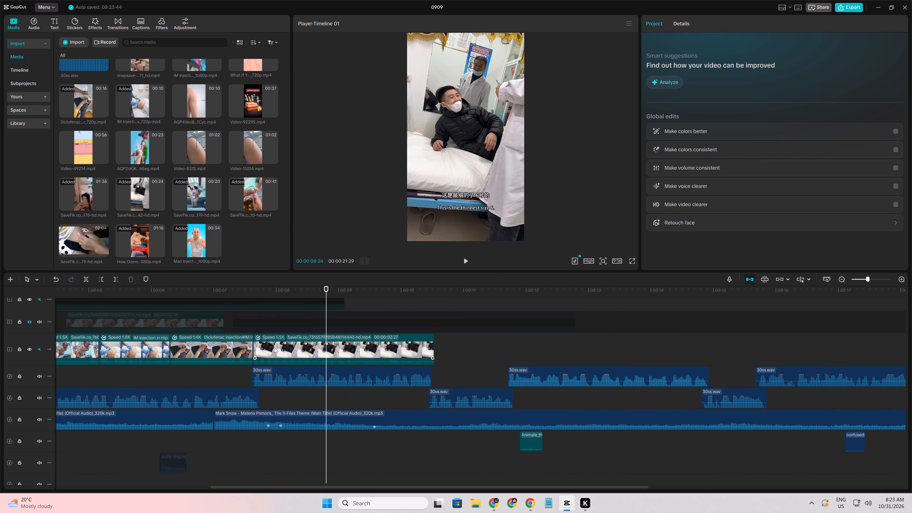
Extend the hospital-bed clip to include earlier footage at its start and lengthen its end to about 00:00:11:19.
{"action": "left_click", "coordinate": [274, 347]}
{"action": "left_click_drag", "start_coordinate": [252, 350], "coordinate": [228, 356]}
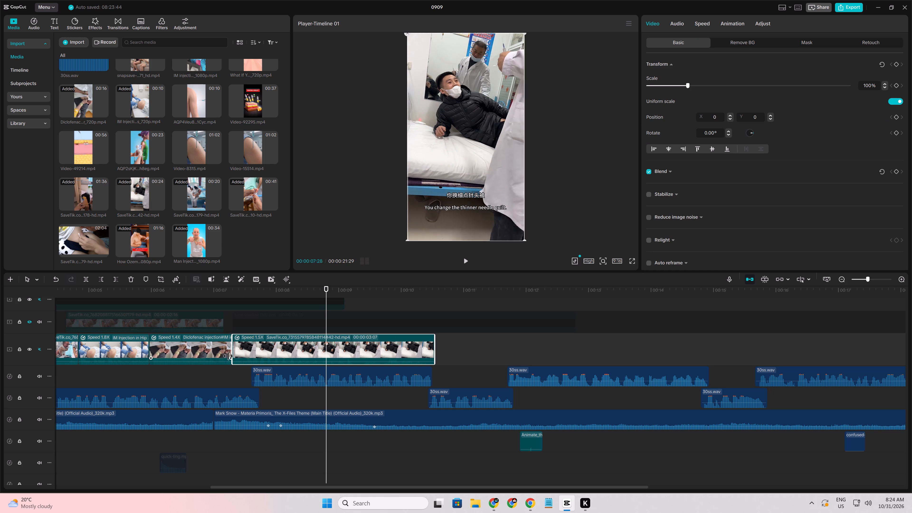
{"action": "left_click_drag", "start_coordinate": [228, 356], "coordinate": [227, 356]}
{"action": "left_click_drag", "start_coordinate": [463, 345], "coordinate": [485, 348]}
{"action": "left_click_drag", "start_coordinate": [485, 348], "coordinate": [492, 348]}
{"action": "left_click_drag", "start_coordinate": [486, 348], "coordinate": [502, 348]}
Speed up the hospital-bed clip to about 2.4x.
{"action": "left_click", "coordinate": [703, 21]}
{"action": "left_click", "coordinate": [725, 76]}
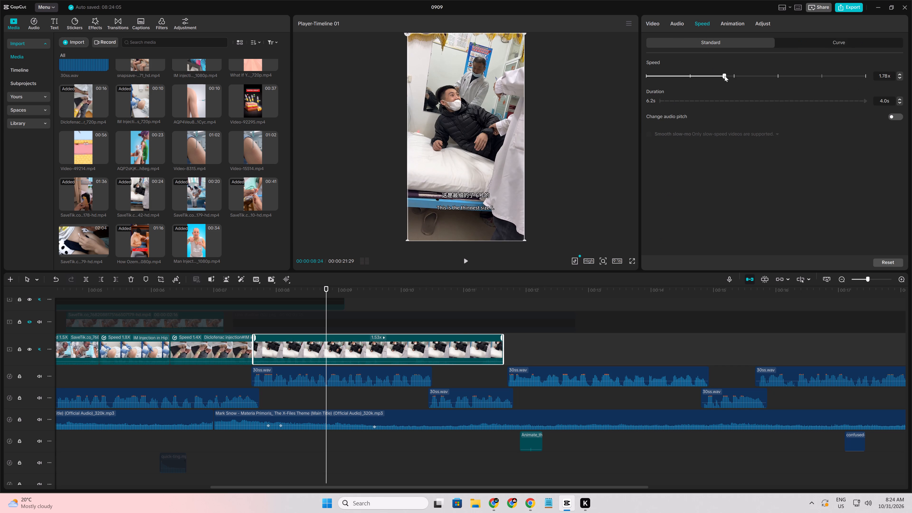
{"action": "left_click", "coordinate": [740, 79]}
Play back the faster hospital-bed clip and extend its end to the start of the following 30ss.wav segment, at about 00:00:10:14.
{"action": "left_click", "coordinate": [221, 373]}
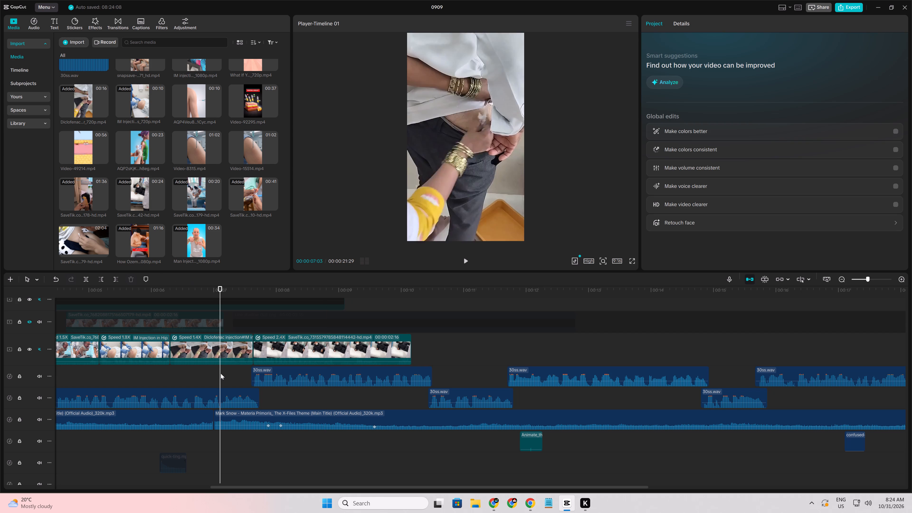
{"action": "key", "text": "space"}
{"action": "key", "text": "space"}
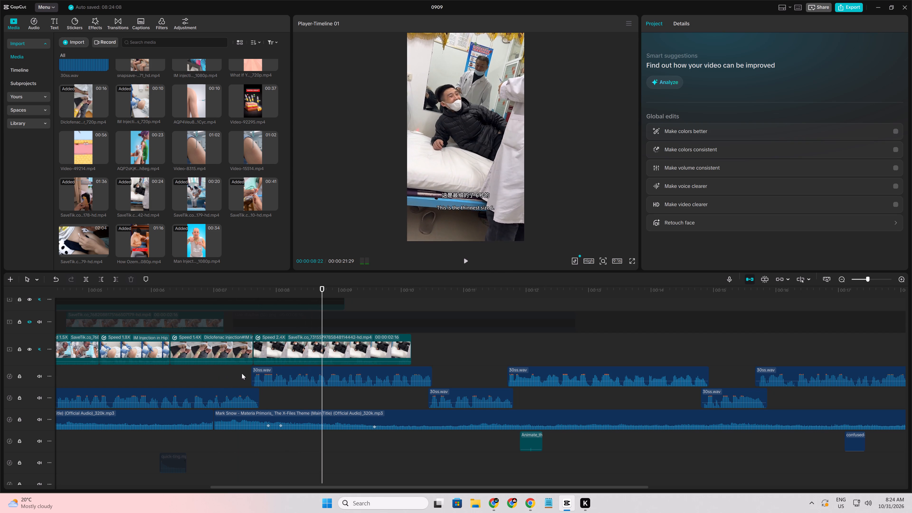
{"action": "key", "text": "space"}
{"action": "key", "text": "space"}
{"action": "left_click", "coordinate": [374, 347]}
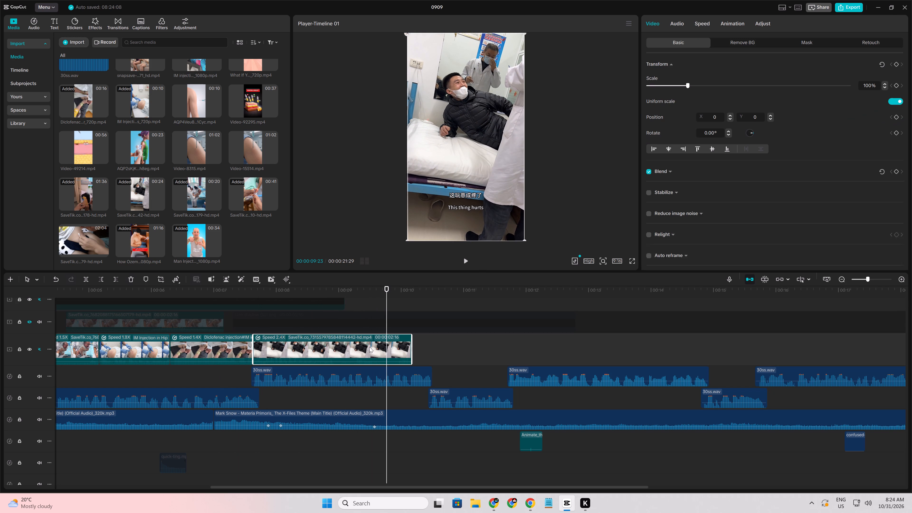
{"action": "left_click_drag", "start_coordinate": [412, 350], "coordinate": [434, 354]}
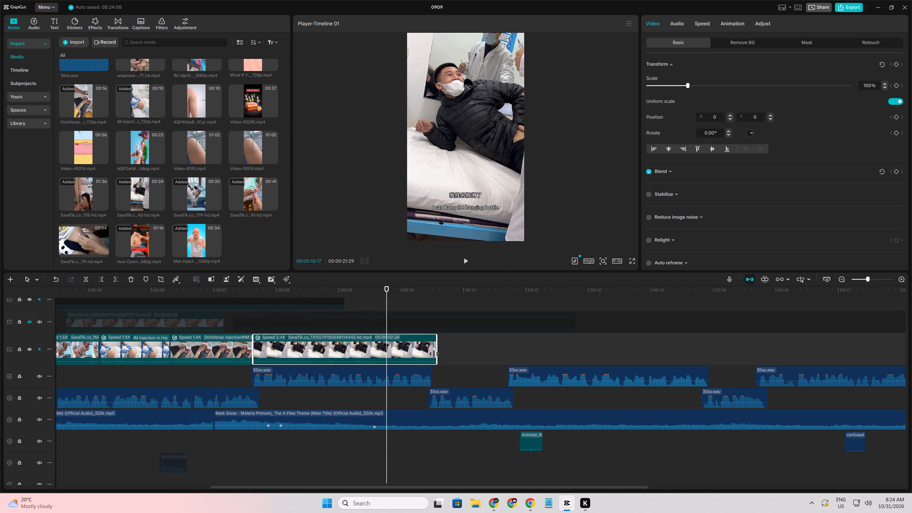
{"action": "left_click_drag", "start_coordinate": [434, 354], "coordinate": [429, 356]}
Play on past the end of the hospital-bed clip to about 00:00:13 to hear the voice-over that still needs footage.
{"action": "key", "text": "space"}
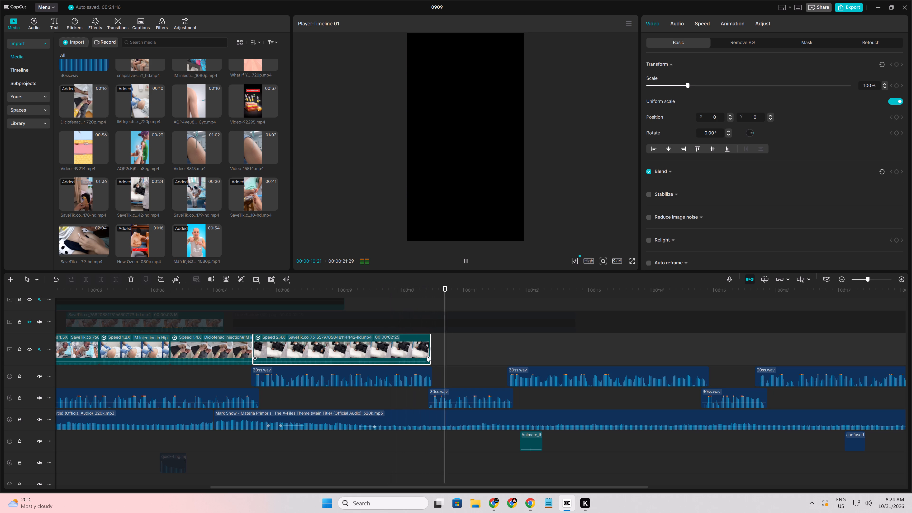
{"action": "key", "text": "space"}
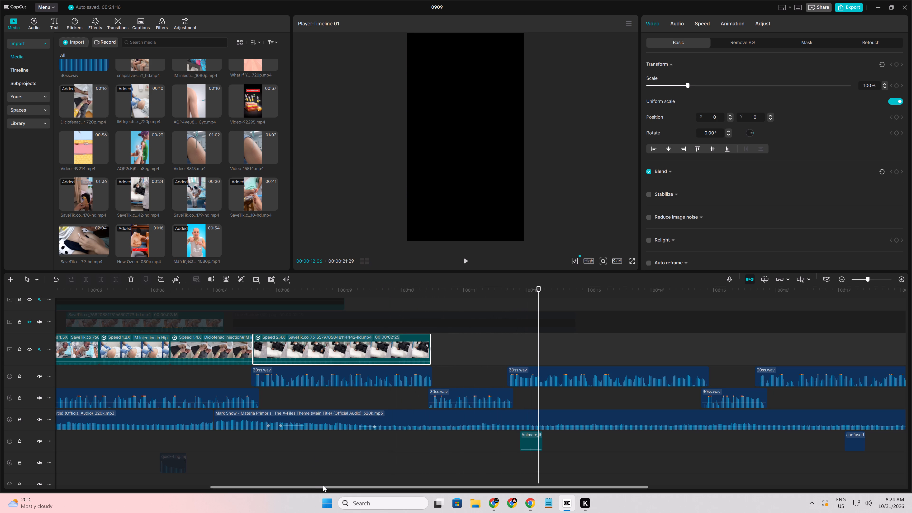
{"action": "left_click_drag", "start_coordinate": [325, 486], "coordinate": [415, 485]}
{"action": "key", "text": "space"}
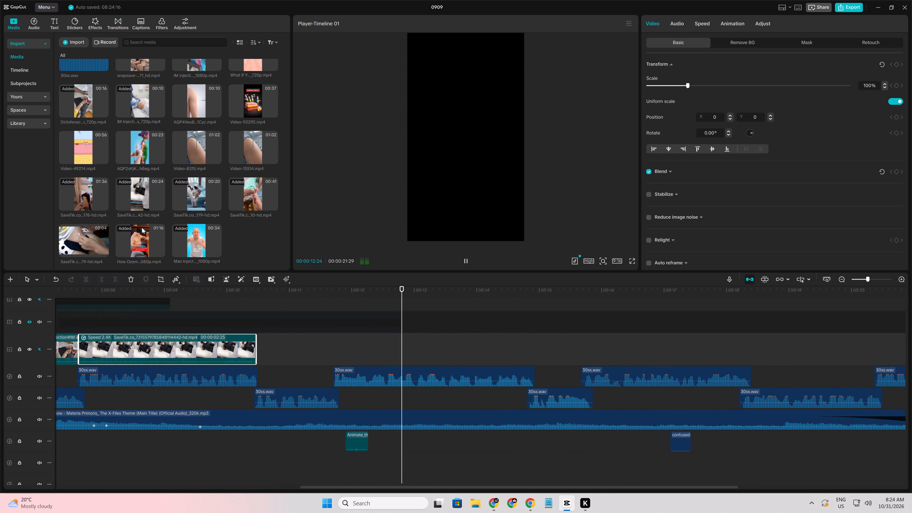
Preview injection clips in the media library to look for footage that can follow the hospital-bed clip.
{"action": "left_click", "coordinate": [129, 163]}
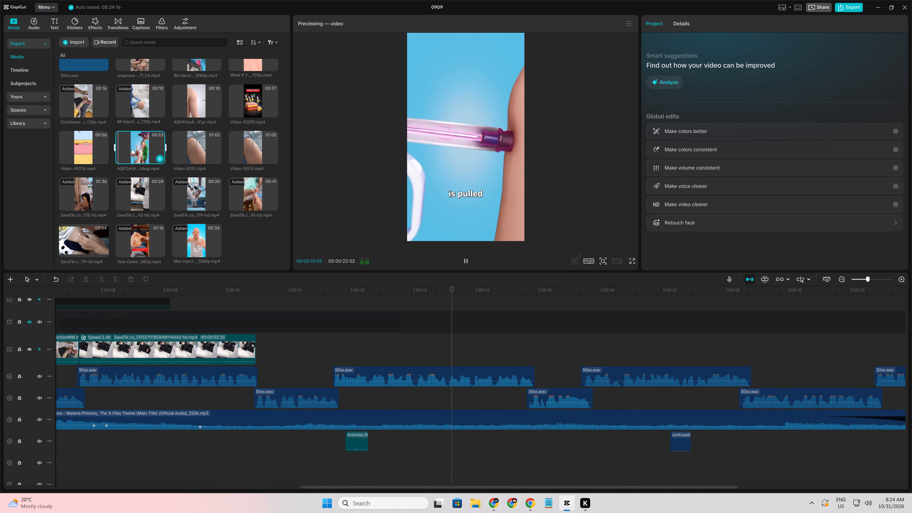
{"action": "left_click", "coordinate": [136, 107]}
{"action": "left_click", "coordinate": [194, 106]}
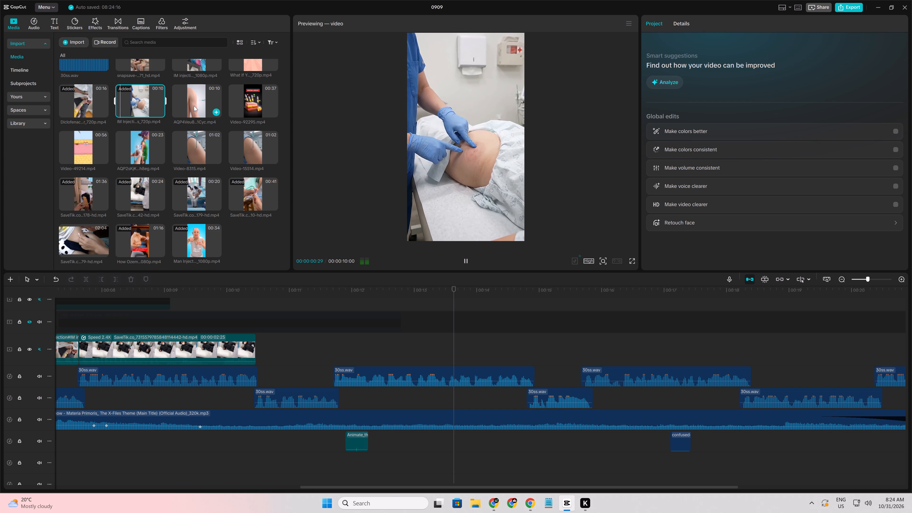
{"action": "left_click", "coordinate": [68, 106]}
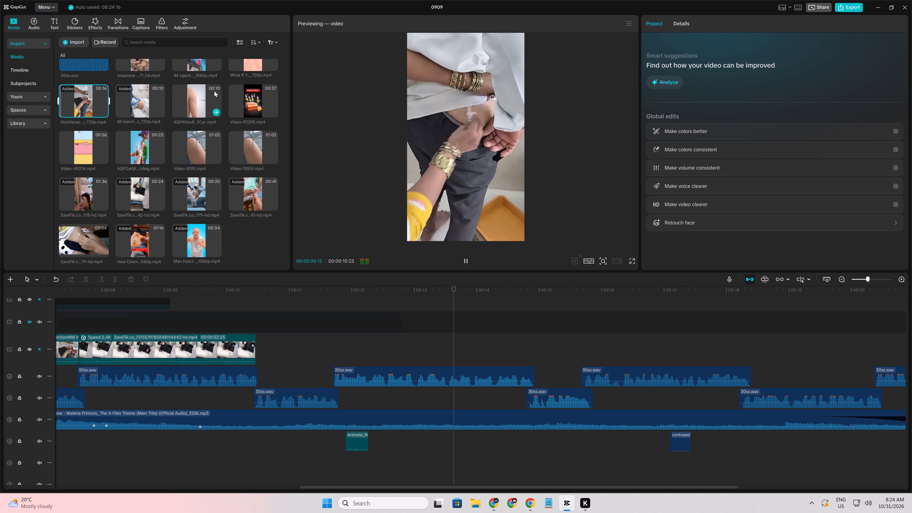
{"action": "scroll", "coordinate": [215, 91], "scroll_direction": "up", "scroll_amount": 1}
{"action": "left_click", "coordinate": [256, 93]}
{"action": "left_click", "coordinate": [186, 81]}
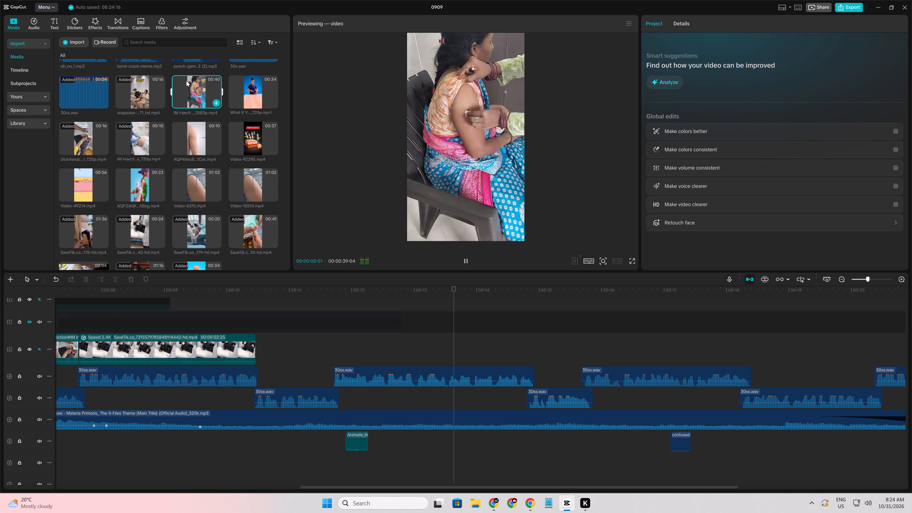
{"action": "left_click", "coordinate": [148, 83]}
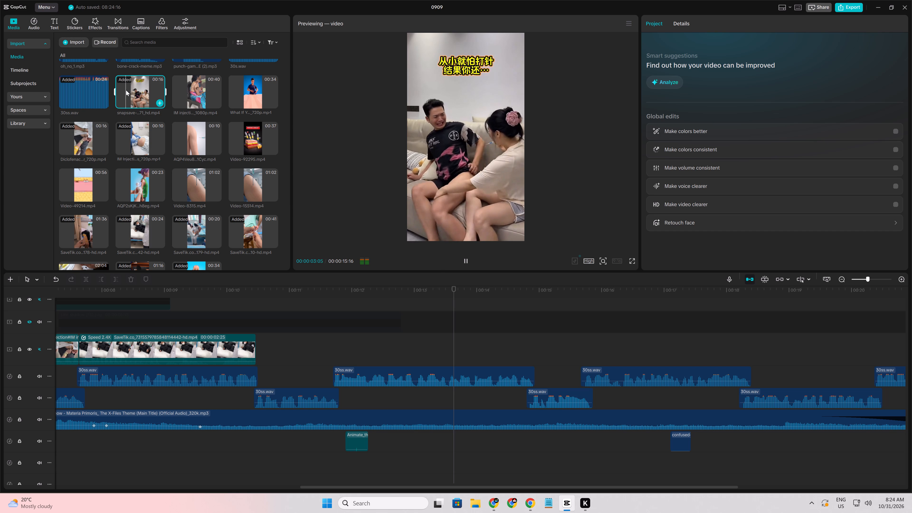
Replay the end of the hospital-bed clip and the following 30ss.wav segments up to about 00:00:13.
{"action": "left_click", "coordinate": [227, 401]}
{"action": "key", "text": "space"}
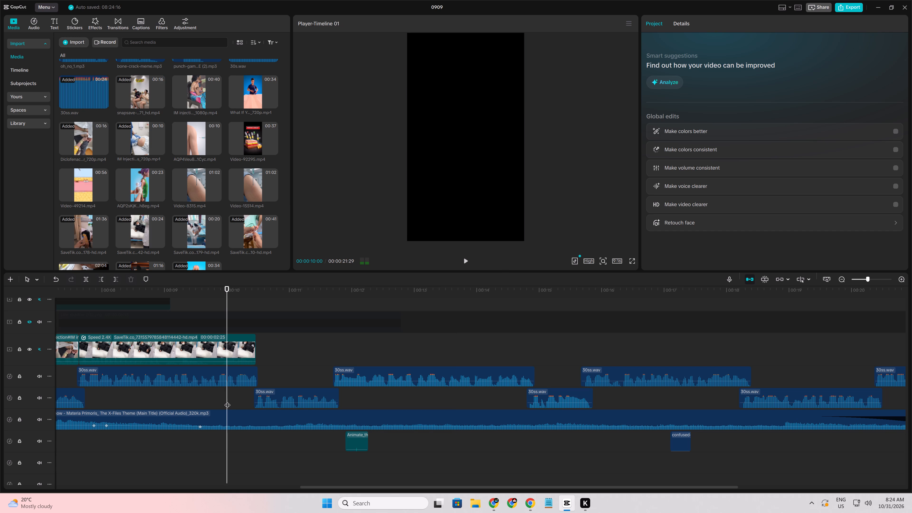
{"action": "key", "text": "space"}
{"action": "left_click", "coordinate": [189, 398]}
{"action": "key", "text": "space"}
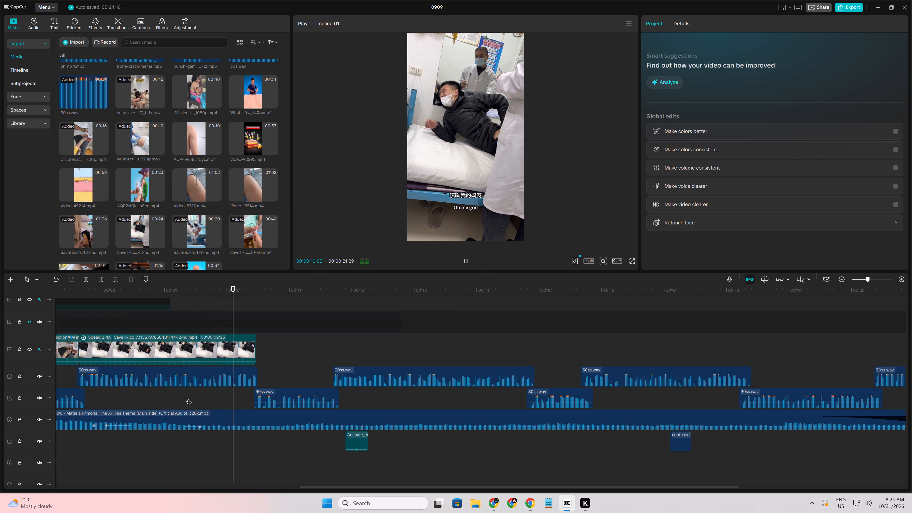
{"action": "key", "text": "space"}
{"action": "key", "text": "space"}
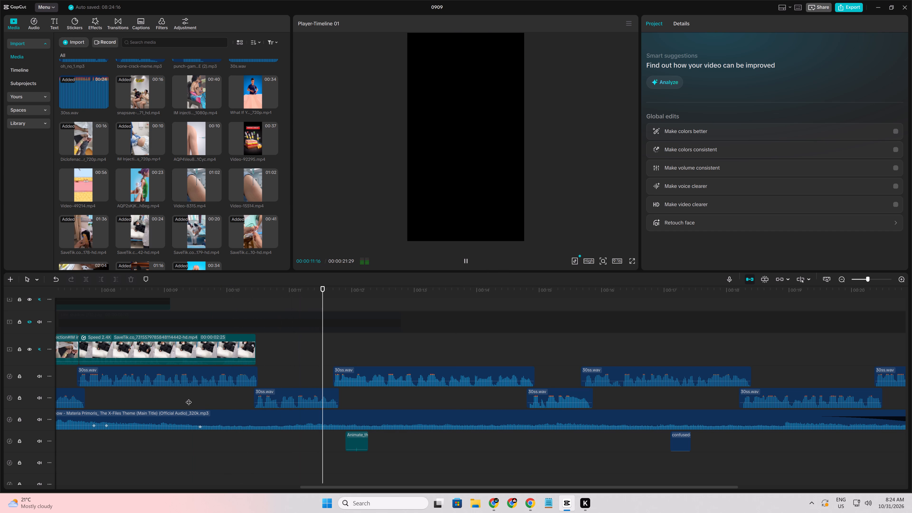
{"action": "key", "text": "space"}
{"action": "key", "text": "space"}
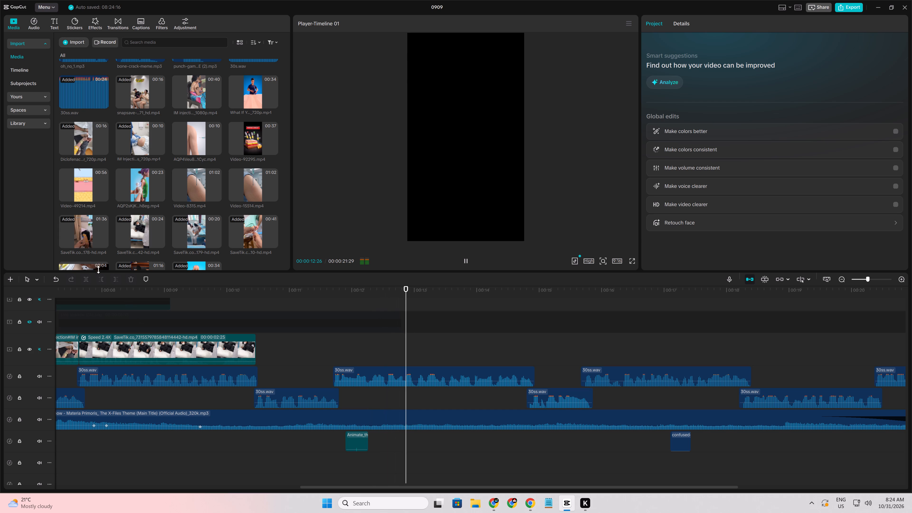
{"action": "key", "text": "space"}
Append the 02:04 SaveTik clip after the hospital-bed clip on the main track and trim its start to the syringe cartoon.
{"action": "left_click", "coordinate": [78, 246]}
{"action": "scroll", "coordinate": [79, 241], "scroll_direction": "down", "scroll_amount": 2}
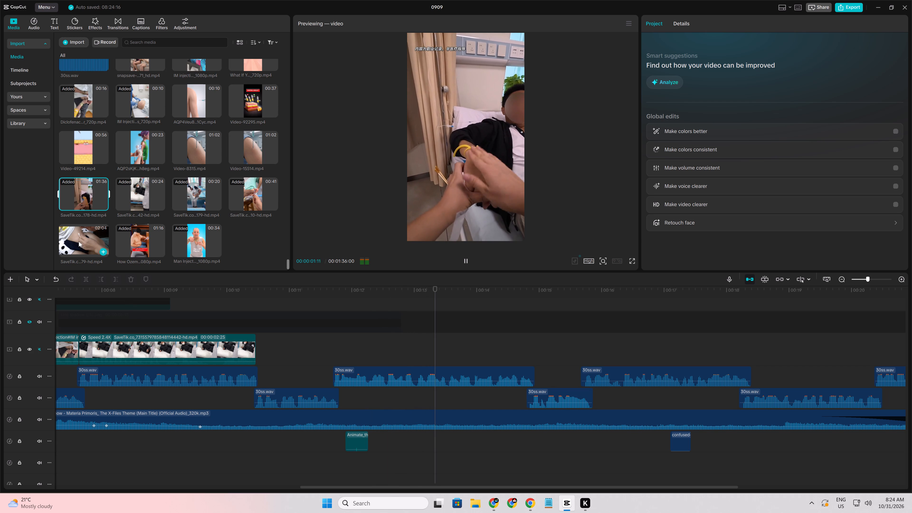
{"action": "left_click", "coordinate": [83, 247]}
{"action": "scroll", "coordinate": [83, 247], "scroll_direction": "down", "scroll_amount": 3}
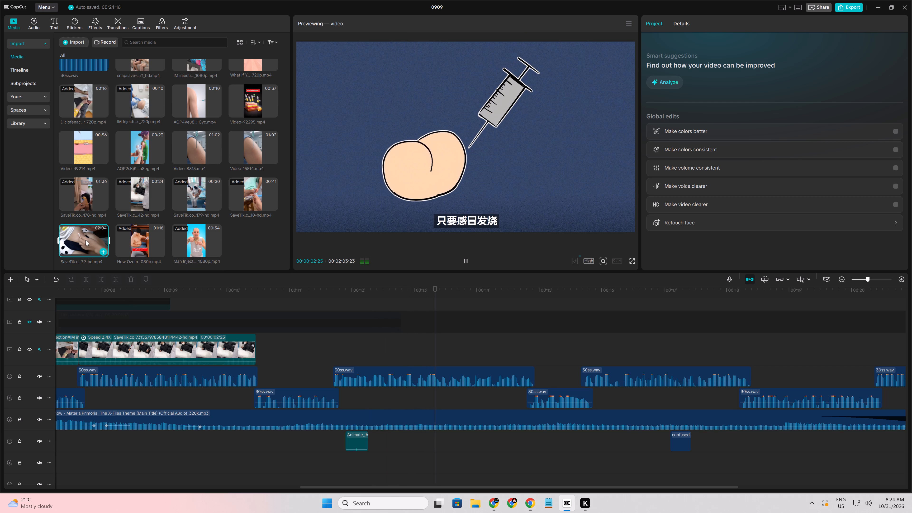
{"action": "left_click_drag", "start_coordinate": [85, 240], "coordinate": [344, 402]}
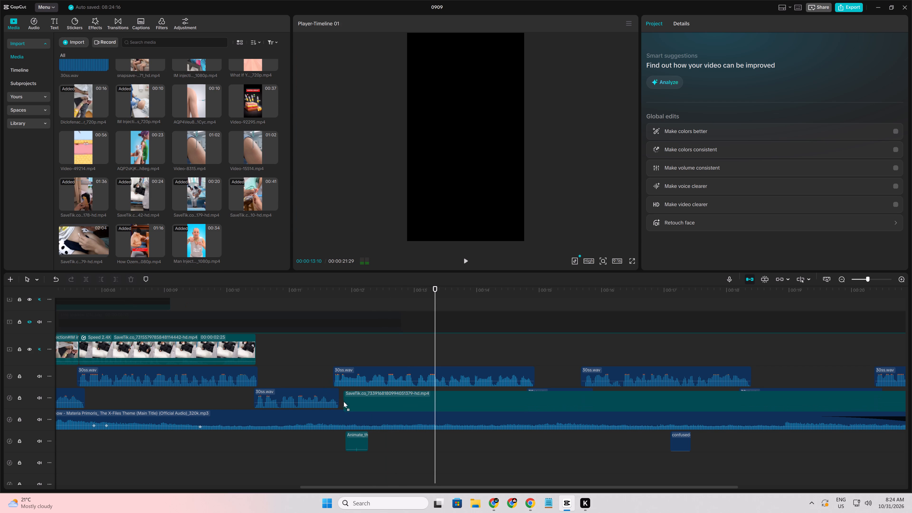
{"action": "left_click_drag", "start_coordinate": [344, 402], "coordinate": [269, 348]}
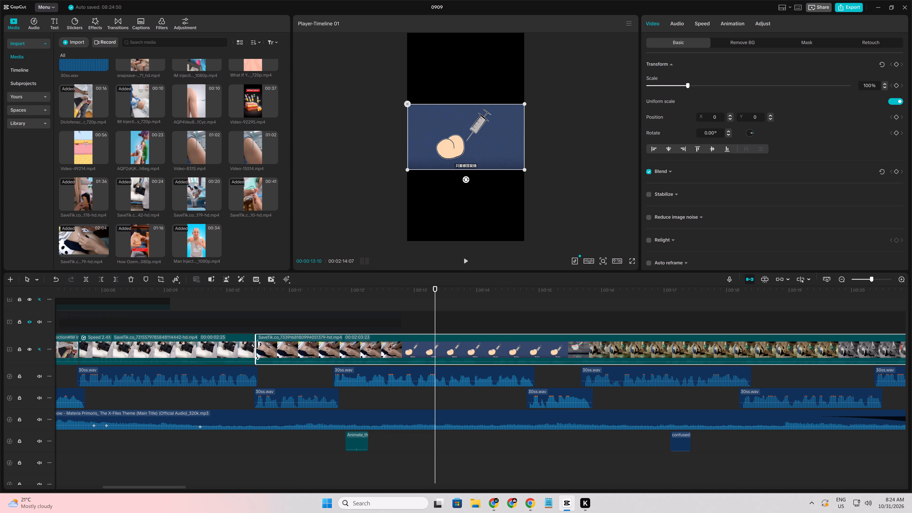
{"action": "left_click_drag", "start_coordinate": [257, 344], "coordinate": [417, 370]}
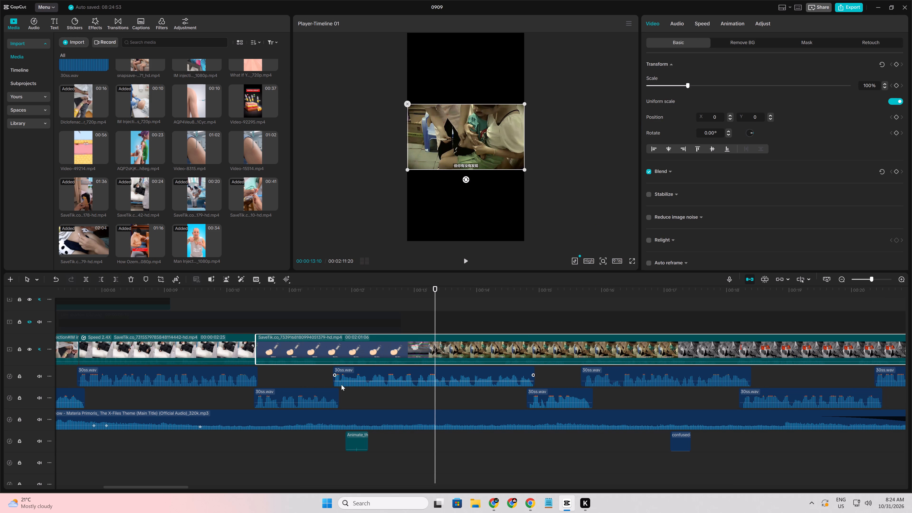
Scale the syringe cartoon clip to 188% and move it up in the frame to Y 211.
{"action": "left_click", "coordinate": [295, 305]}
{"action": "left_click", "coordinate": [298, 345]}
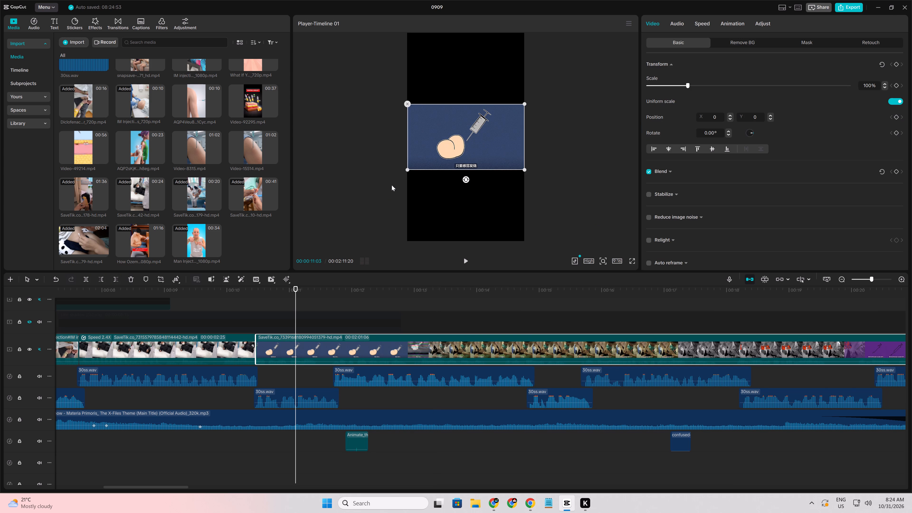
{"action": "left_click_drag", "start_coordinate": [404, 169], "coordinate": [353, 255]}
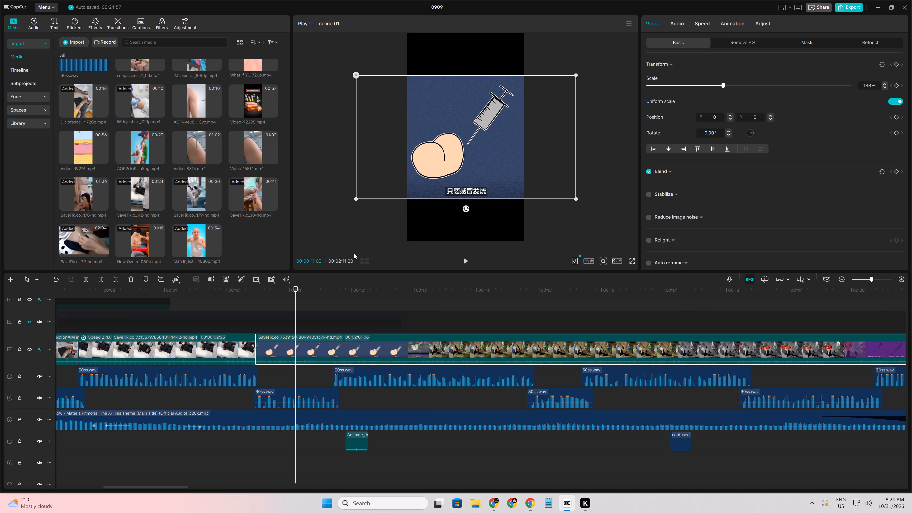
{"action": "left_click_drag", "start_coordinate": [426, 201], "coordinate": [425, 195]}
{"action": "left_click", "coordinate": [430, 178]}
{"action": "left_click_drag", "start_coordinate": [430, 178], "coordinate": [429, 166]}
Cut off the syringe cartoon clip's remaining footage after about 00:00:12:17, before the glitch effect.
{"action": "left_click", "coordinate": [242, 397]}
{"action": "left_click_drag", "start_coordinate": [242, 397], "coordinate": [301, 403]}
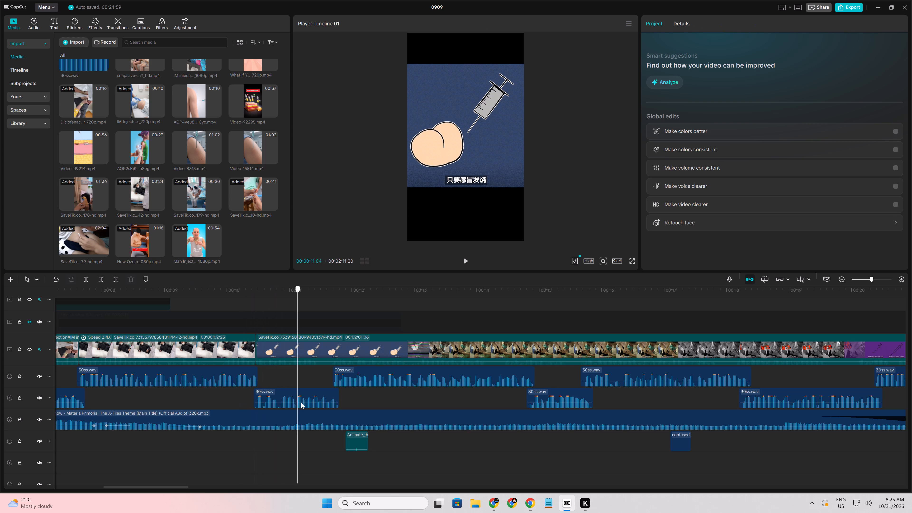
{"action": "left_click_drag", "start_coordinate": [301, 403], "coordinate": [402, 402]}
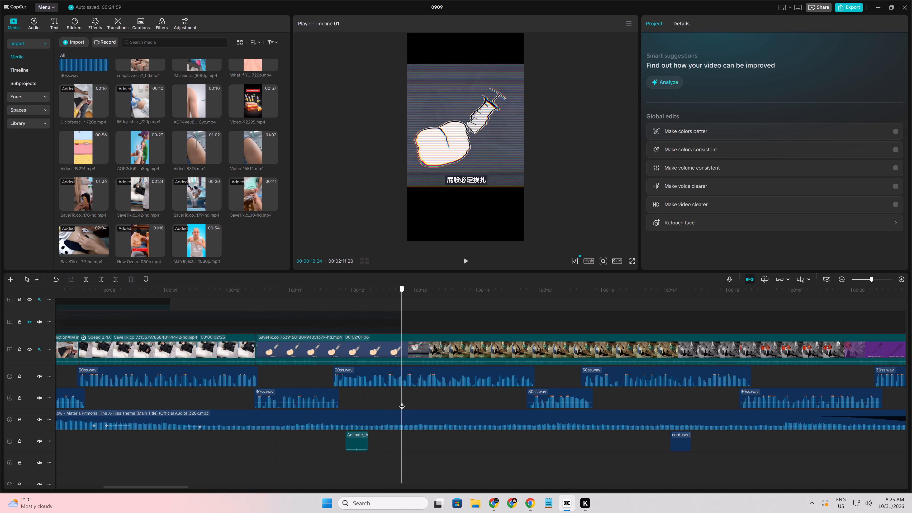
{"action": "left_click_drag", "start_coordinate": [402, 402], "coordinate": [386, 404]}
{"action": "left_click", "coordinate": [395, 349]}
{"action": "key", "text": "w"}
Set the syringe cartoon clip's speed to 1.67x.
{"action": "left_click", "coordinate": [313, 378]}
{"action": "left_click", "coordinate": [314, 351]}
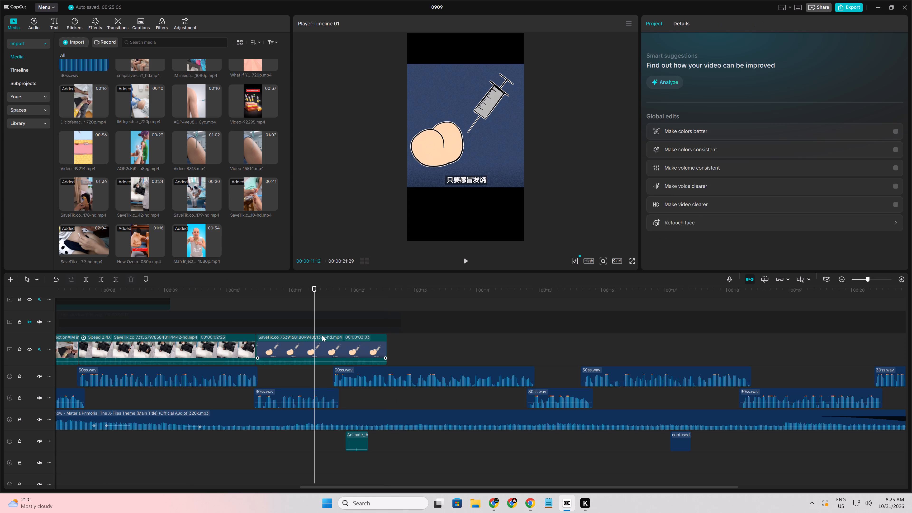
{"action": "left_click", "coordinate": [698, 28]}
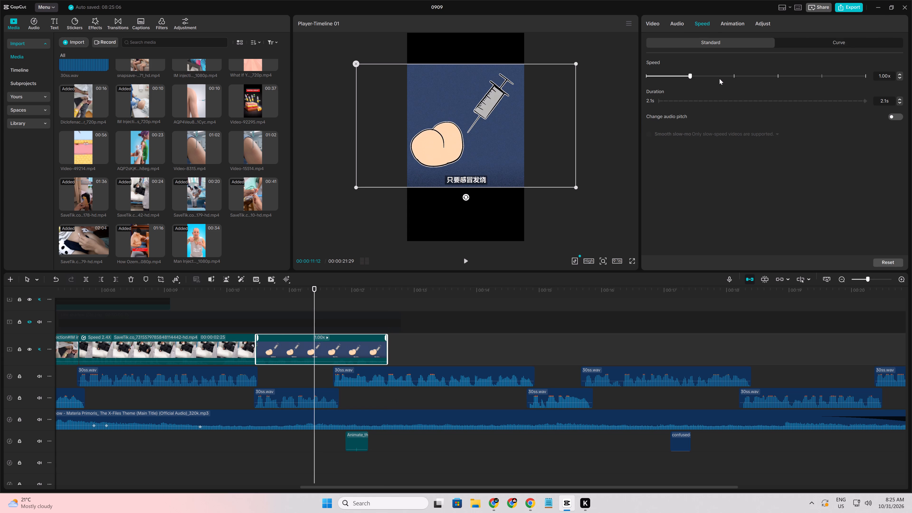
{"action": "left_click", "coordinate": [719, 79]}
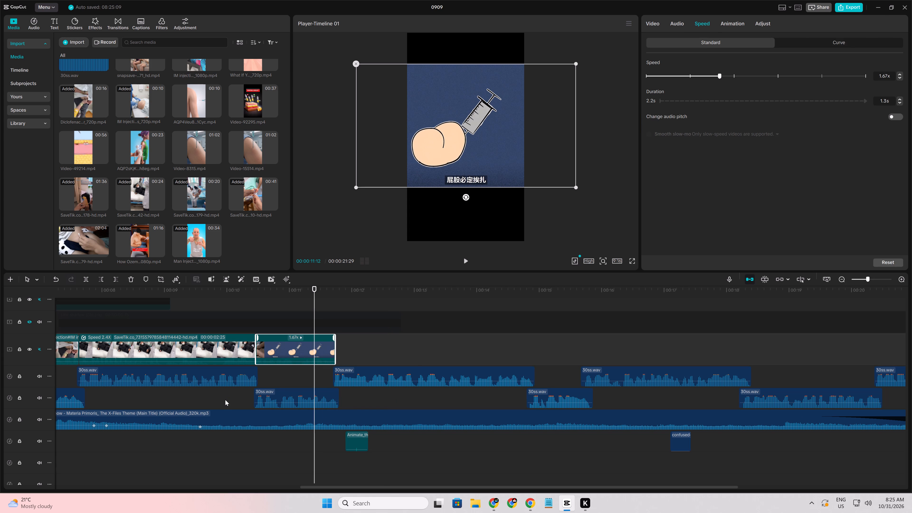
Play back the sped-up syringe cartoon clip against the voice-over.
{"action": "left_click", "coordinate": [225, 400]}
{"action": "key", "text": "space"}
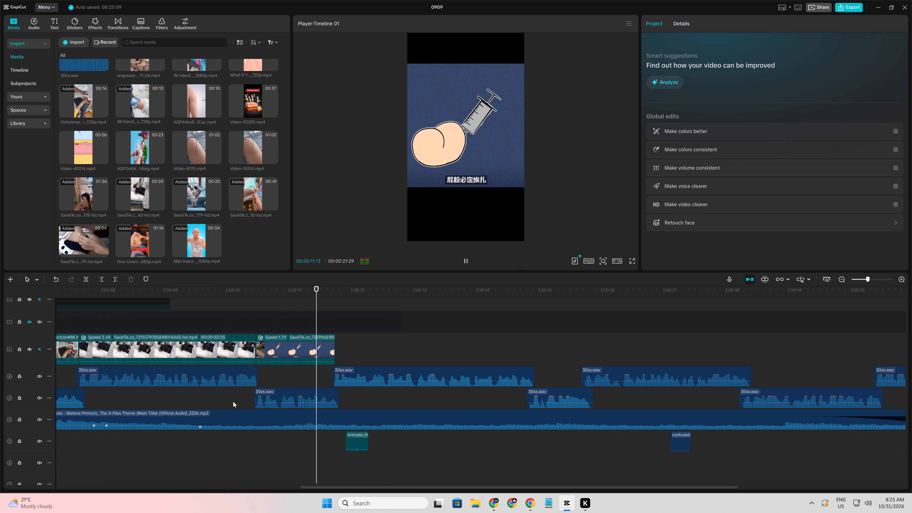
{"action": "key", "text": "space"}
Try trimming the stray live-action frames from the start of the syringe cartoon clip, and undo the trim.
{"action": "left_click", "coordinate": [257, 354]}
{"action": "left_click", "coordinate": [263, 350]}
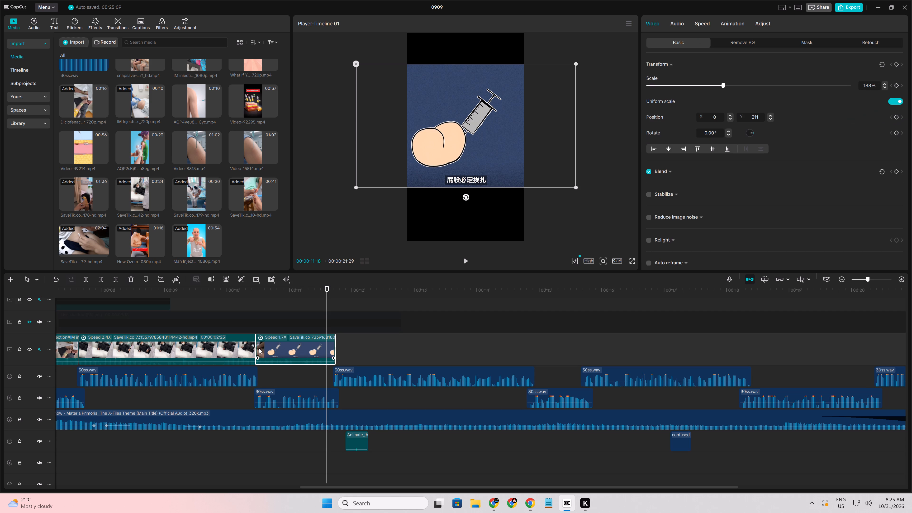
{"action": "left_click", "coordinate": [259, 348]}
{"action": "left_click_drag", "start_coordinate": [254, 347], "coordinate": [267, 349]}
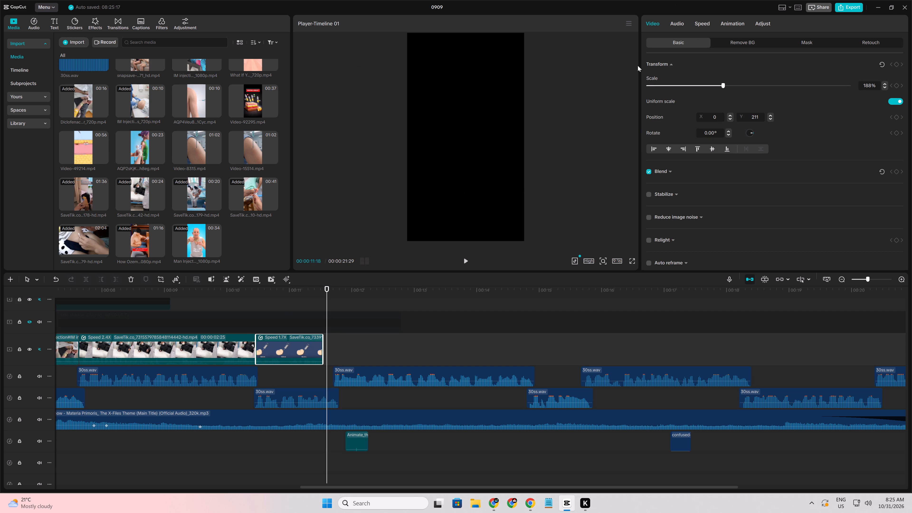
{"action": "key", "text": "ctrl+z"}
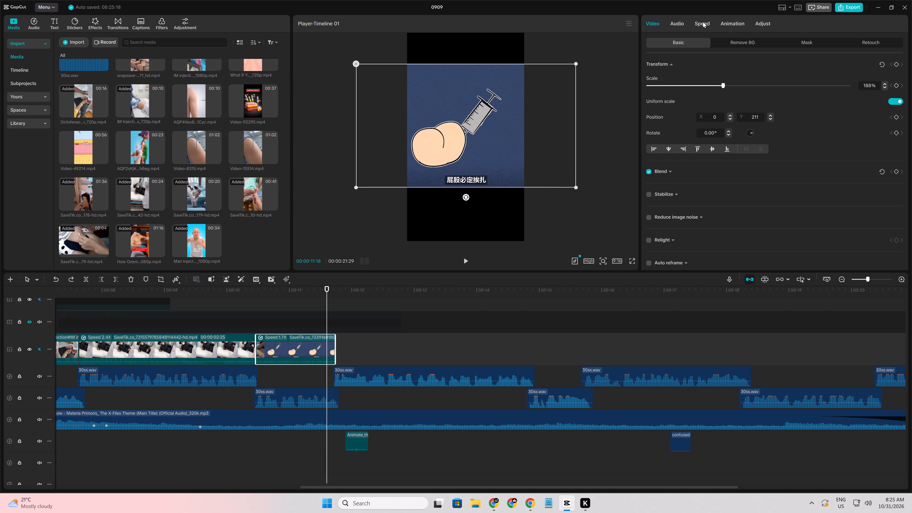
Apply the Flash in speed curve to the syringe cartoon clip and move its first inner point earlier and to a lower speed.
{"action": "left_click", "coordinate": [703, 22]}
{"action": "left_click", "coordinate": [839, 42]}
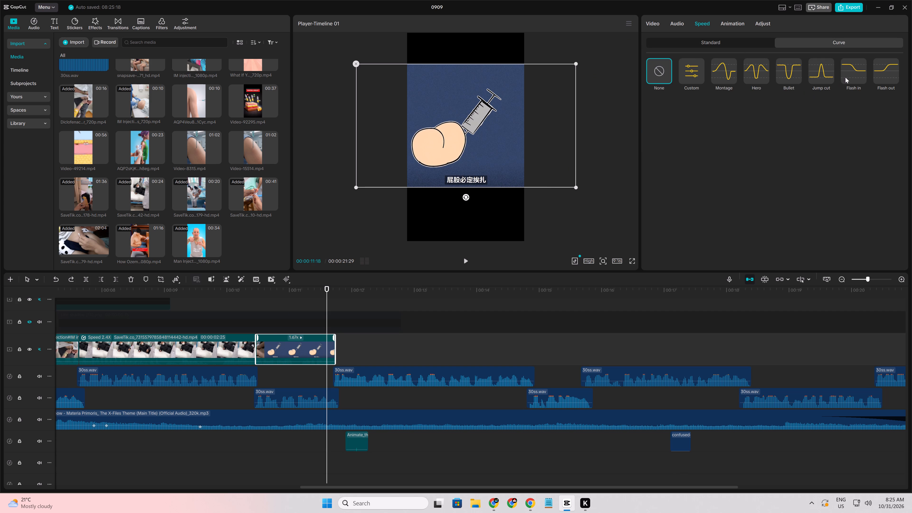
{"action": "left_click", "coordinate": [845, 77]}
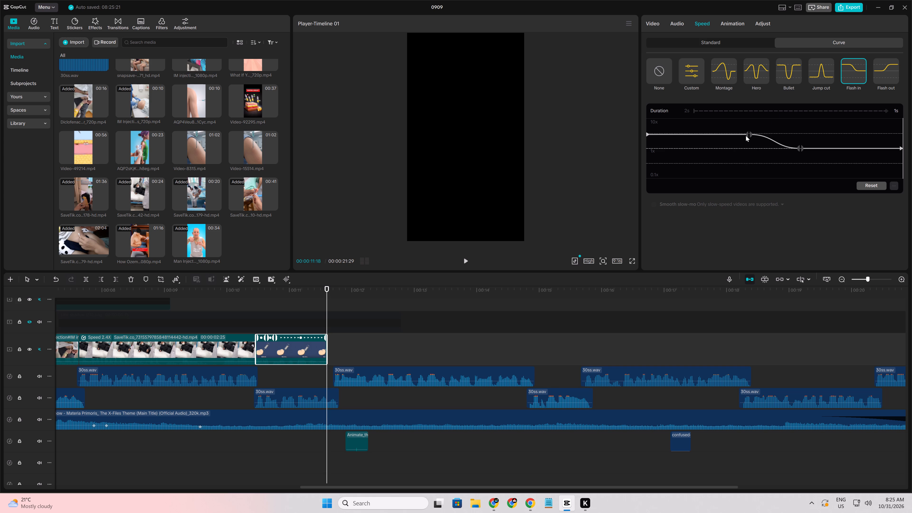
{"action": "left_click", "coordinate": [746, 136]}
{"action": "left_click_drag", "start_coordinate": [749, 135], "coordinate": [695, 148]}
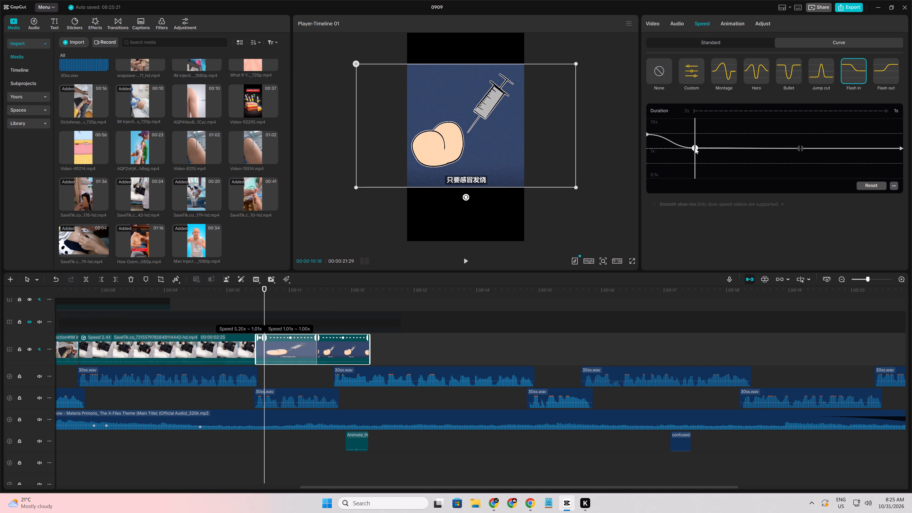
{"action": "left_click_drag", "start_coordinate": [695, 148], "coordinate": [725, 140]}
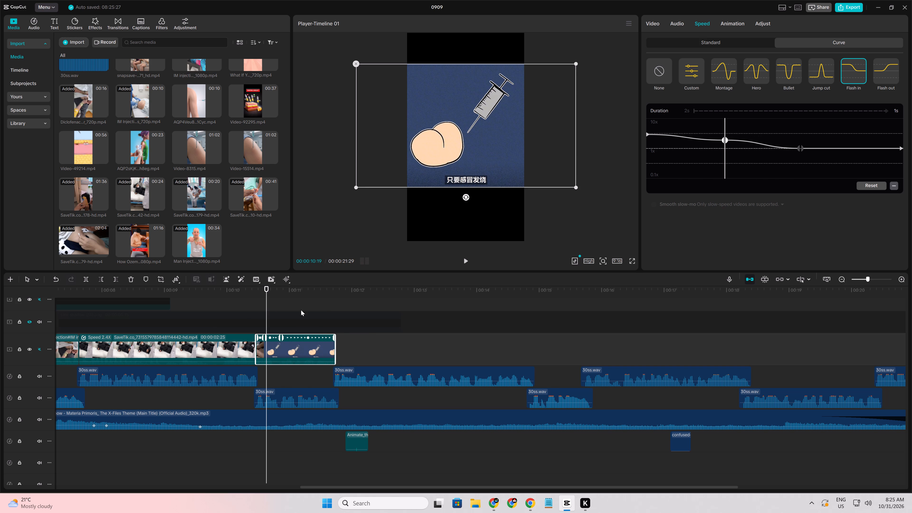
Play the join from the hospital-bed clip into the syringe cartoon clip to check the curved speed against the voice-over.
{"action": "left_click", "coordinate": [253, 405]}
{"action": "left_click", "coordinate": [245, 397]}
{"action": "key", "text": "space"}
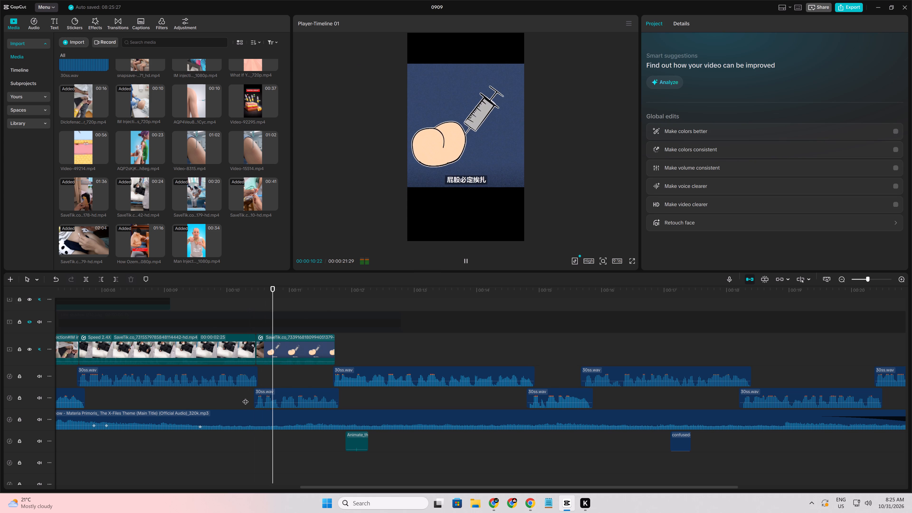
{"action": "left_click", "coordinate": [245, 397]}
{"action": "key", "text": "space"}
{"action": "key", "text": "space"}
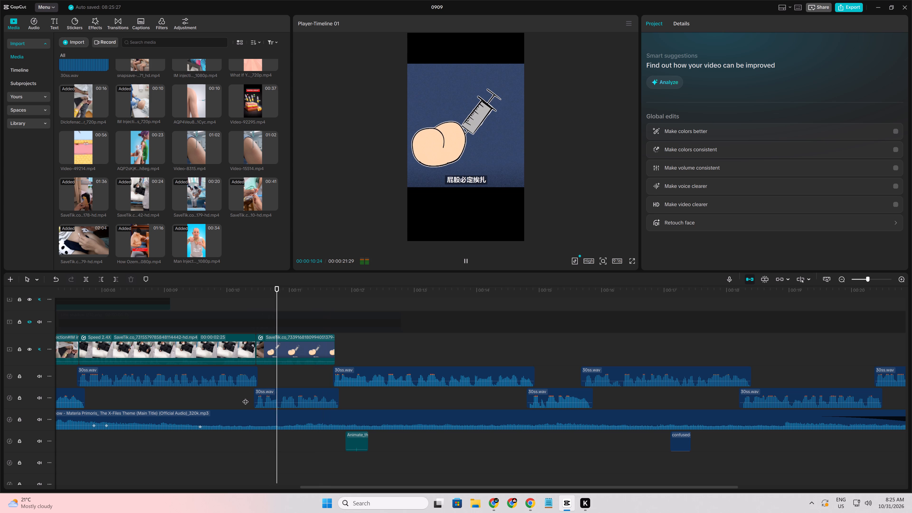
{"action": "key", "text": "space"}
Lower the first inner point of the syringe cartoon clip's Flash in speed curve to about 0.99x and play the result.
{"action": "left_click", "coordinate": [275, 339]}
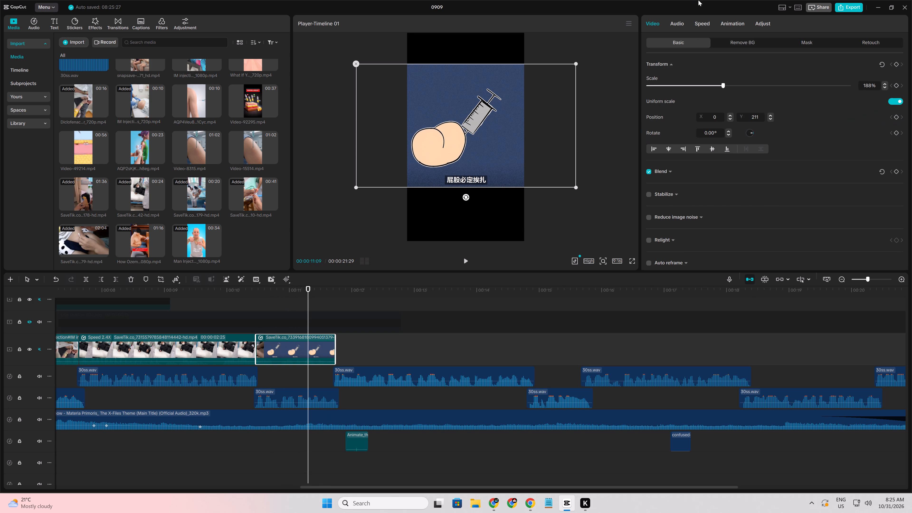
{"action": "left_click", "coordinate": [701, 24]}
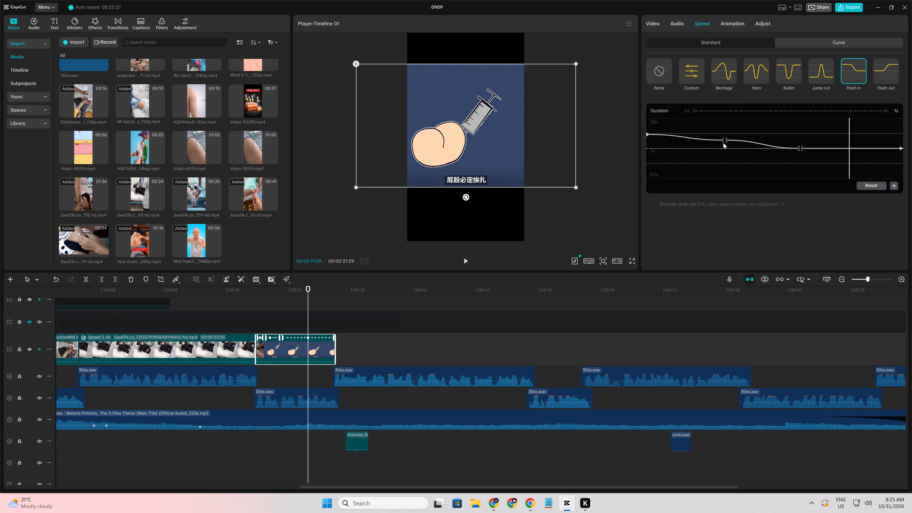
{"action": "left_click_drag", "start_coordinate": [723, 143], "coordinate": [717, 150]}
{"action": "left_click_drag", "start_coordinate": [716, 140], "coordinate": [716, 147]}
{"action": "left_click_drag", "start_coordinate": [718, 140], "coordinate": [717, 149]}
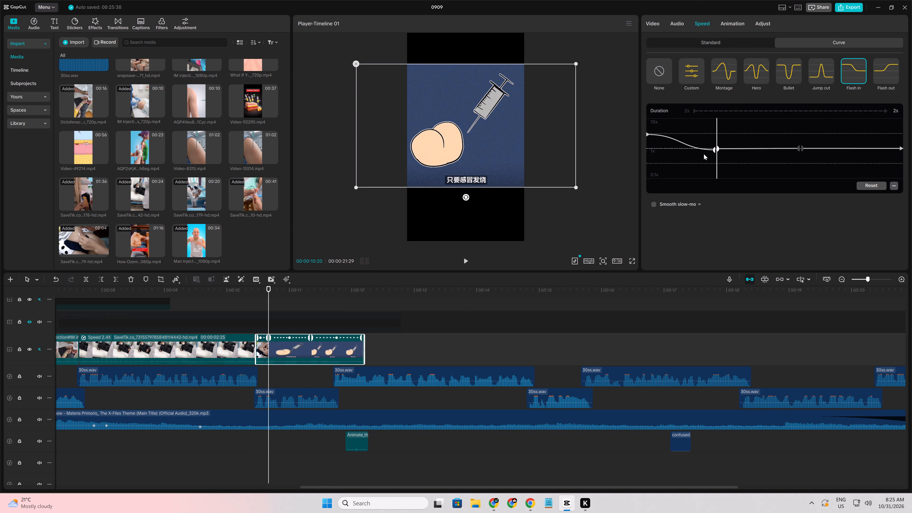
{"action": "left_click", "coordinate": [243, 398]}
{"action": "key", "text": "space"}
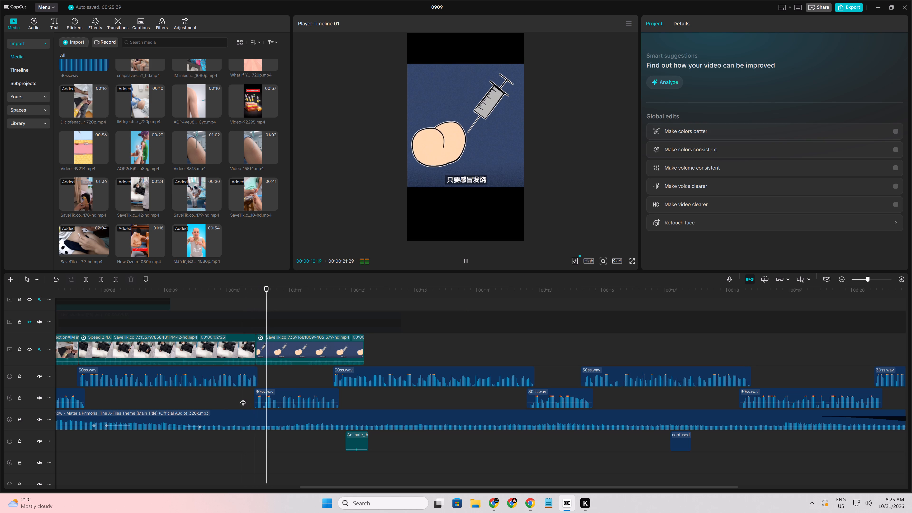
{"action": "key", "text": "space"}
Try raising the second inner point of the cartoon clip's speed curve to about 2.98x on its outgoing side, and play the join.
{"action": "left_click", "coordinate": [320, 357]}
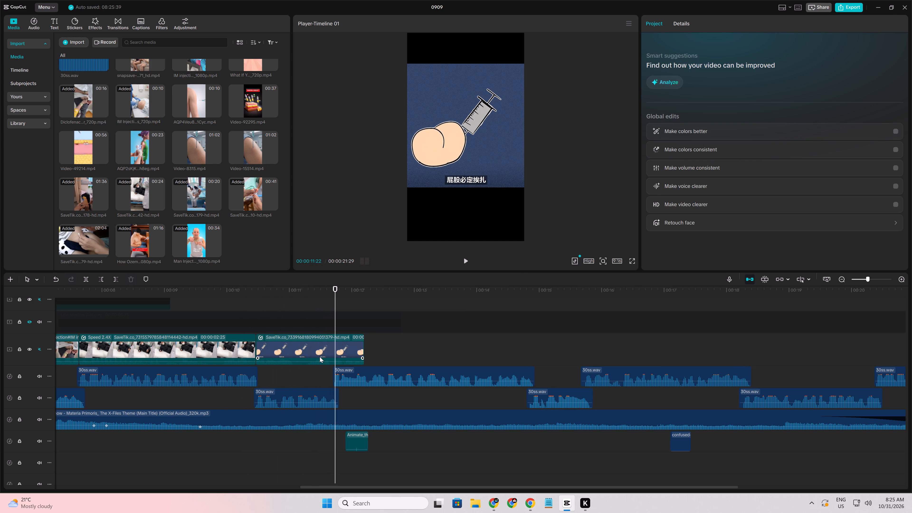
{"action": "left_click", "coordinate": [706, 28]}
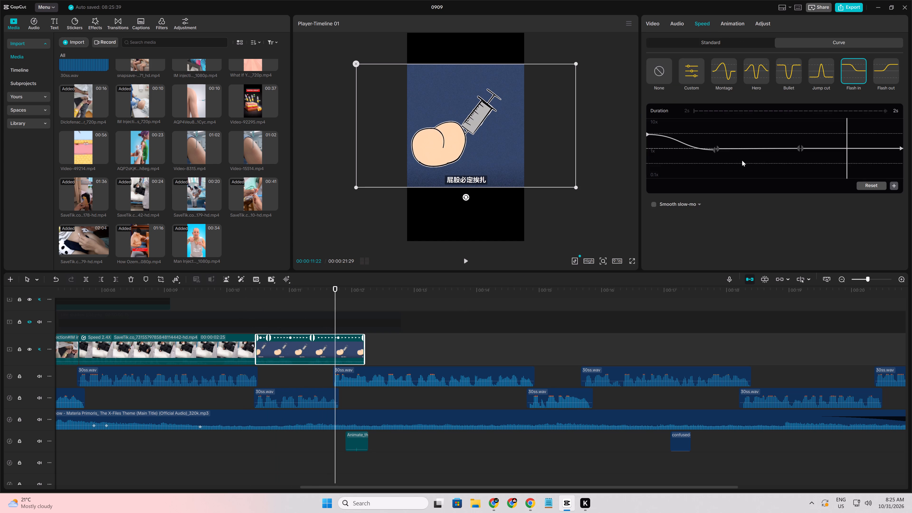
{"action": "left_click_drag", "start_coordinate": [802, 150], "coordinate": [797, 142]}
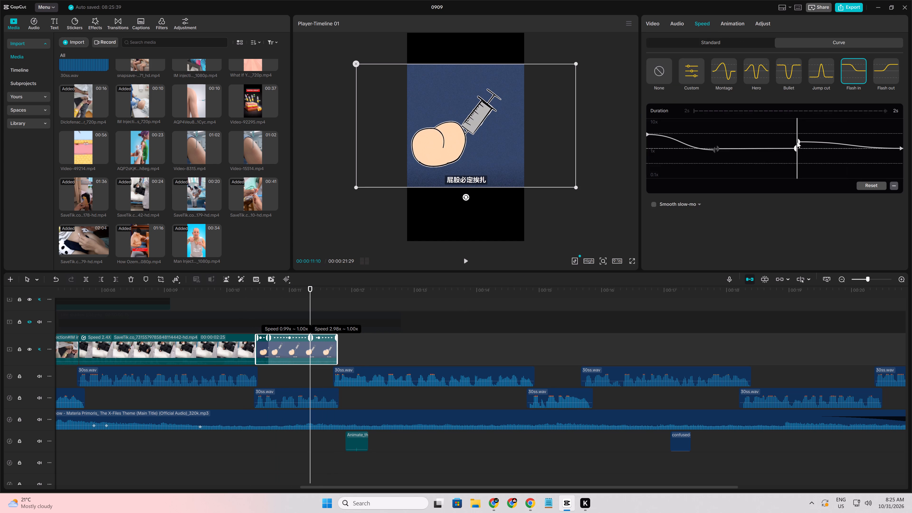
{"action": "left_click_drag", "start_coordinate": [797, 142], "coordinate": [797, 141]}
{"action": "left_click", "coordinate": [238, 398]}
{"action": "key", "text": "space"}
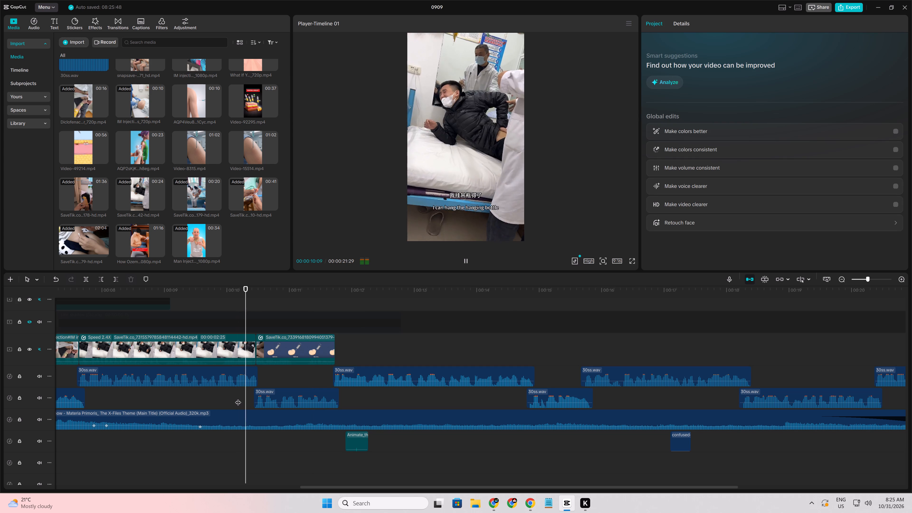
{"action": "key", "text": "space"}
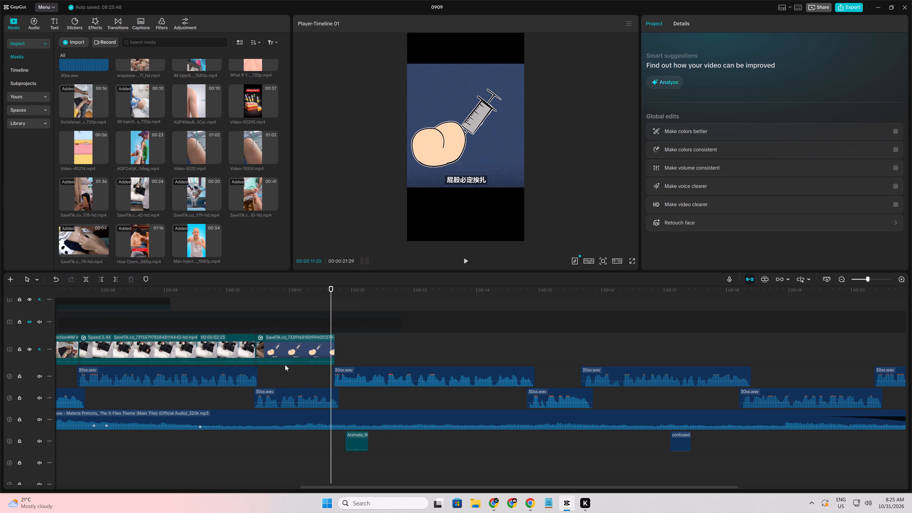
Move the second inner point of the cartoon clip's speed curve earlier, with about 2.27x before it and a raised speed after it.
{"action": "left_click", "coordinate": [286, 362]}
{"action": "left_click", "coordinate": [704, 19]}
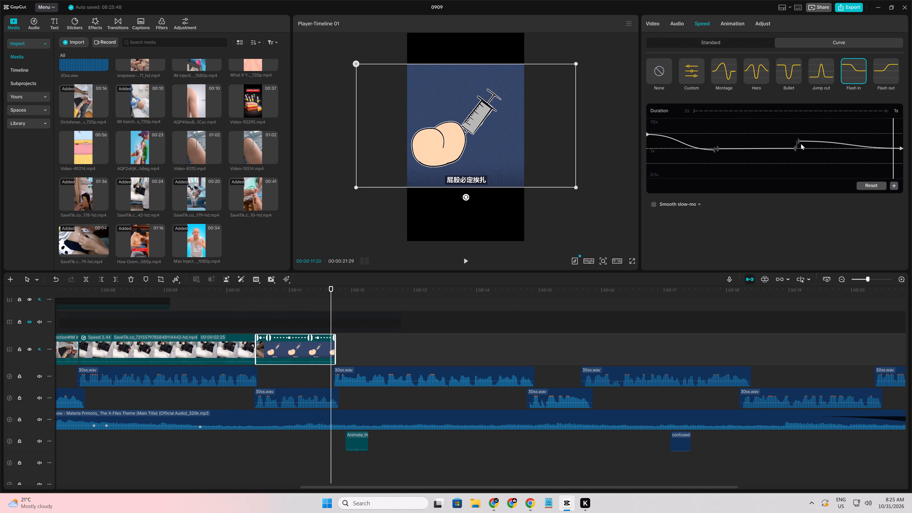
{"action": "left_click_drag", "start_coordinate": [795, 148], "coordinate": [775, 146]}
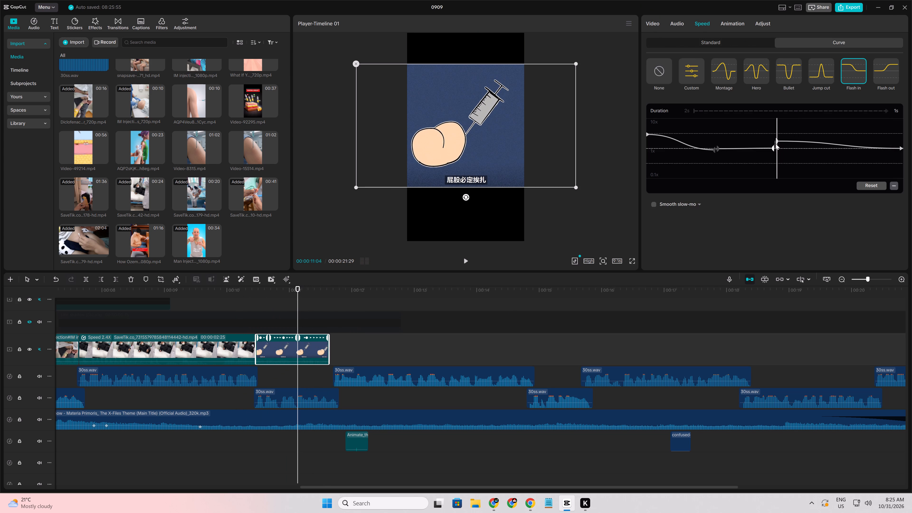
{"action": "left_click_drag", "start_coordinate": [776, 141], "coordinate": [774, 149]}
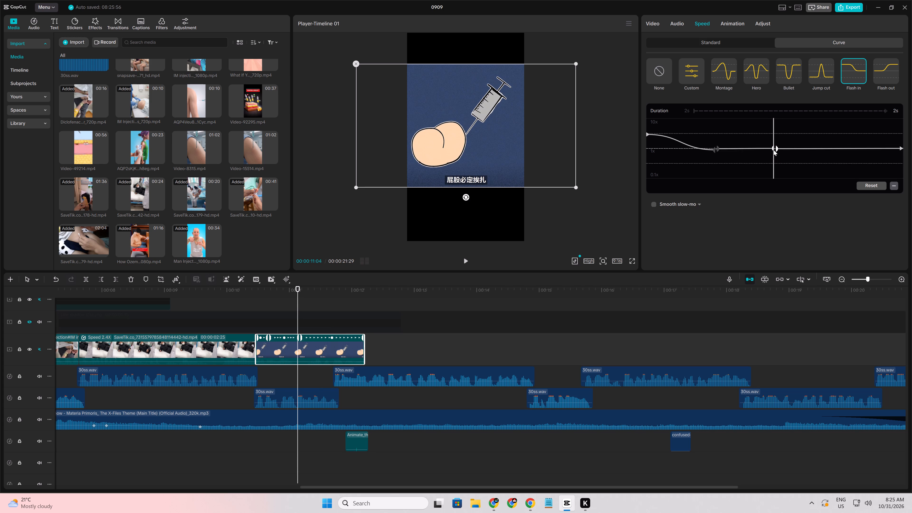
{"action": "left_click_drag", "start_coordinate": [772, 148], "coordinate": [772, 144]}
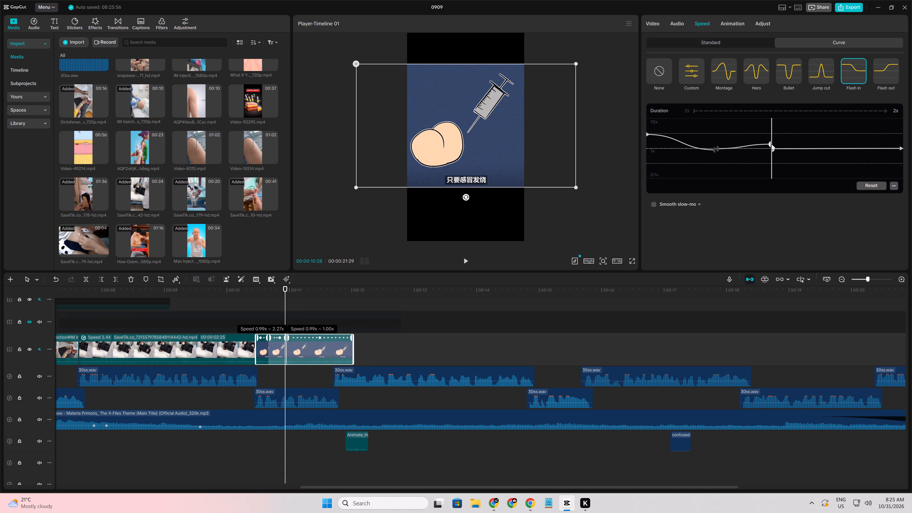
{"action": "left_click_drag", "start_coordinate": [772, 144], "coordinate": [772, 144]}
{"action": "left_click_drag", "start_coordinate": [773, 151], "coordinate": [770, 147]}
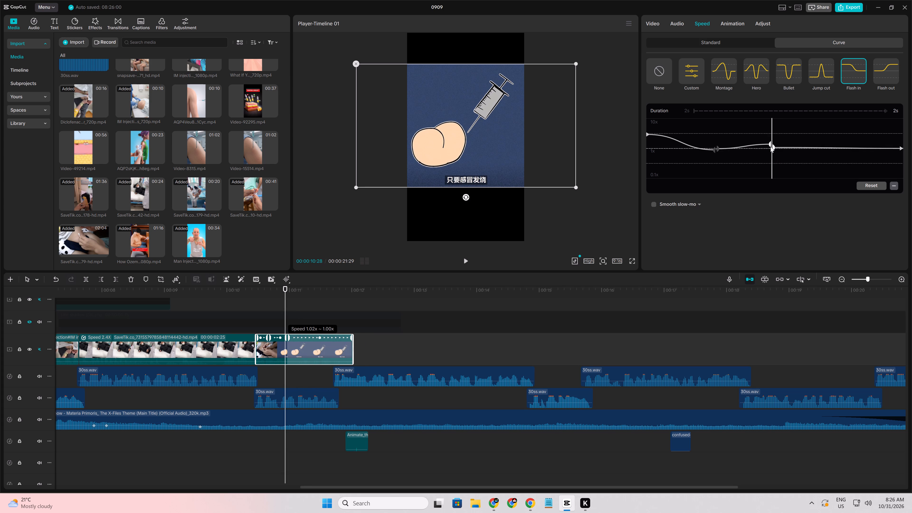
{"action": "left_click_drag", "start_coordinate": [770, 147], "coordinate": [771, 145]}
Play the recurved syringe cartoon clip against the voice-over and on into the still-empty part of the main track.
{"action": "left_click", "coordinate": [224, 395]}
{"action": "key", "text": "space"}
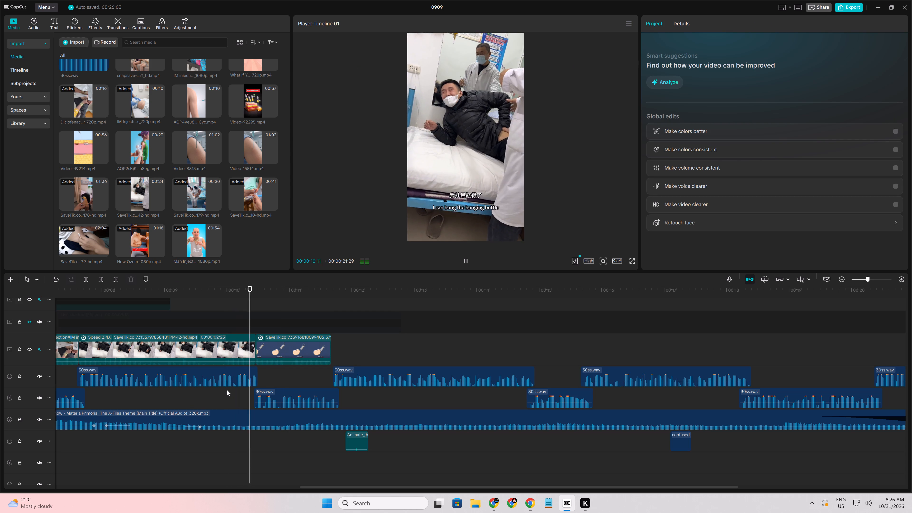
{"action": "key", "text": "space"}
{"action": "key", "text": "space"}
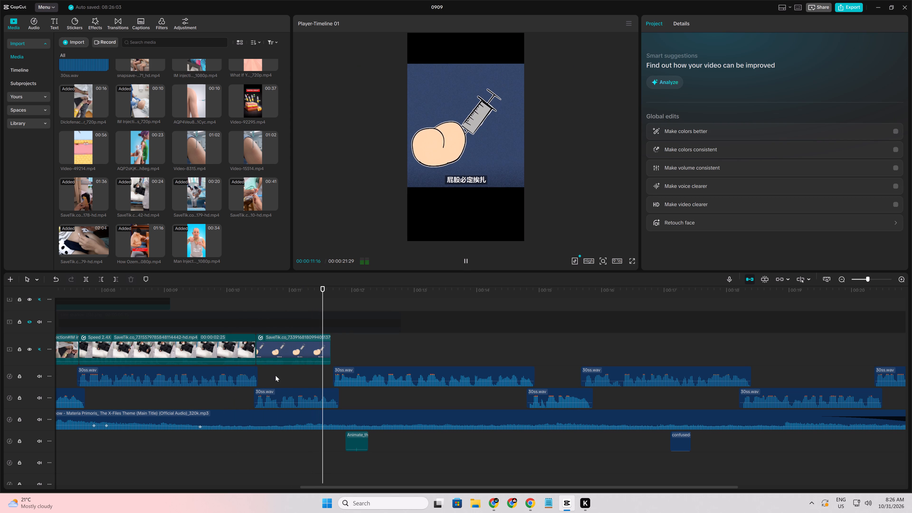
{"action": "key", "text": "space"}
{"action": "left_click_drag", "start_coordinate": [329, 488], "coordinate": [333, 487]}
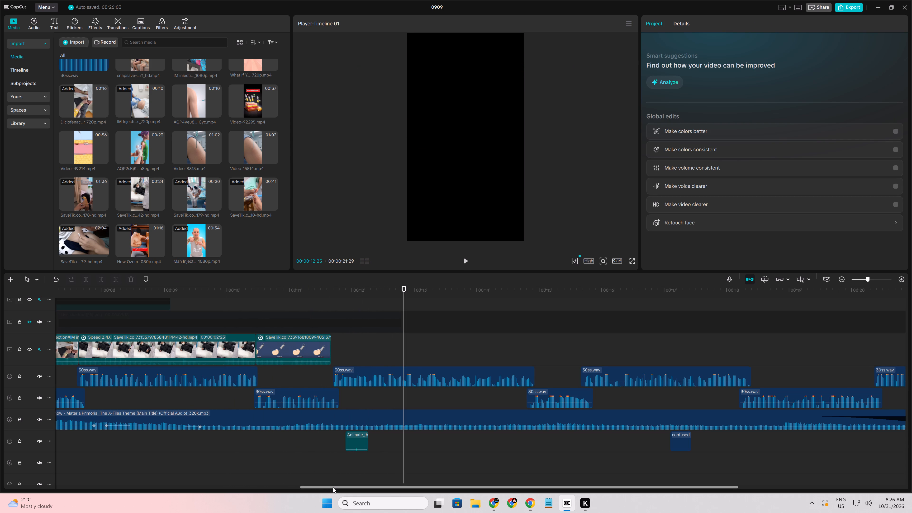
{"action": "left_click_drag", "start_coordinate": [333, 487], "coordinate": [378, 494]}
{"action": "key", "text": "space"}
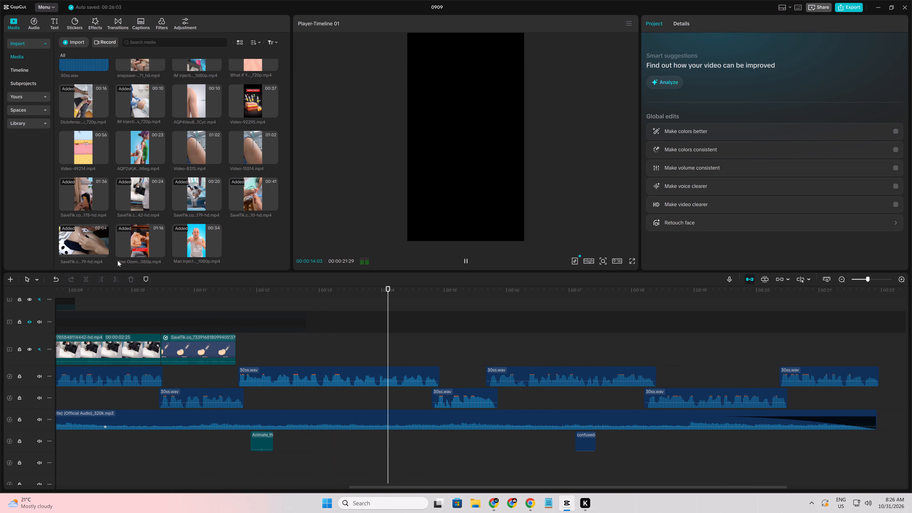
{"action": "key", "text": "space"}
Skim the 01:36 hospital clip in the media library for a shot suited to the next voice-over line.
{"action": "left_click", "coordinate": [74, 200]}
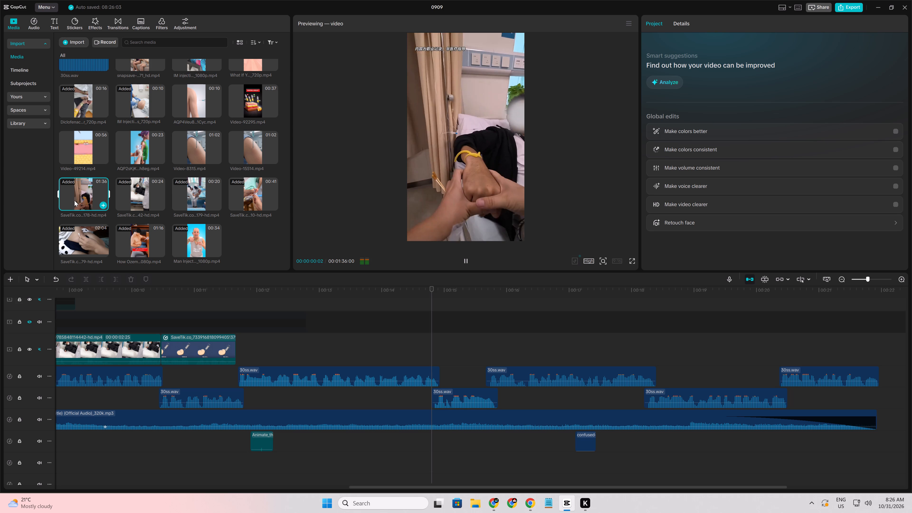
{"action": "left_click", "coordinate": [81, 201]}
{"action": "left_click", "coordinate": [86, 197]}
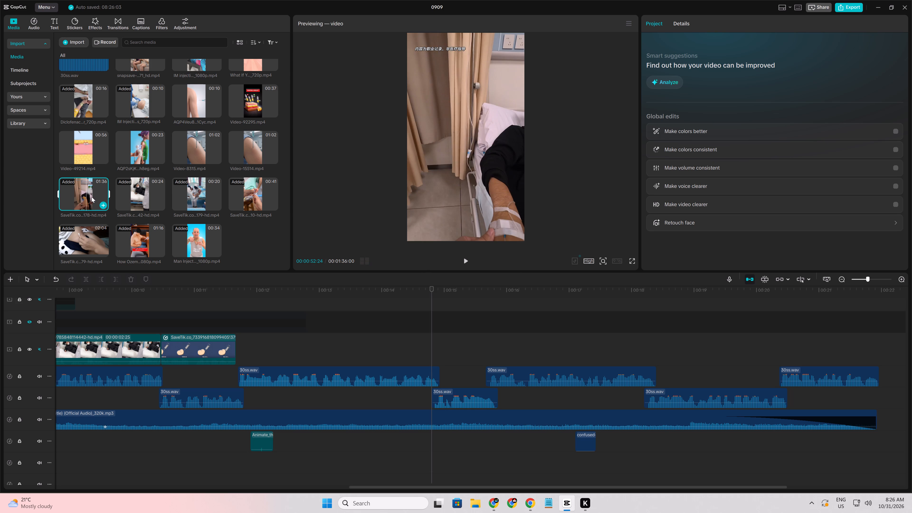
{"action": "left_click", "coordinate": [91, 197]}
{"action": "left_click", "coordinate": [92, 190]}
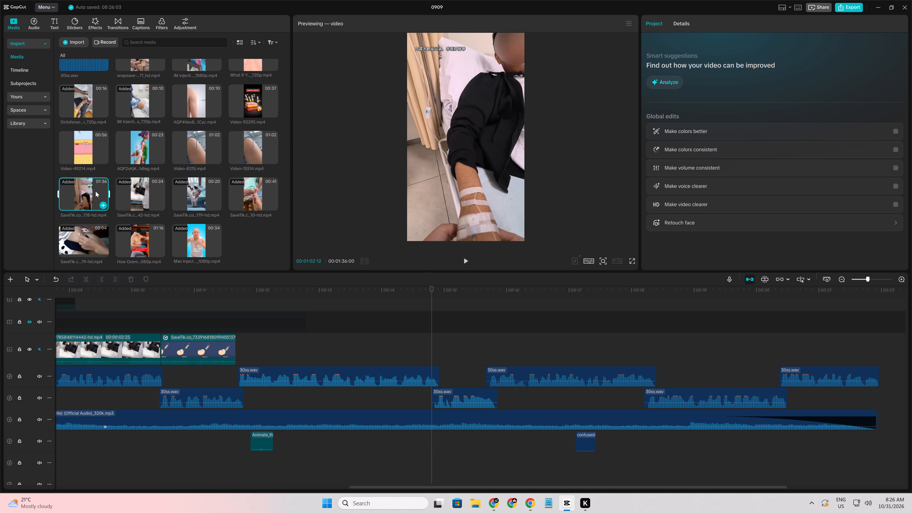
{"action": "left_click", "coordinate": [95, 191]}
{"action": "left_click", "coordinate": [99, 192]}
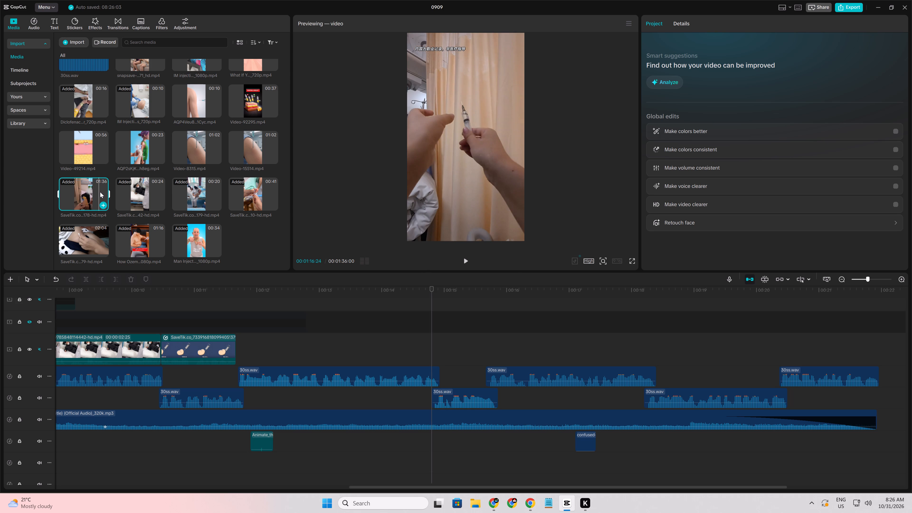
{"action": "left_click", "coordinate": [100, 192]}
Turn on auto snapping for the timeline.
{"action": "key", "text": "n"}
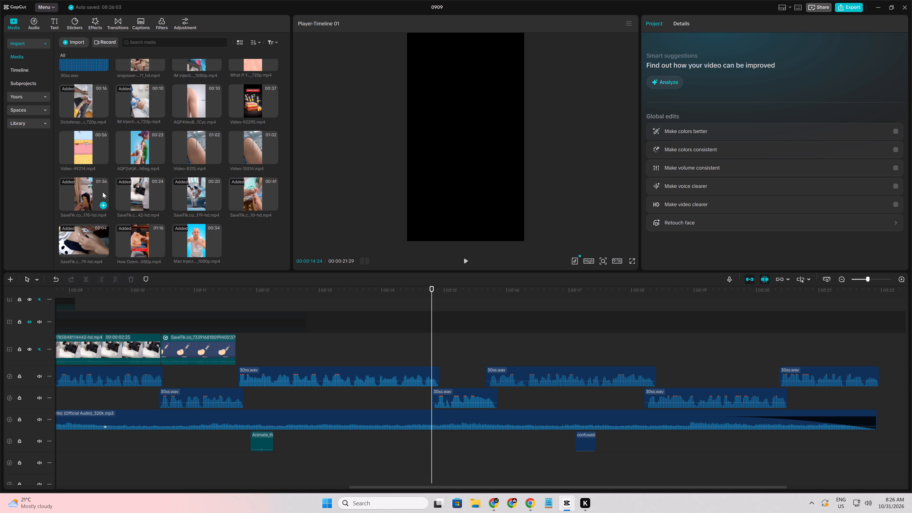
Preview the late syringe section of the 01:36 hospital clip and compare it with the 00:24, 00:20 and 00:41 clips.
{"action": "left_click", "coordinate": [98, 194]}
{"action": "left_click", "coordinate": [98, 194]}
{"action": "key", "text": "space"}
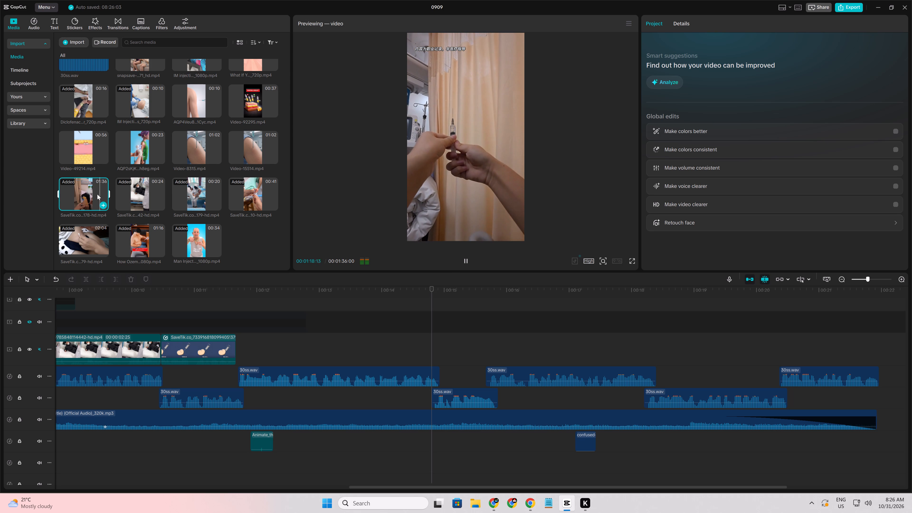
{"action": "left_click", "coordinate": [126, 190]}
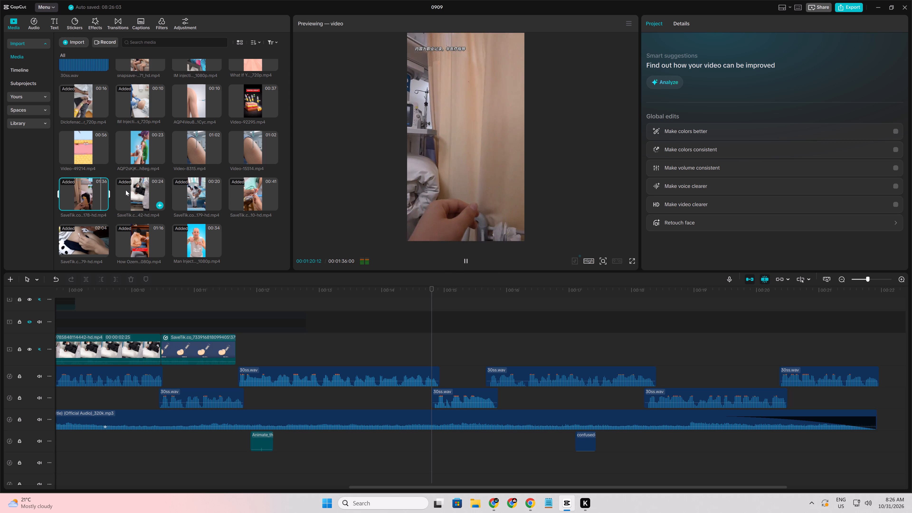
{"action": "left_click", "coordinate": [195, 191]}
{"action": "left_click", "coordinate": [242, 191]}
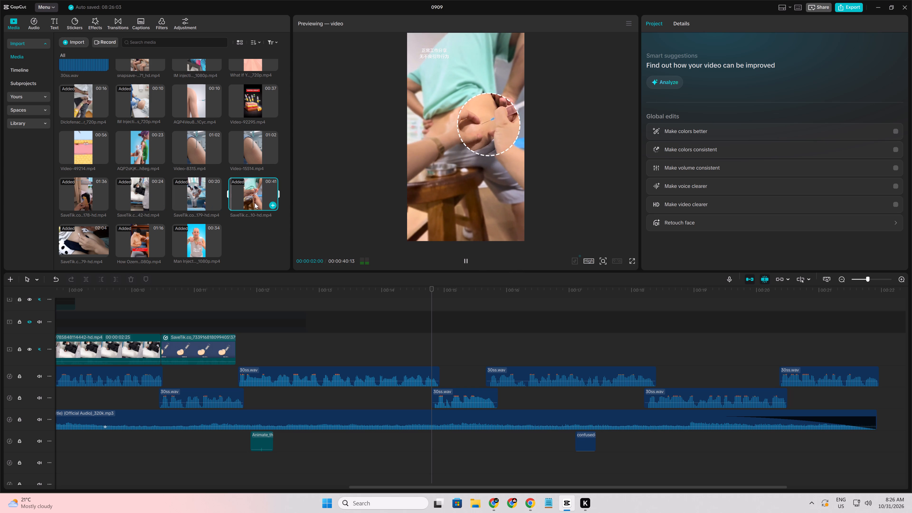
{"action": "left_click", "coordinate": [238, 196]}
{"action": "left_click", "coordinate": [247, 195]}
{"action": "left_click", "coordinate": [252, 194]}
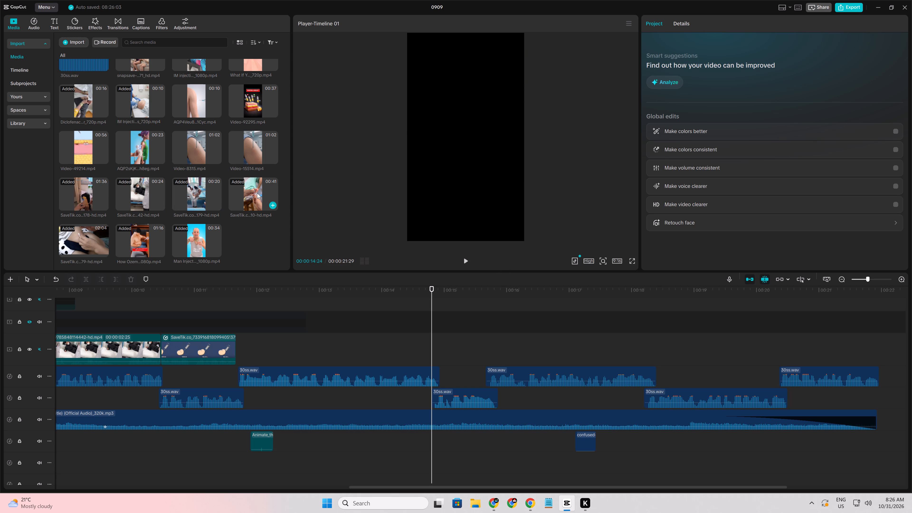
{"action": "left_click", "coordinate": [256, 190]}
{"action": "left_click", "coordinate": [259, 190]}
{"action": "left_click", "coordinate": [265, 191]}
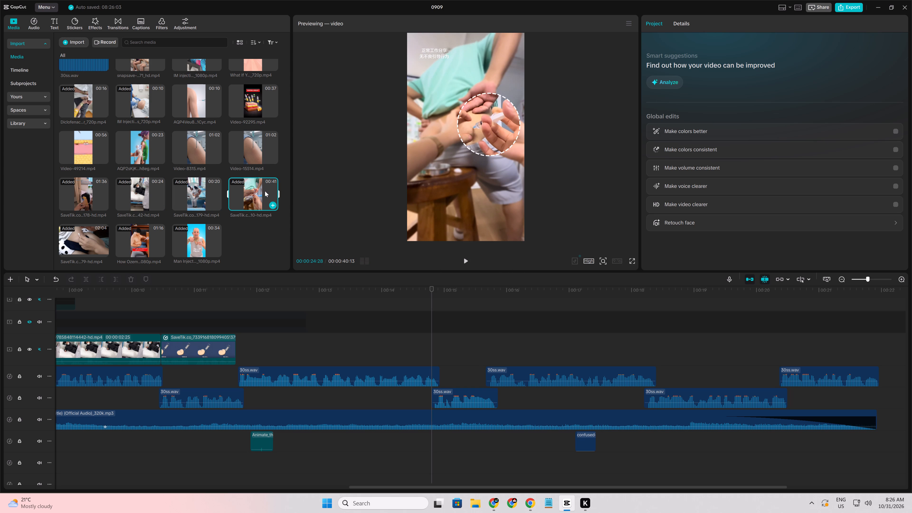
{"action": "left_click", "coordinate": [269, 191]}
{"action": "left_click", "coordinate": [271, 191]}
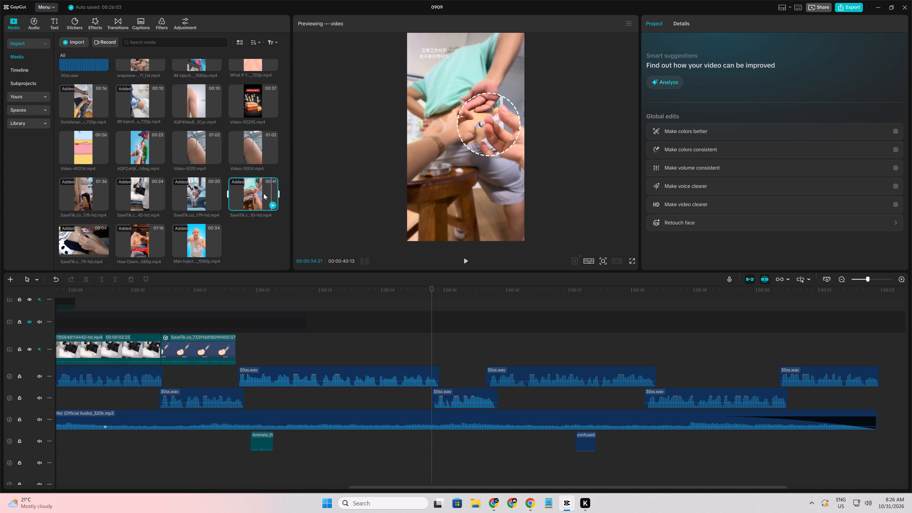
Add the 01:36 hospital clip to the main track directly after the syringe cartoon clip.
{"action": "left_click_drag", "start_coordinate": [91, 200], "coordinate": [263, 343]}
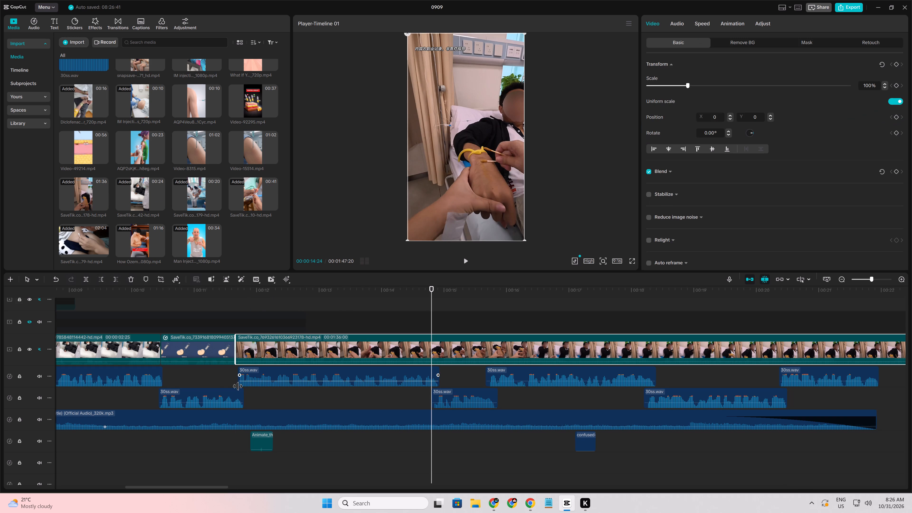
Find the late syringe section in the 01:36 hospital clip on the main track and trim off everything before 00:01:22:13.
{"action": "left_click", "coordinate": [223, 384]}
{"action": "left_click_drag", "start_coordinate": [223, 384], "coordinate": [303, 389]}
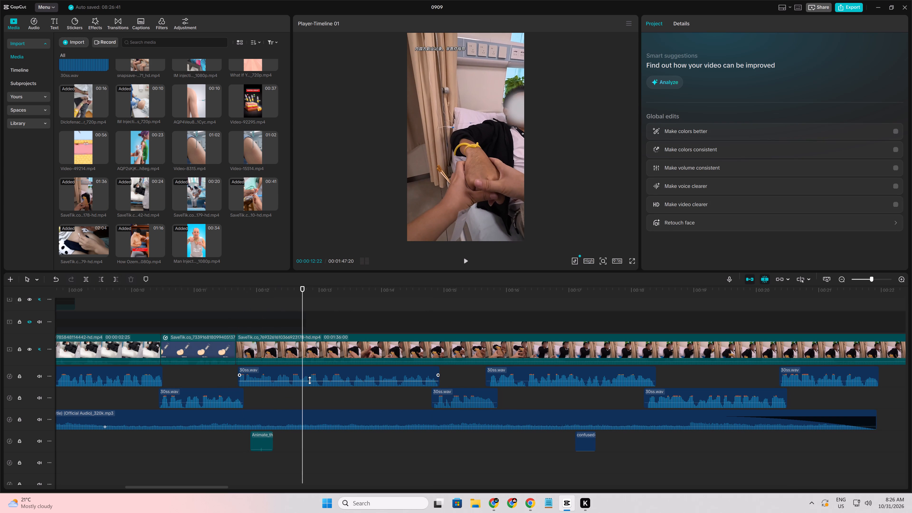
{"action": "scroll", "coordinate": [310, 380], "scroll_direction": "down", "scroll_amount": 9, "text": "ctrl"}
{"action": "scroll", "coordinate": [455, 394], "scroll_direction": "down", "scroll_amount": 20, "text": "ctrl"}
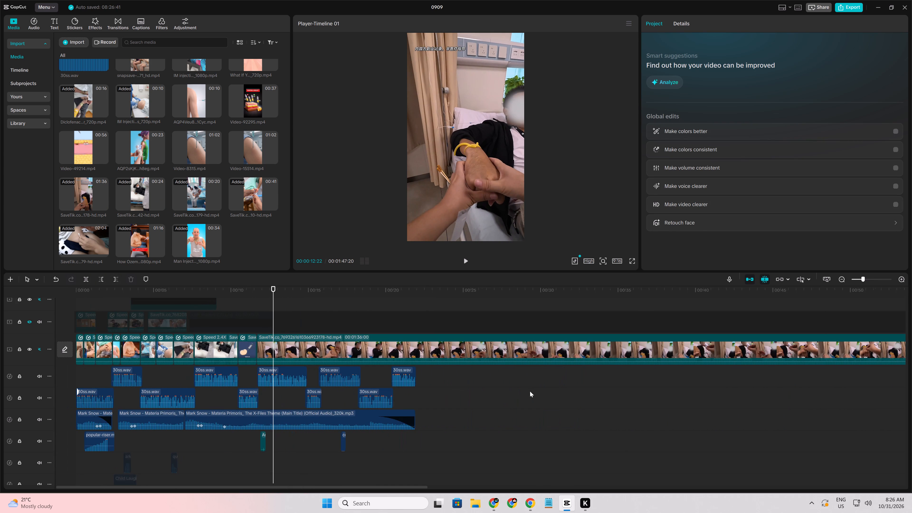
{"action": "scroll", "coordinate": [523, 389], "scroll_direction": "down", "scroll_amount": 8, "text": "ctrl"}
{"action": "left_click", "coordinate": [281, 395]}
{"action": "left_click_drag", "start_coordinate": [281, 395], "coordinate": [307, 394]}
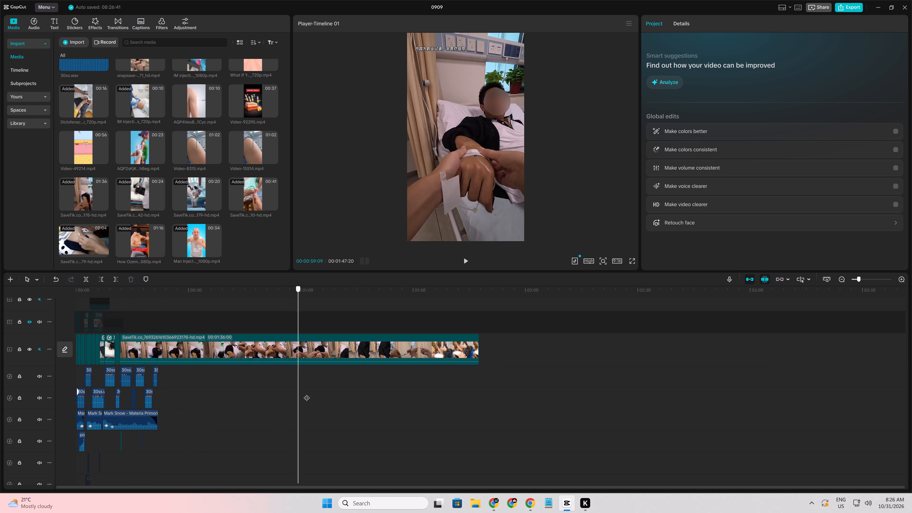
{"action": "left_click_drag", "start_coordinate": [307, 394], "coordinate": [399, 392]}
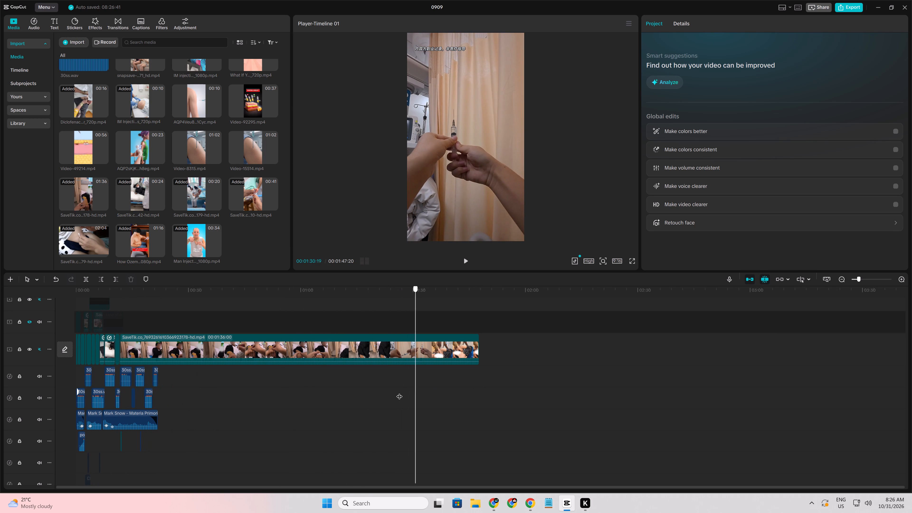
{"action": "left_click_drag", "start_coordinate": [399, 392], "coordinate": [385, 396]}
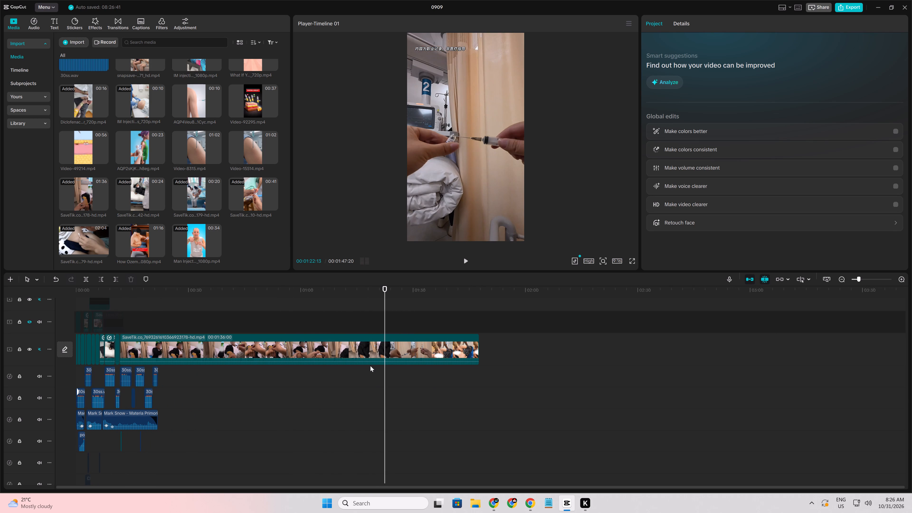
{"action": "left_click", "coordinate": [367, 357]}
{"action": "key", "text": "q"}
Split the trimmed hospital clip at 00:00:13:17 and shorten the start of the second piece until it lasts 00:00:21:11.
{"action": "scroll", "coordinate": [219, 415], "scroll_direction": "up", "scroll_amount": 11, "text": "ctrl"}
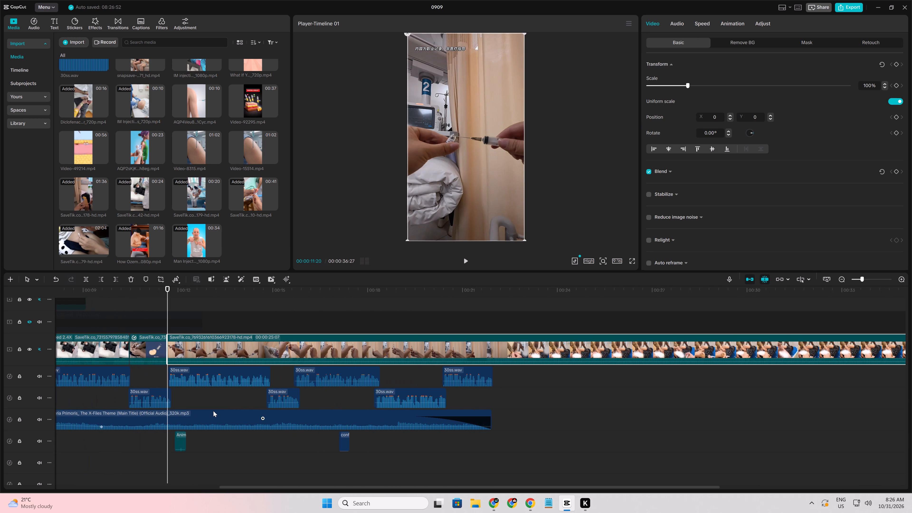
{"action": "scroll", "coordinate": [213, 411], "scroll_direction": "up", "scroll_amount": 7, "text": "ctrl"}
{"action": "key", "text": "space"}
{"action": "scroll", "coordinate": [213, 411], "scroll_direction": "up", "scroll_amount": 5, "text": "ctrl"}
{"action": "scroll", "coordinate": [213, 411], "scroll_direction": "down", "scroll_amount": 6}
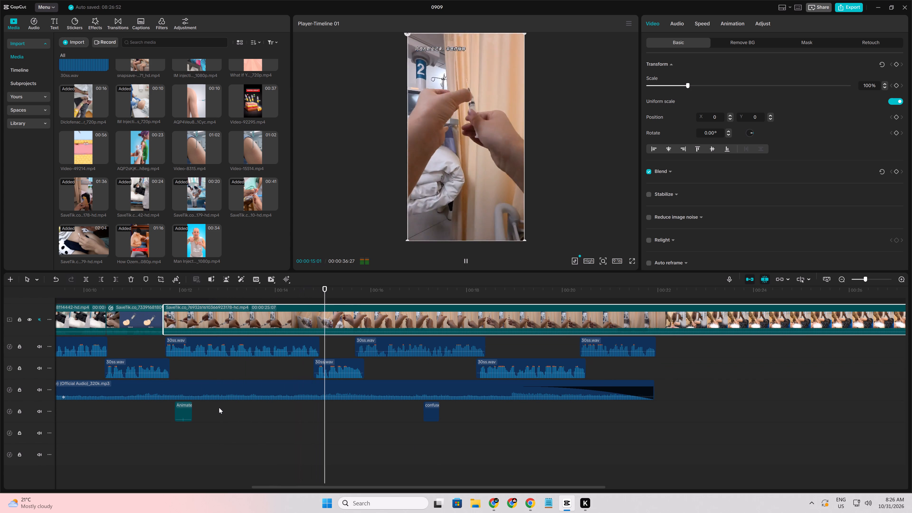
{"action": "key", "text": "space"}
{"action": "left_click", "coordinate": [152, 340]}
{"action": "left_click_drag", "start_coordinate": [152, 340], "coordinate": [216, 348]}
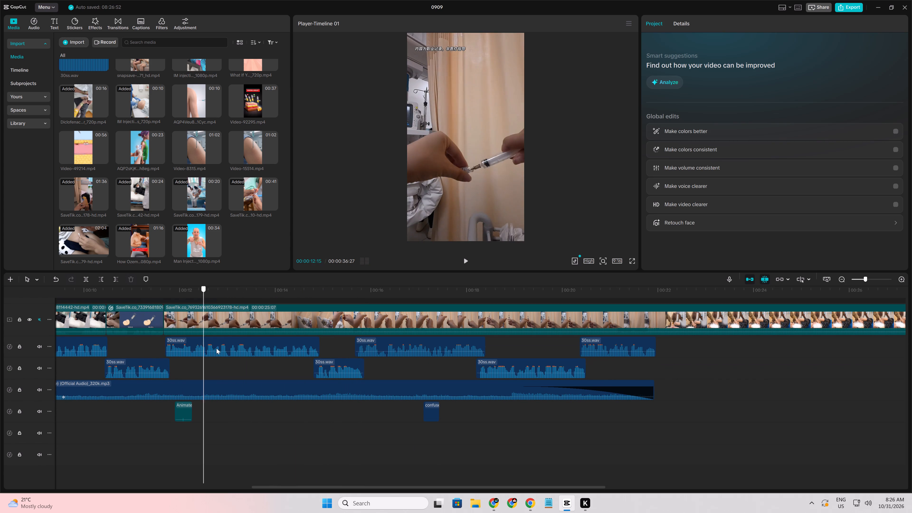
{"action": "left_click_drag", "start_coordinate": [216, 348], "coordinate": [254, 350]}
{"action": "left_click", "coordinate": [243, 322]}
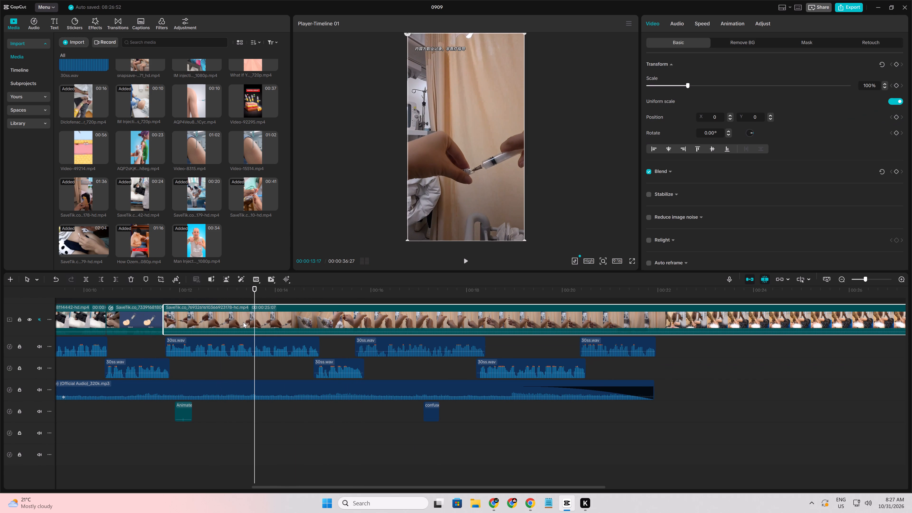
{"action": "key", "text": "ctrl+b"}
{"action": "left_click_drag", "start_coordinate": [255, 320], "coordinate": [323, 326]}
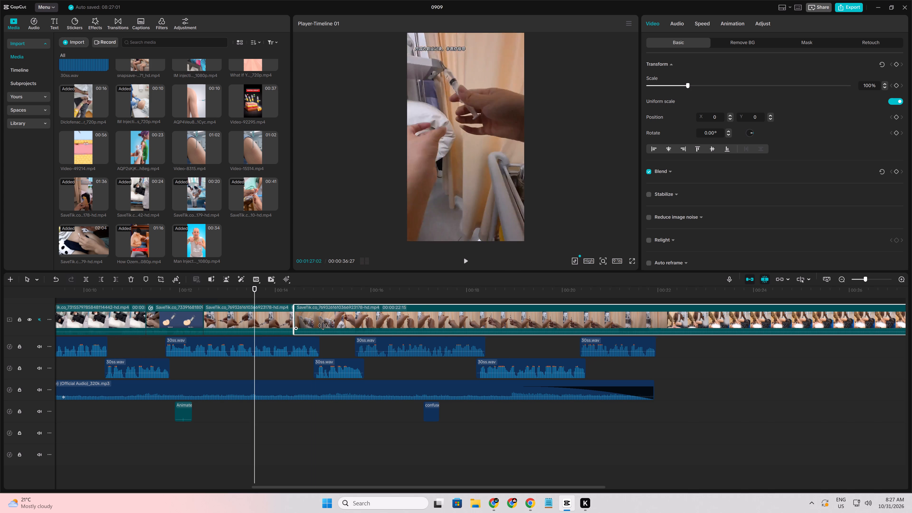
{"action": "left_click_drag", "start_coordinate": [323, 326], "coordinate": [349, 330]}
Trim the end of the second hospital syringe piece at 00:00:15:20, near the start of the following voice-over line.
{"action": "left_click", "coordinate": [233, 375]}
{"action": "left_click_drag", "start_coordinate": [233, 375], "coordinate": [353, 389]}
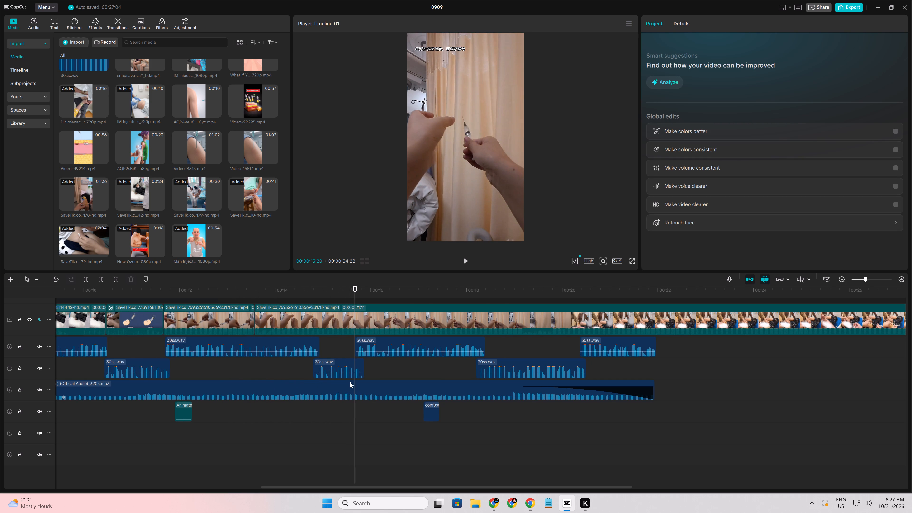
{"action": "left_click", "coordinate": [341, 322]}
{"action": "key", "text": "e"}
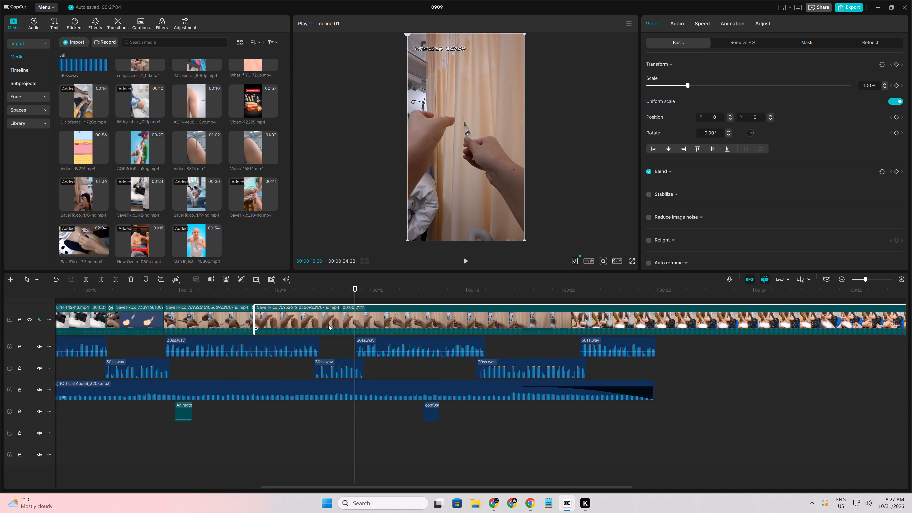
{"action": "key", "text": "w"}
Set the speed of both hospital syringe pieces to 1.24x.
{"action": "left_click_drag", "start_coordinate": [371, 313], "coordinate": [232, 317]}
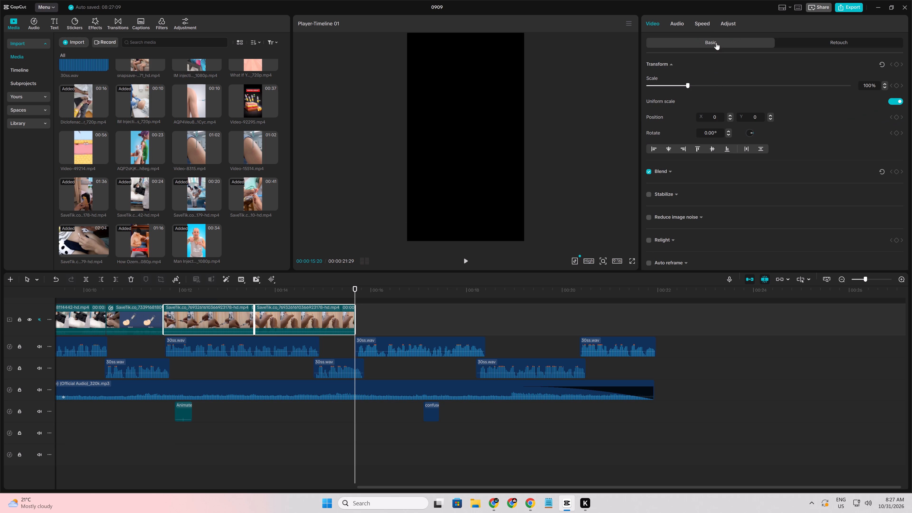
{"action": "left_click", "coordinate": [699, 20]}
{"action": "left_click", "coordinate": [716, 49]}
{"action": "left_click", "coordinate": [714, 42]}
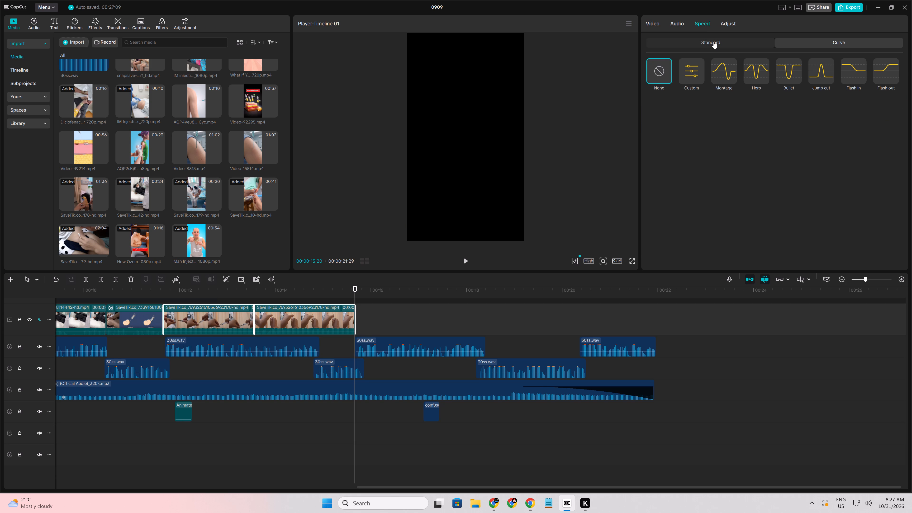
{"action": "left_click", "coordinate": [708, 78]}
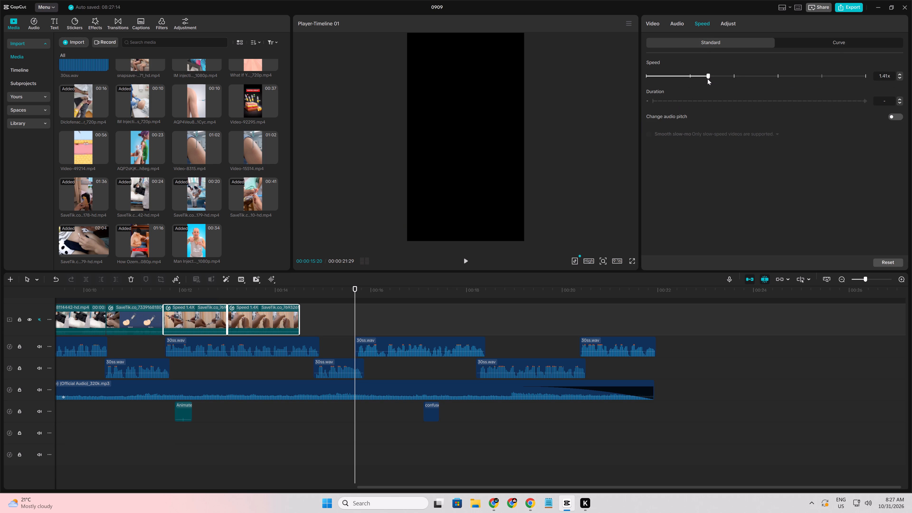
{"action": "left_click", "coordinate": [701, 78]}
Play back the two sped-up syringe pieces against the voice-over and listen on through the lines that still lack footage.
{"action": "left_click", "coordinate": [138, 365]}
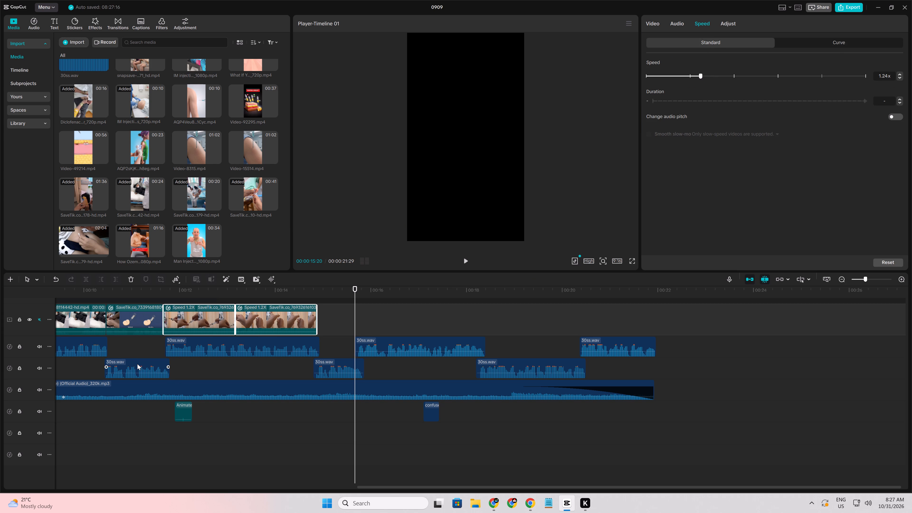
{"action": "left_click", "coordinate": [129, 349]}
{"action": "key", "text": "space"}
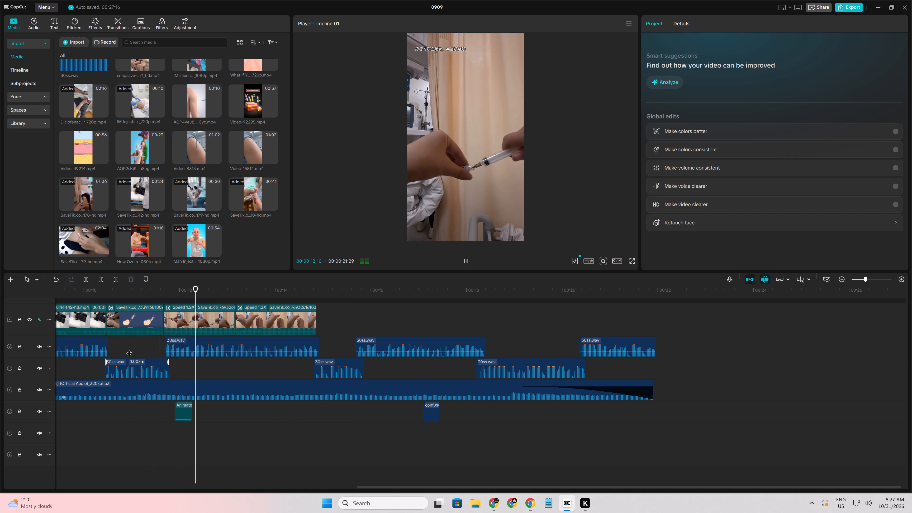
{"action": "key", "text": "space"}
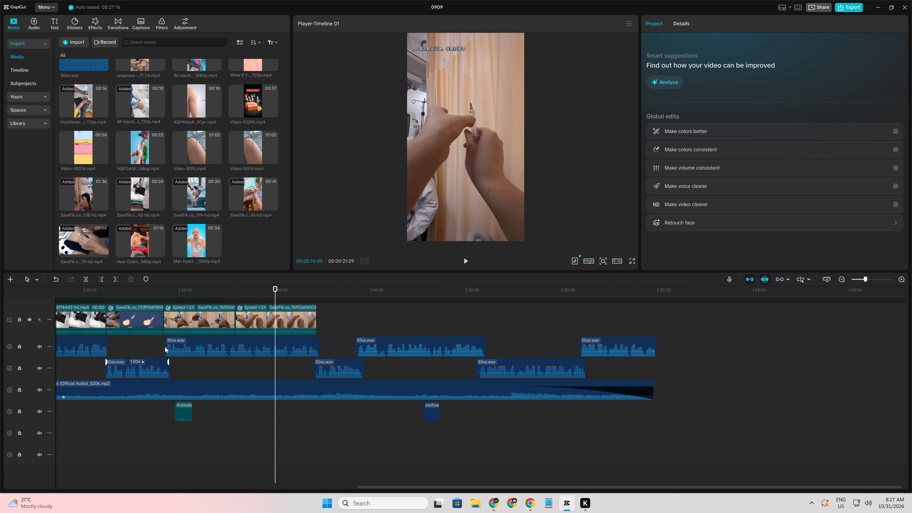
{"action": "key", "text": "space"}
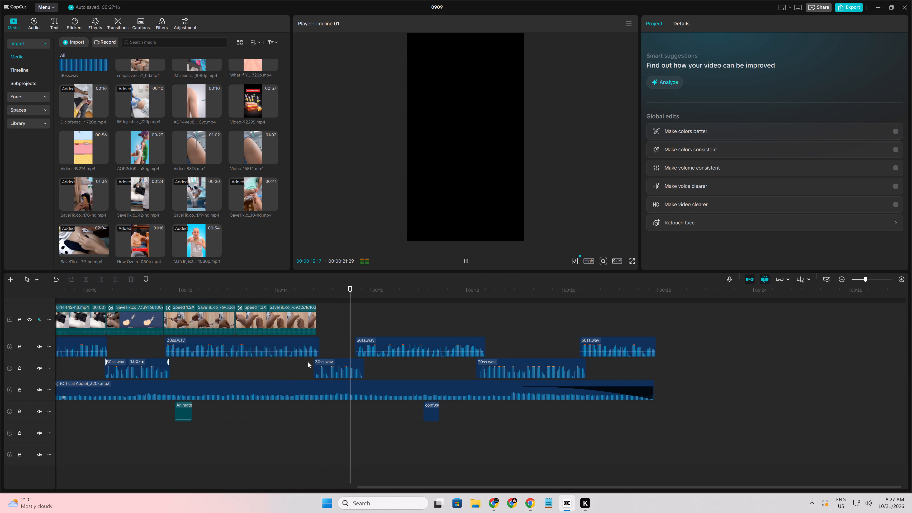
{"action": "key", "text": "space"}
{"action": "key", "text": "space"}
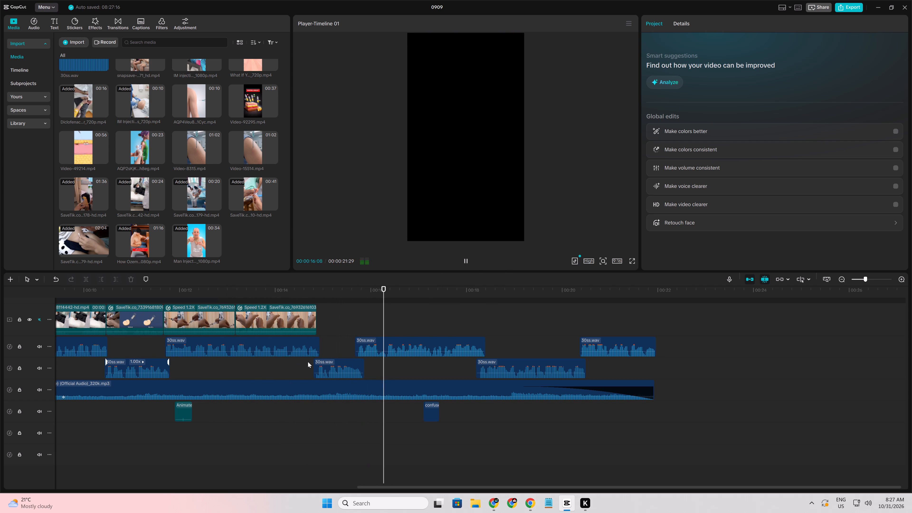
{"action": "left_click_drag", "start_coordinate": [423, 488], "coordinate": [484, 494]}
{"action": "key", "text": "space"}
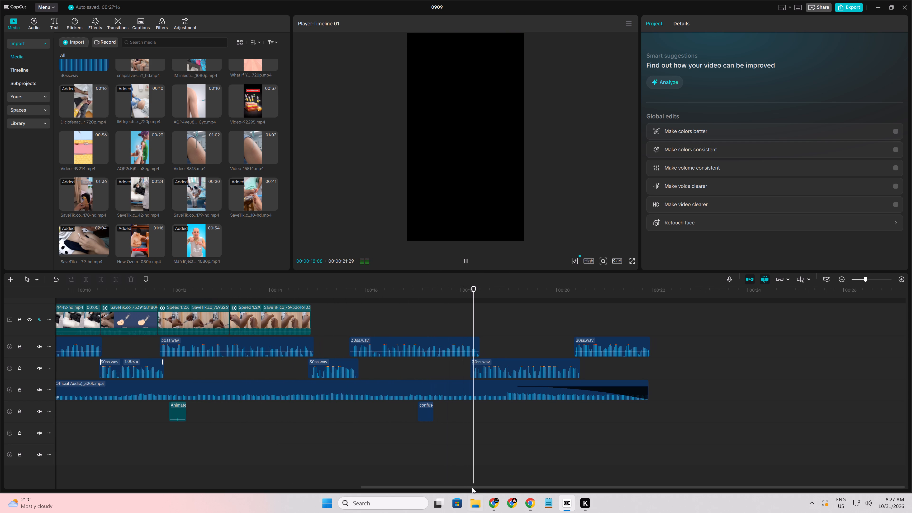
Duplicate the syringe cartoon clip and place the copy on the main track directly after the second hospital syringe piece.
{"action": "left_click", "coordinate": [124, 322]}
{"action": "key", "text": "ctrl+c"}
{"action": "key", "text": "ctrl+v"}
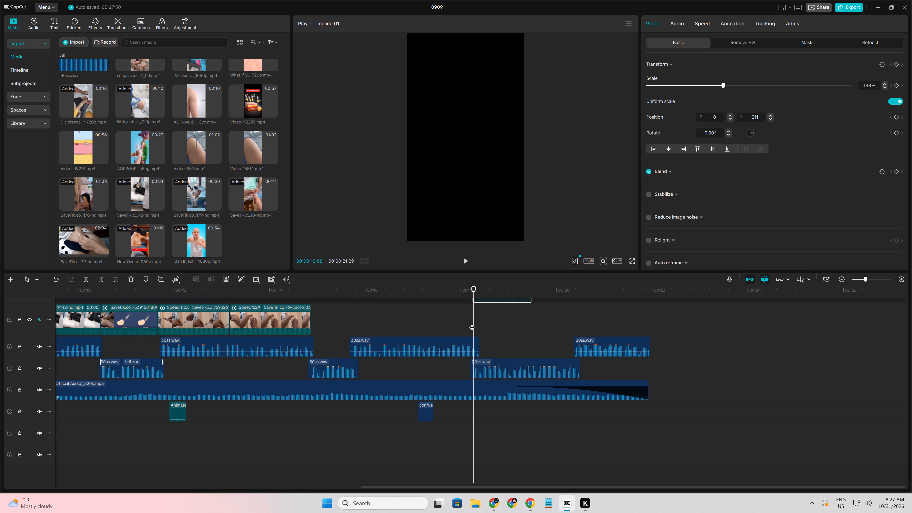
{"action": "scroll", "coordinate": [472, 323], "scroll_direction": "up", "scroll_amount": 2}
{"action": "left_click_drag", "start_coordinate": [502, 308], "coordinate": [408, 343]}
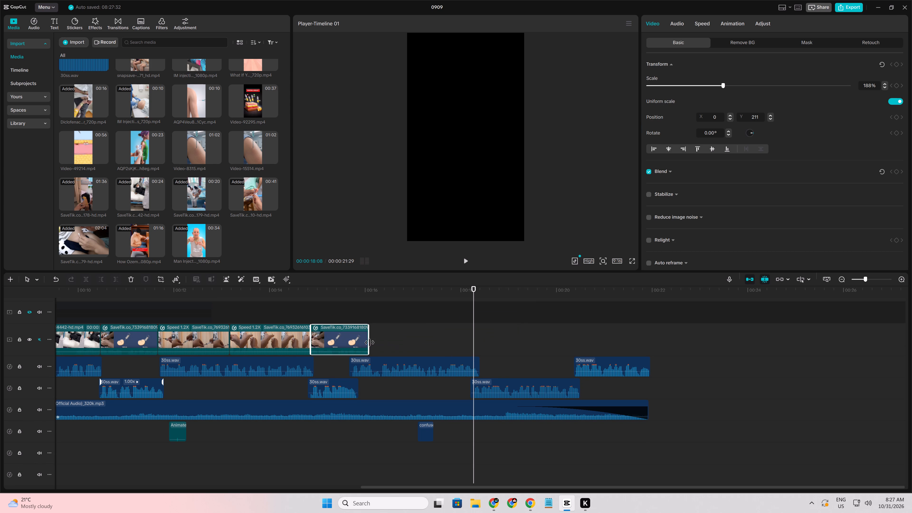
Extend the end of the copied cartoon clip to a duration of 00:00:11:29.
{"action": "left_click_drag", "start_coordinate": [368, 342], "coordinate": [712, 339]}
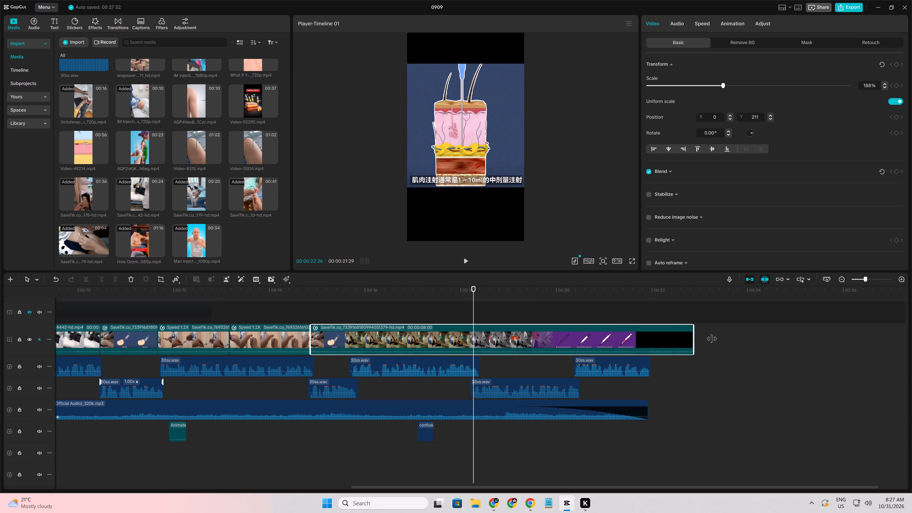
{"action": "left_click_drag", "start_coordinate": [712, 339], "coordinate": [871, 341]}
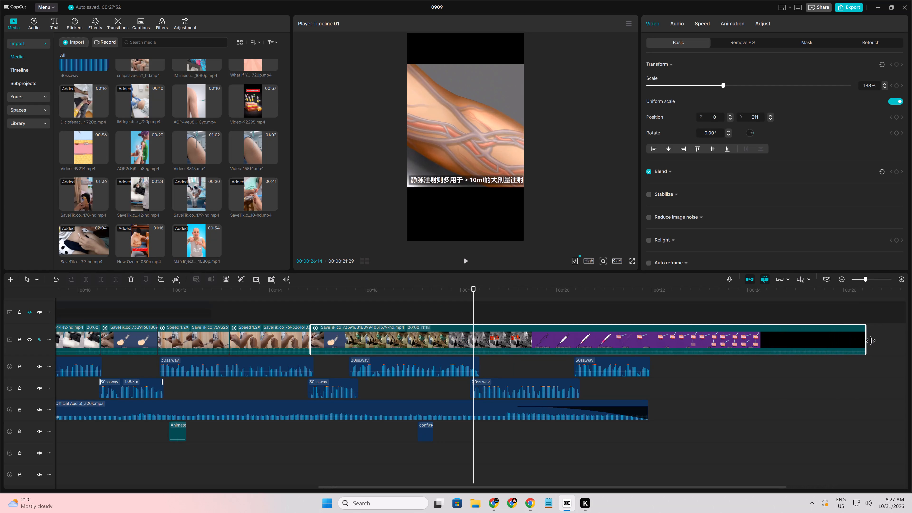
{"action": "left_click_drag", "start_coordinate": [871, 341], "coordinate": [883, 337]}
Scrub through the purple injection-types section of the extended cartoon clip to check its shots for the remaining voice-over.
{"action": "left_click", "coordinate": [519, 360]}
{"action": "left_click_drag", "start_coordinate": [519, 360], "coordinate": [537, 359]}
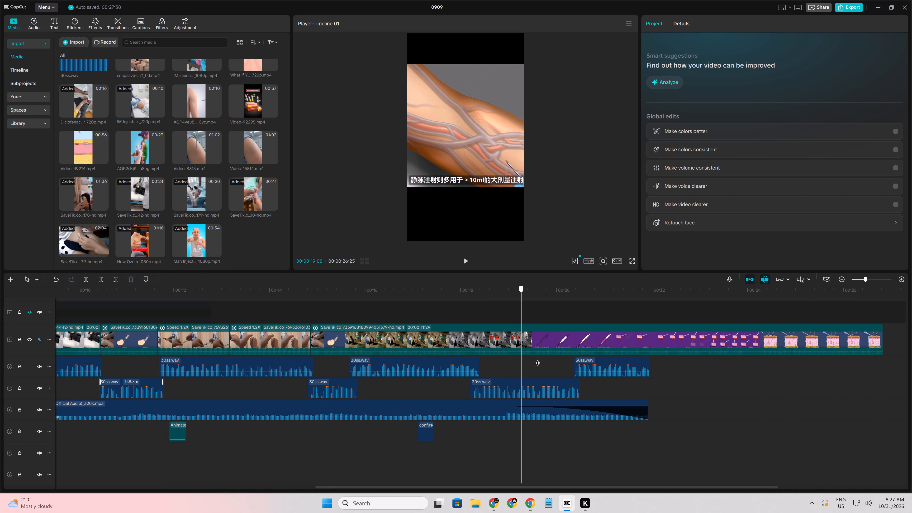
{"action": "left_click_drag", "start_coordinate": [537, 359], "coordinate": [678, 364]}
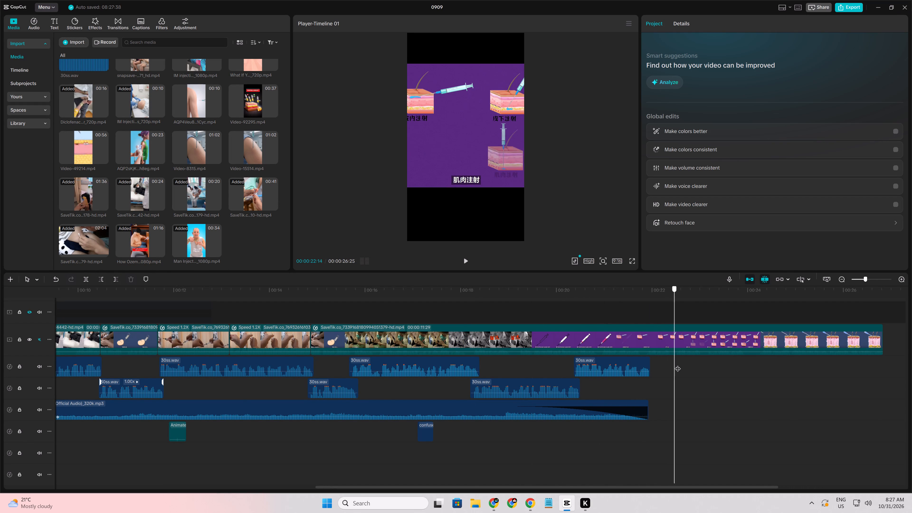
{"action": "left_click_drag", "start_coordinate": [678, 364], "coordinate": [546, 347]}
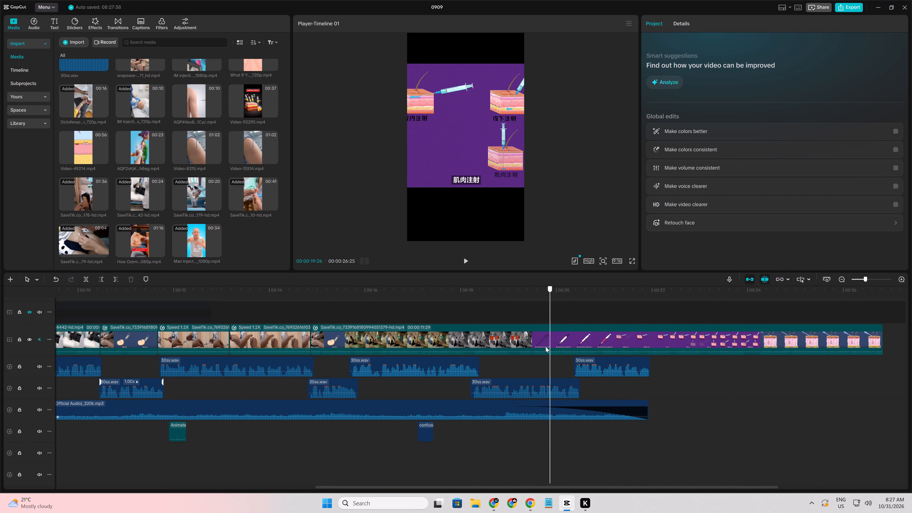
{"action": "left_click_drag", "start_coordinate": [546, 347], "coordinate": [521, 345]}
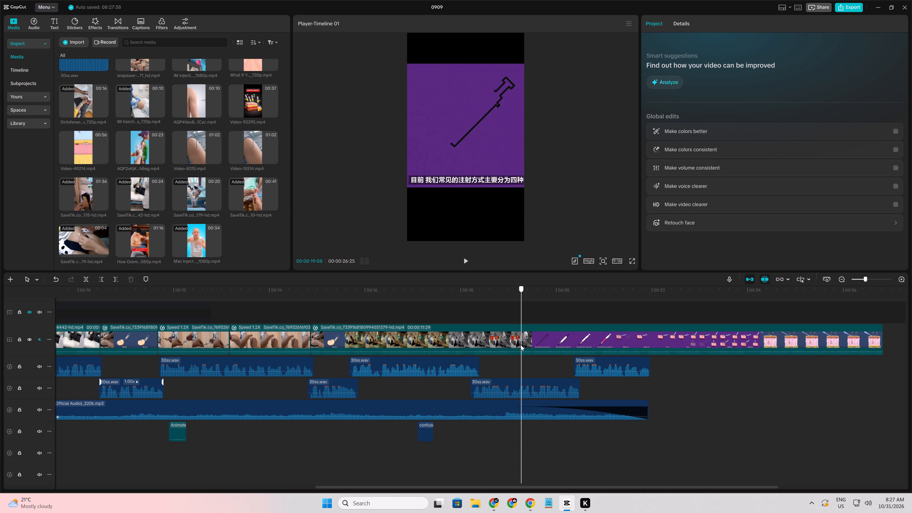
{"action": "left_click_drag", "start_coordinate": [521, 345], "coordinate": [613, 346]}
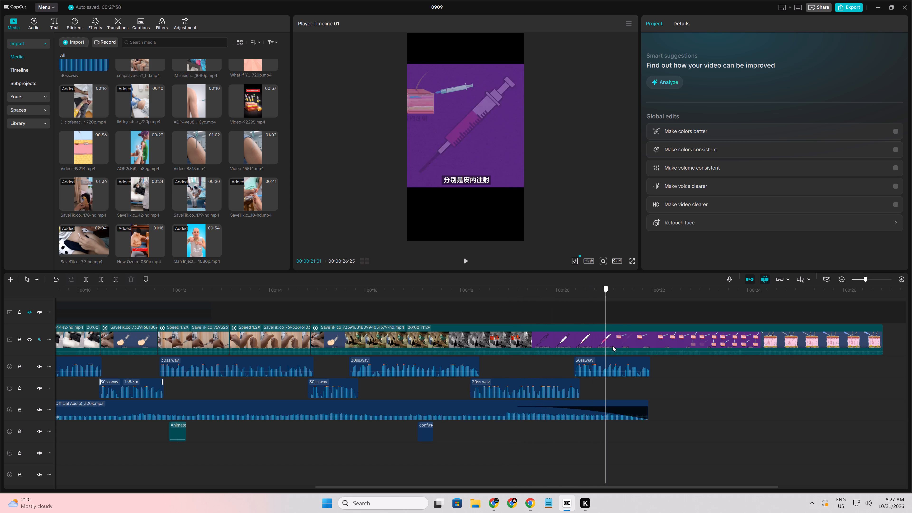
{"action": "left_click_drag", "start_coordinate": [613, 346], "coordinate": [678, 357]}
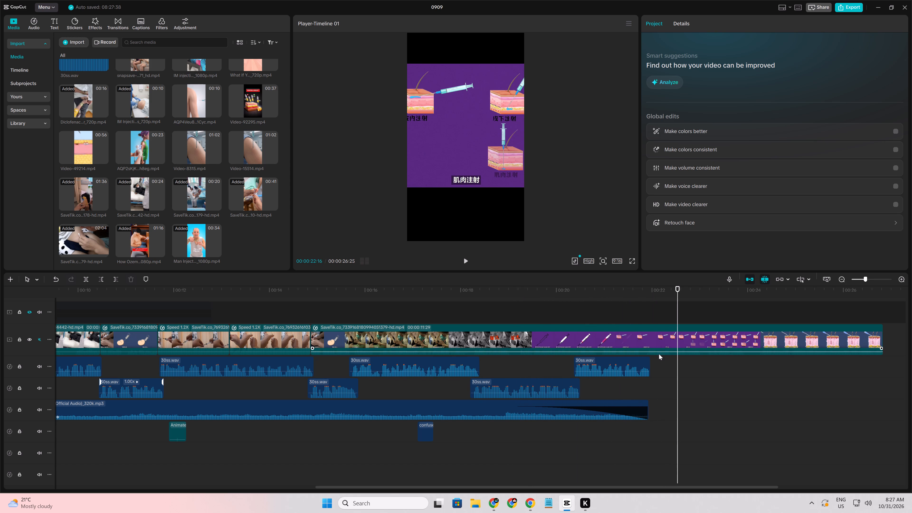
Preview the hospital injection clips in the media library and add the 02:04 video to the end of the main track.
{"action": "scroll", "coordinate": [658, 354], "scroll_direction": "down", "scroll_amount": 4, "text": "ctrl"}
{"action": "scroll", "coordinate": [546, 371], "scroll_direction": "down", "scroll_amount": 2, "text": "ctrl"}
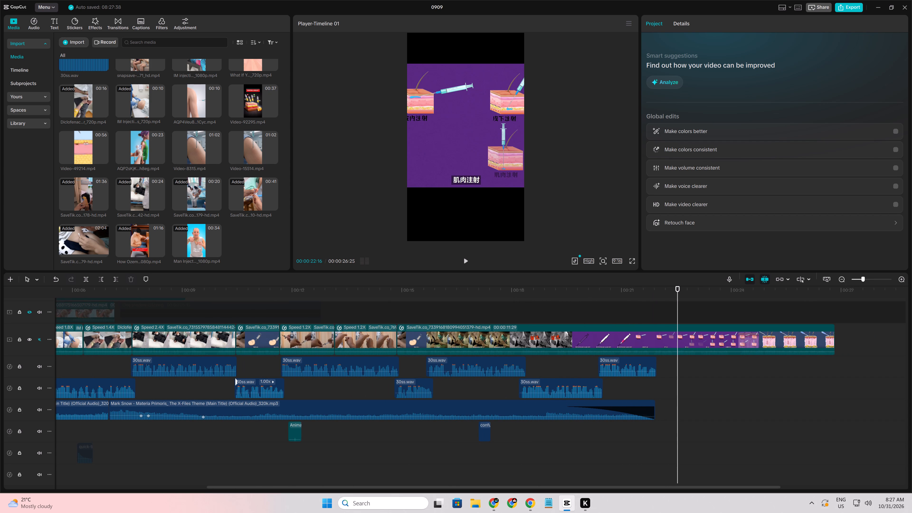
{"action": "left_click_drag", "start_coordinate": [377, 488], "coordinate": [668, 477]}
{"action": "scroll", "coordinate": [353, 400], "scroll_direction": "up", "scroll_amount": 4}
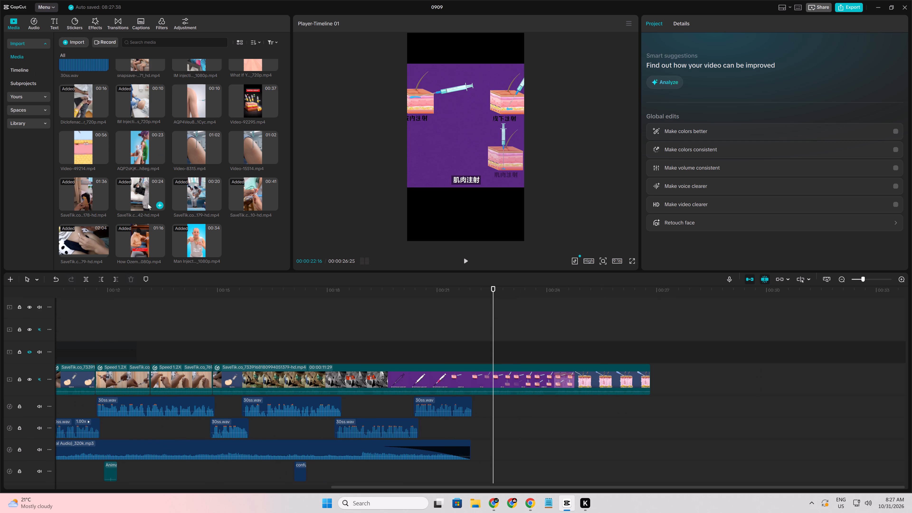
{"action": "left_click", "coordinate": [146, 198]}
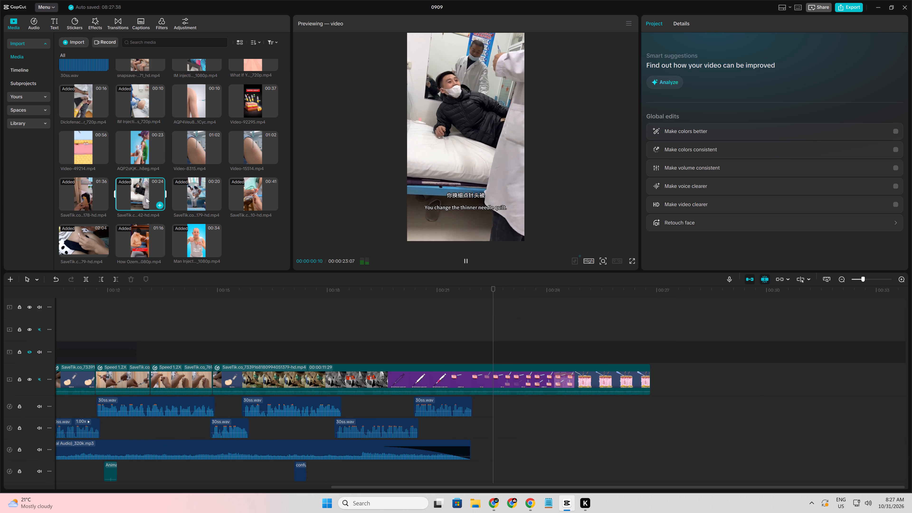
{"action": "left_click", "coordinate": [203, 195]}
{"action": "left_click", "coordinate": [229, 195]}
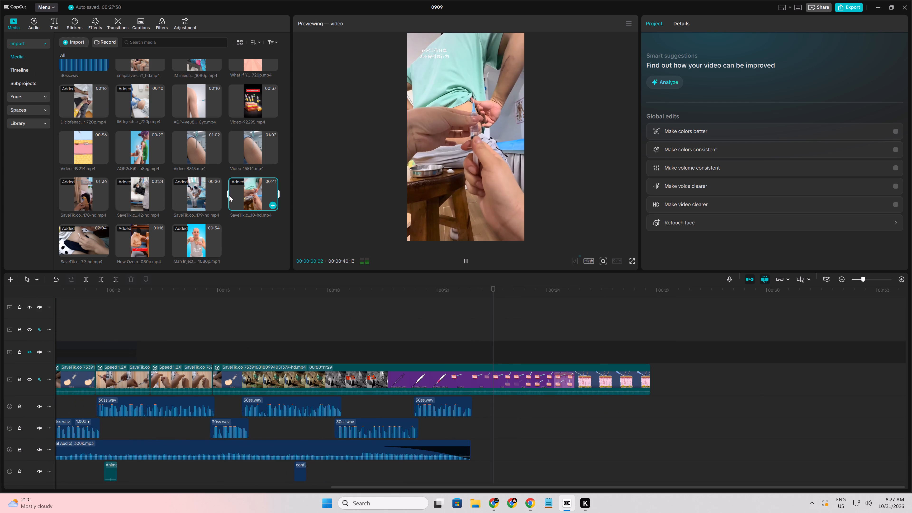
{"action": "left_click", "coordinate": [95, 201]}
{"action": "left_click", "coordinate": [75, 235]}
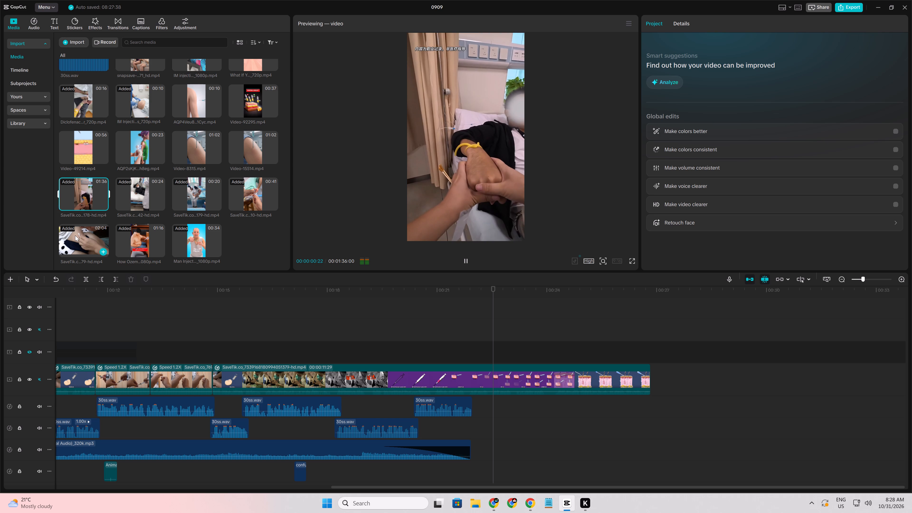
{"action": "left_click_drag", "start_coordinate": [75, 235], "coordinate": [680, 370]}
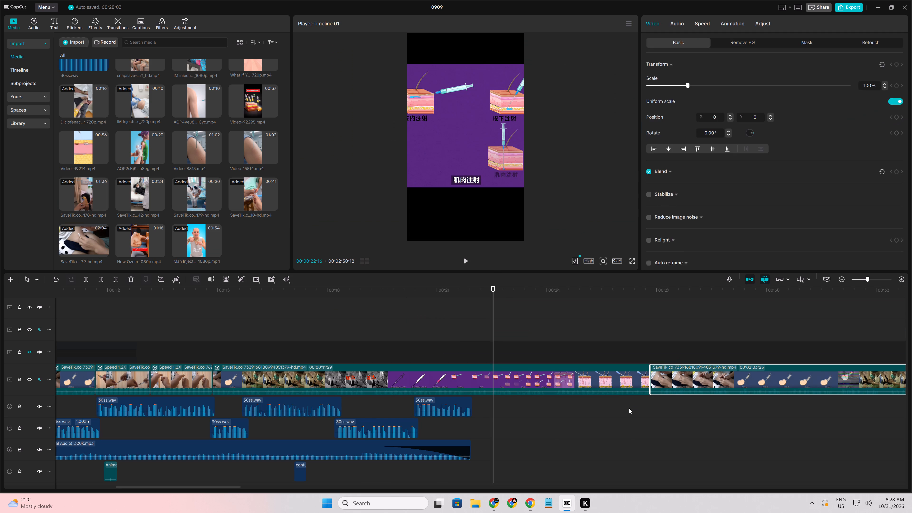
Scrub through the newly added 02:04 video to its closing scenes to examine which shots could suit the voice-over.
{"action": "left_click", "coordinate": [628, 408]}
{"action": "left_click_drag", "start_coordinate": [628, 408], "coordinate": [911, 412]}
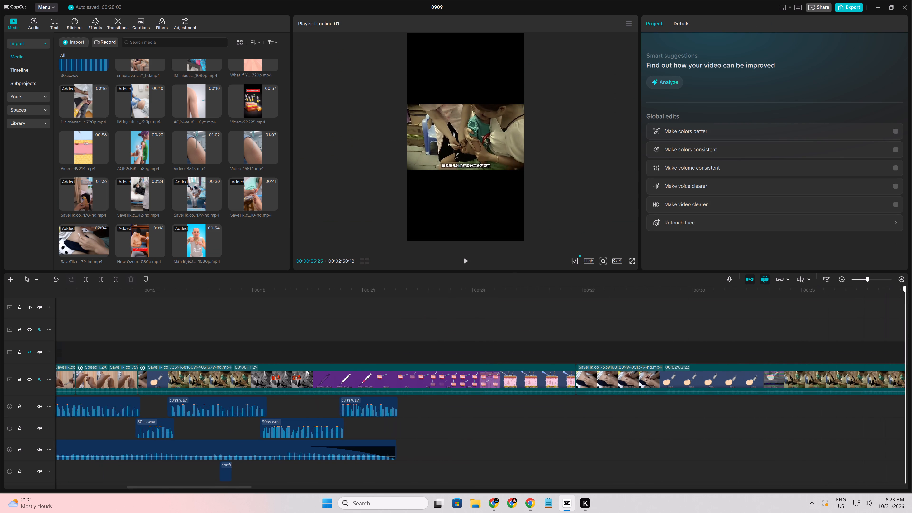
{"action": "left_click_drag", "start_coordinate": [911, 412], "coordinate": [911, 412]}
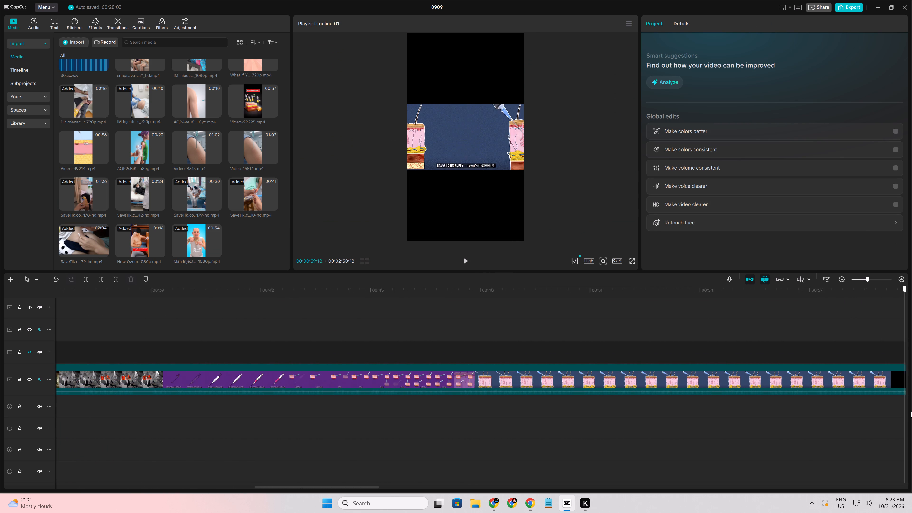
{"action": "left_click_drag", "start_coordinate": [911, 412], "coordinate": [911, 409]}
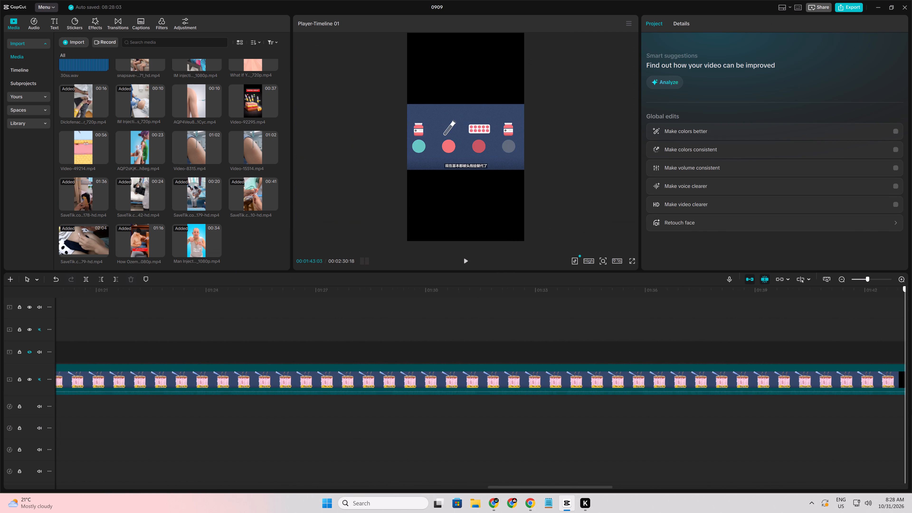
{"action": "left_click_drag", "start_coordinate": [911, 409], "coordinate": [712, 403]}
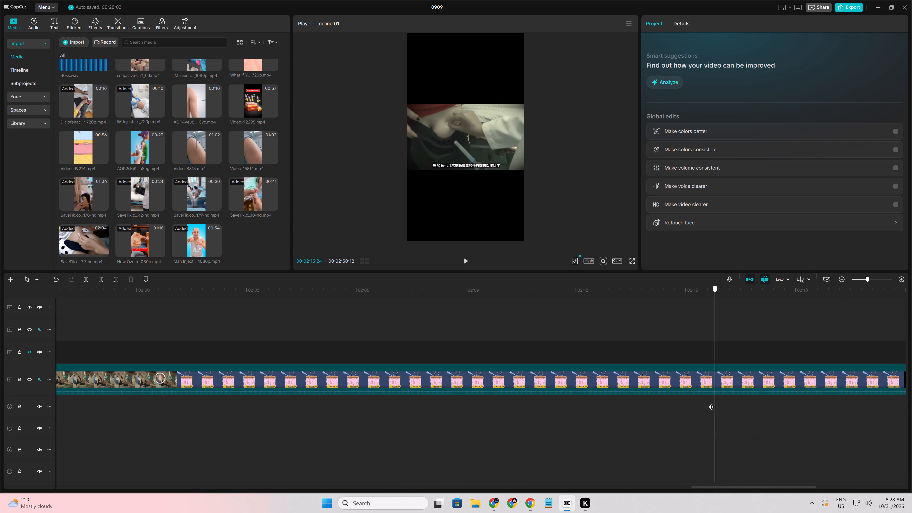
{"action": "left_click_drag", "start_coordinate": [712, 403], "coordinate": [878, 400]}
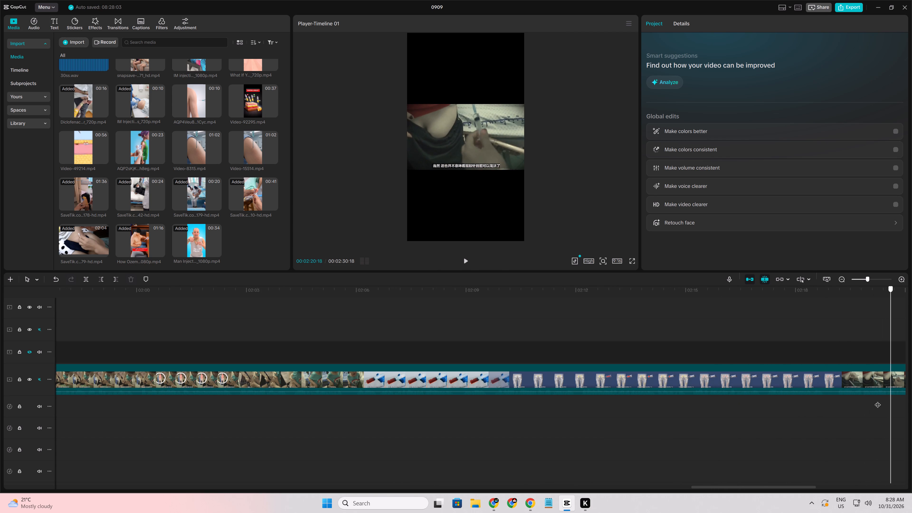
{"action": "left_click_drag", "start_coordinate": [878, 400], "coordinate": [716, 412]}
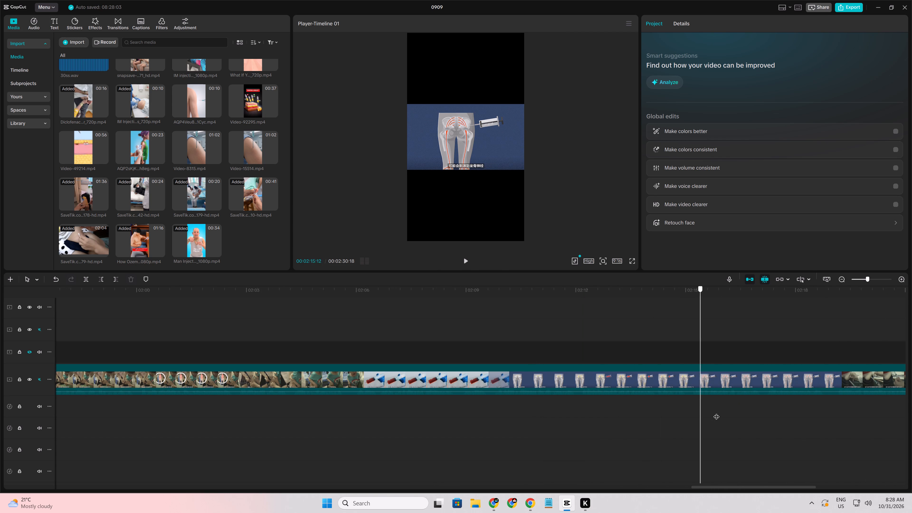
{"action": "left_click_drag", "start_coordinate": [716, 412], "coordinate": [903, 388]}
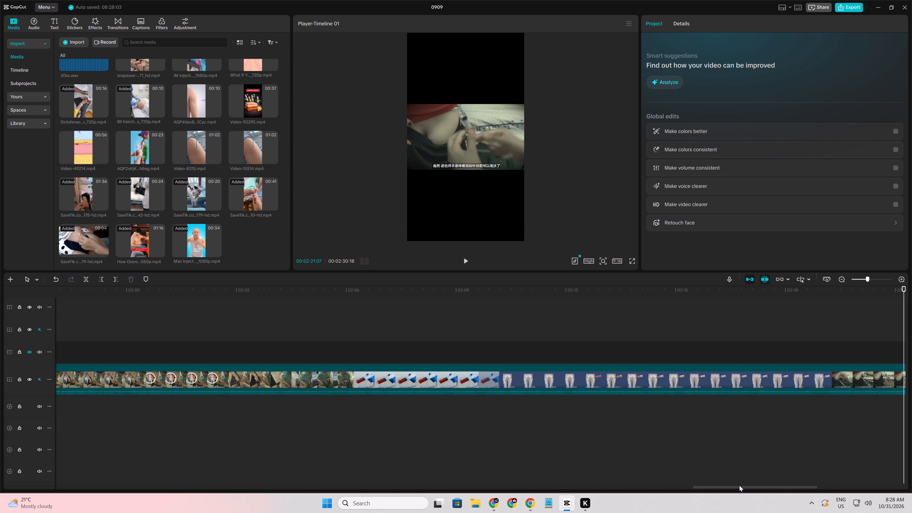
Trim off the start of the added video up to the change from the red syringe shot to the leg-bones graphic, leaving 00:00:20:20.
{"action": "left_click", "coordinate": [346, 411]}
{"action": "left_click_drag", "start_coordinate": [346, 411], "coordinate": [414, 404]}
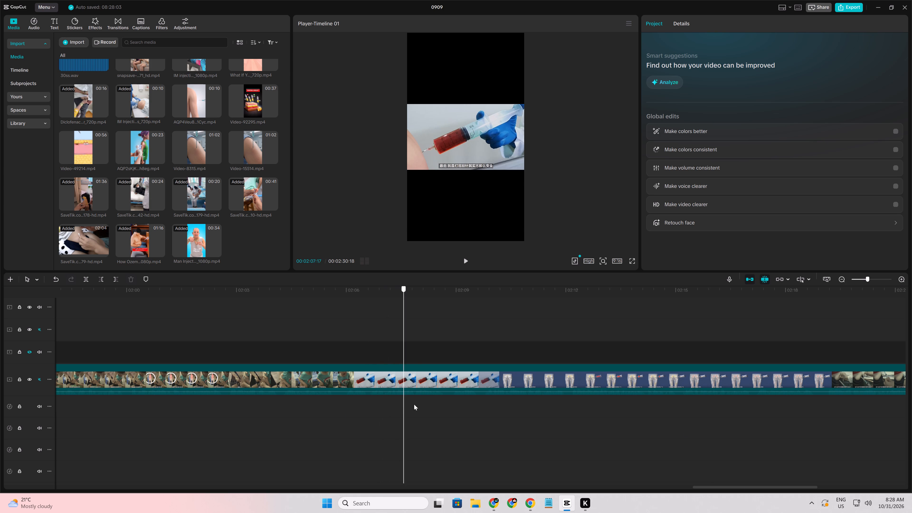
{"action": "left_click_drag", "start_coordinate": [414, 404], "coordinate": [506, 391]}
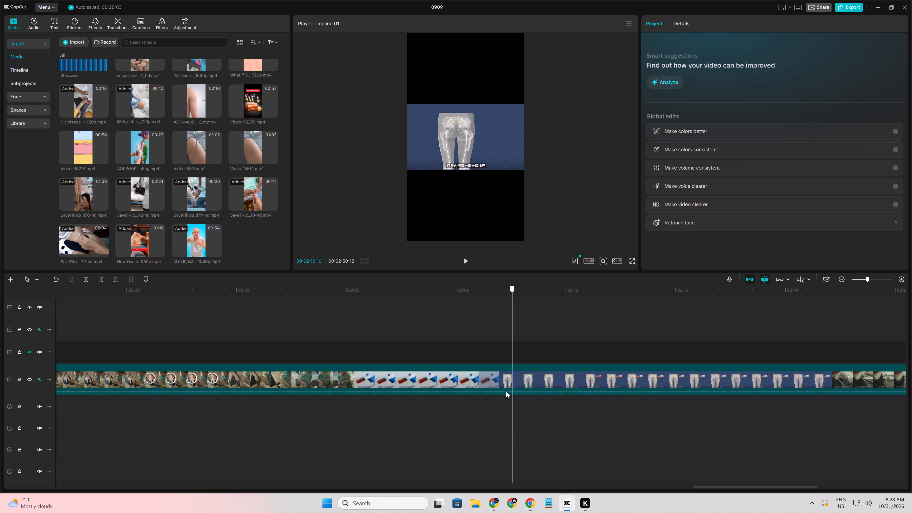
{"action": "left_click_drag", "start_coordinate": [506, 391], "coordinate": [493, 378]}
{"action": "left_click", "coordinate": [478, 351]}
{"action": "left_click", "coordinate": [476, 382]}
{"action": "key", "text": "Right"}
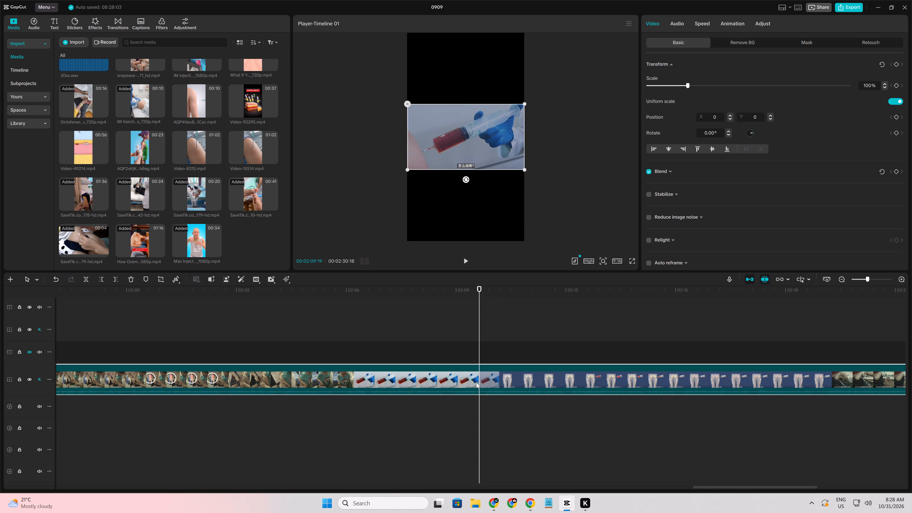
{"action": "key", "text": "Right"}
{"action": "key", "text": "Right"}
{"action": "key", "text": "Right"}
{"action": "key", "text": "Right"}
{"action": "key", "text": "Right"}
{"action": "key", "text": "Right"}
{"action": "key", "text": "Right"}
{"action": "key", "text": "Right"}
{"action": "key", "text": "Right"}
{"action": "key", "text": "q"}
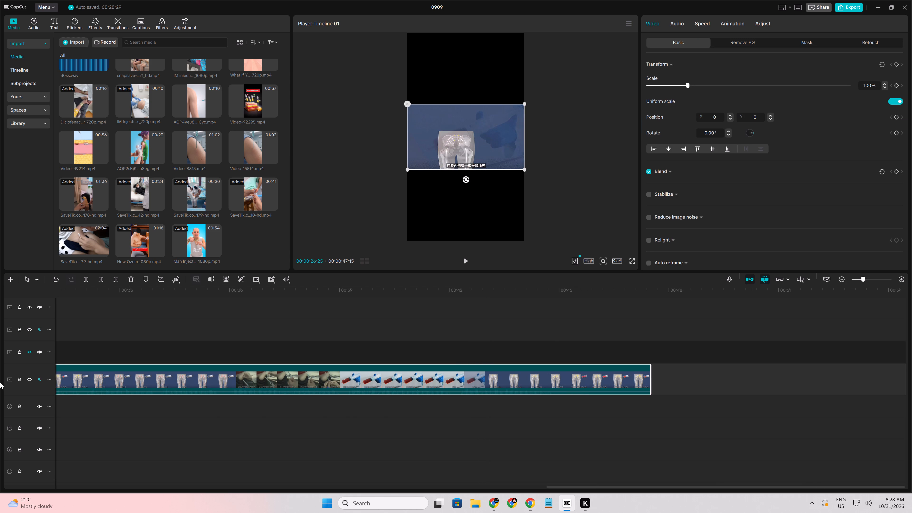
Trim off the end of the leg-bones clip during the syringe-and-pelvis animation, leaving a duration of 00:00:07:17.
{"action": "left_click", "coordinate": [164, 423]}
{"action": "left_click_drag", "start_coordinate": [162, 424], "coordinate": [55, 412]}
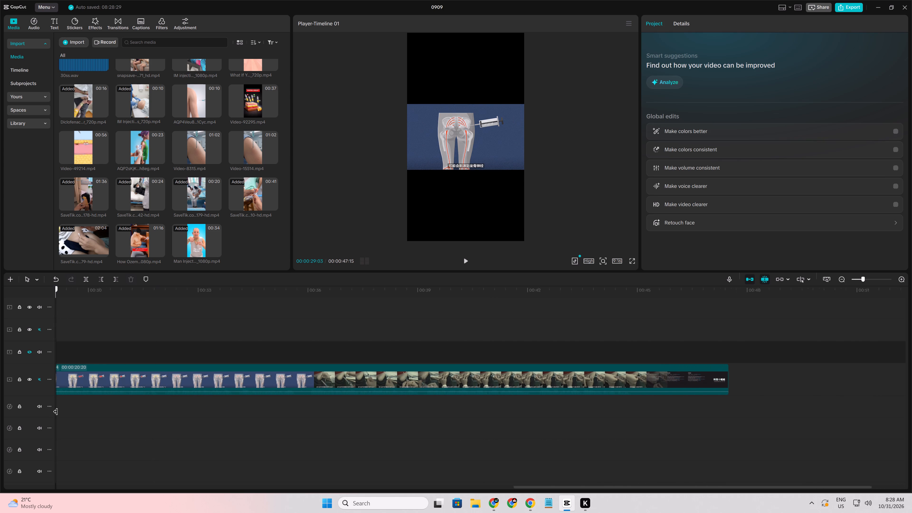
{"action": "left_click_drag", "start_coordinate": [55, 412], "coordinate": [511, 412]}
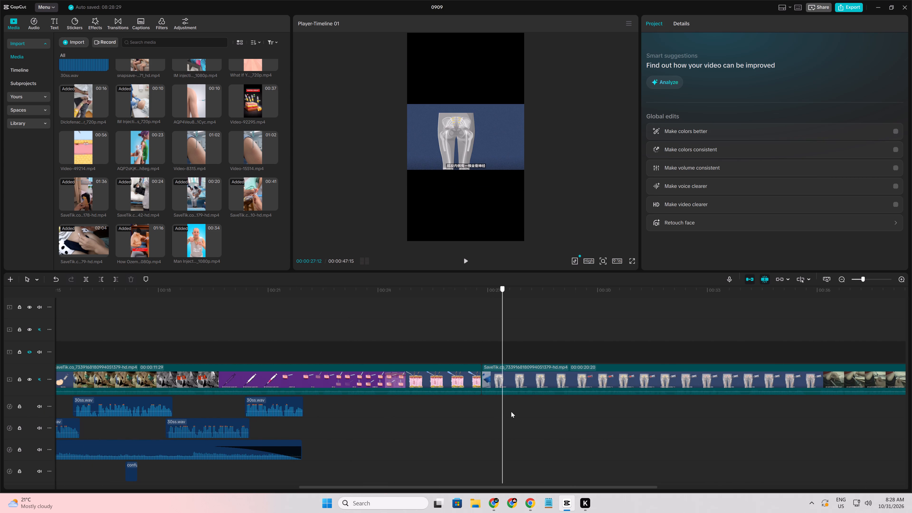
{"action": "left_click_drag", "start_coordinate": [511, 412], "coordinate": [503, 414]}
{"action": "scroll", "coordinate": [514, 408], "scroll_direction": "down", "scroll_amount": 10, "text": "ctrl"}
{"action": "left_click", "coordinate": [512, 409]}
{"action": "left_click_drag", "start_coordinate": [512, 409], "coordinate": [648, 410]}
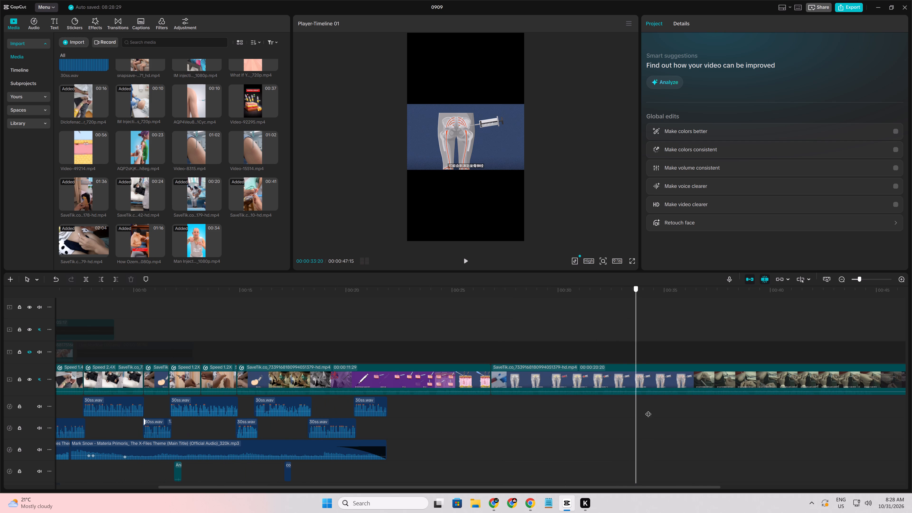
{"action": "left_click_drag", "start_coordinate": [648, 410], "coordinate": [911, 389]}
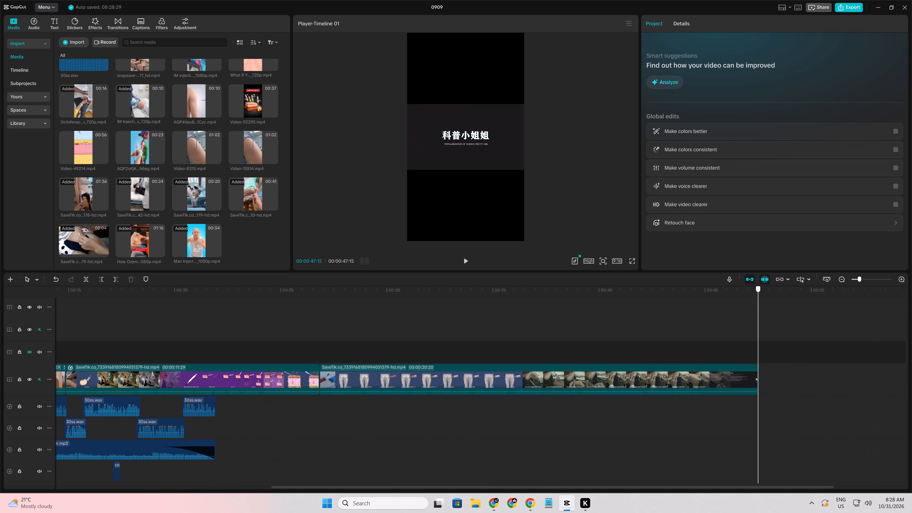
{"action": "left_click_drag", "start_coordinate": [911, 389], "coordinate": [401, 394]}
{"action": "left_click", "coordinate": [411, 383]}
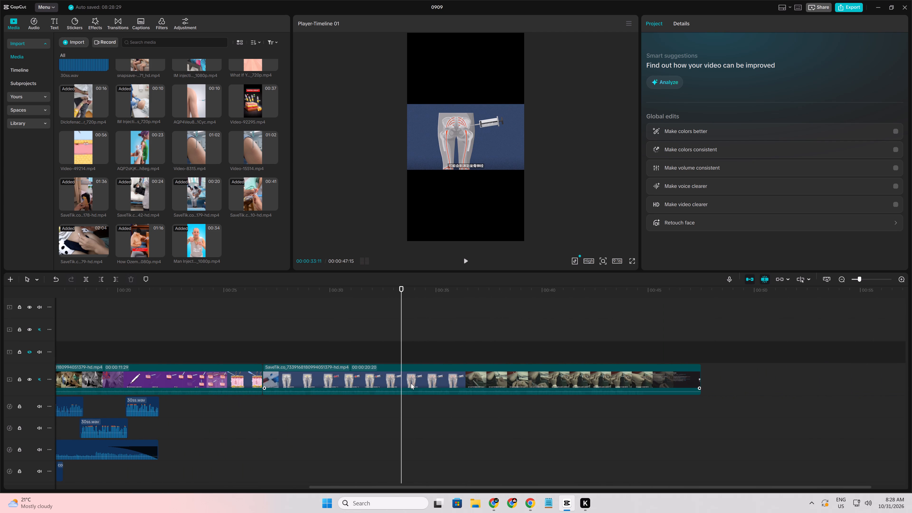
{"action": "left_click", "coordinate": [409, 399]}
{"action": "left_click_drag", "start_coordinate": [409, 399], "coordinate": [423, 403]}
{"action": "left_click", "coordinate": [423, 386]}
{"action": "key", "text": "w"}
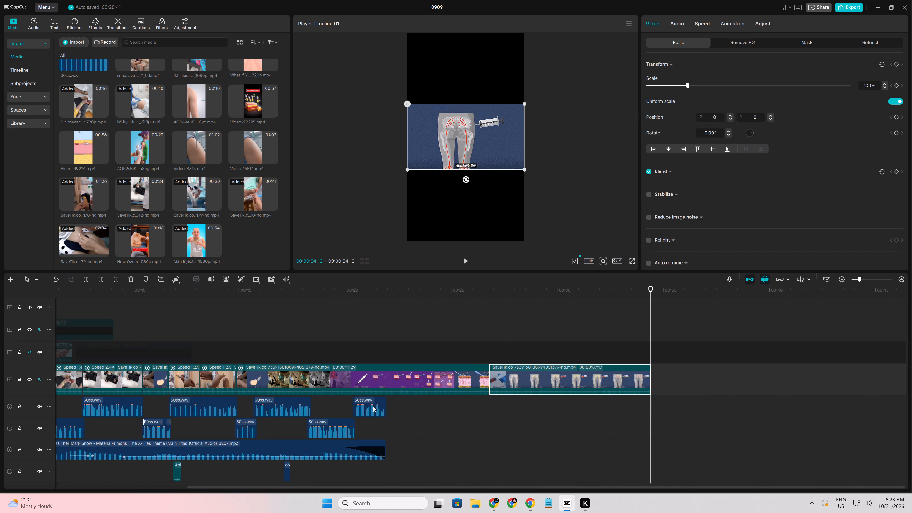
Trim off the start of the cartoon clip up to the purple syringe drawing, leaving a duration of 00:00:07:14.
{"action": "scroll", "coordinate": [368, 408], "scroll_direction": "up", "scroll_amount": 4, "text": "ctrl"}
{"action": "left_click", "coordinate": [377, 410]}
{"action": "left_click_drag", "start_coordinate": [377, 410], "coordinate": [303, 416]}
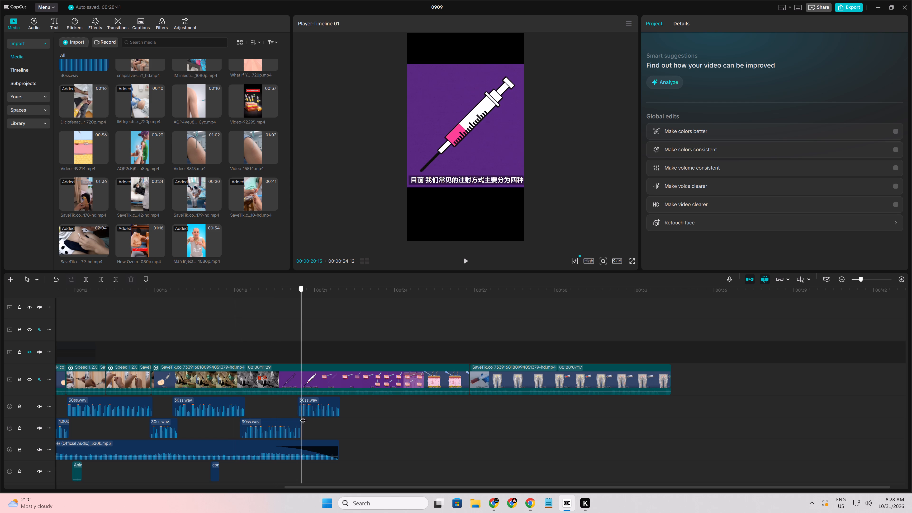
{"action": "left_click_drag", "start_coordinate": [303, 416], "coordinate": [404, 423]}
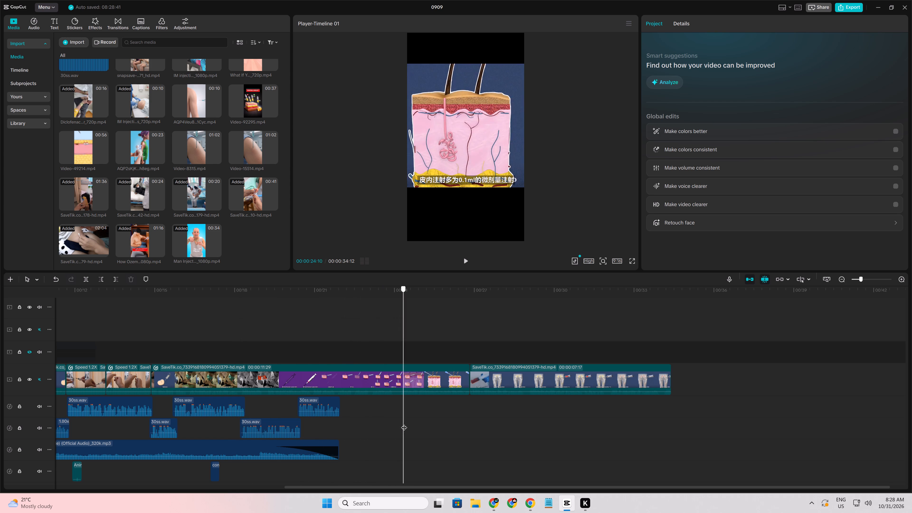
{"action": "left_click_drag", "start_coordinate": [404, 423], "coordinate": [454, 424]}
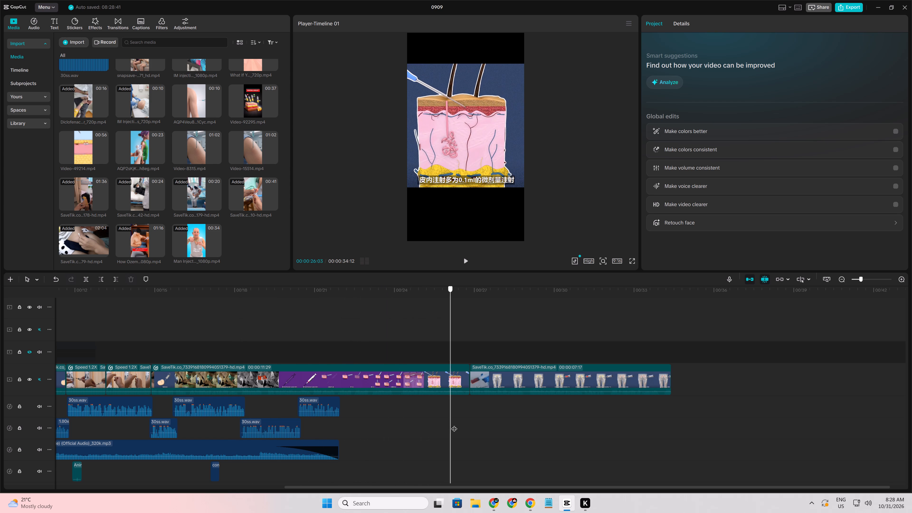
{"action": "left_click_drag", "start_coordinate": [454, 424], "coordinate": [375, 425]}
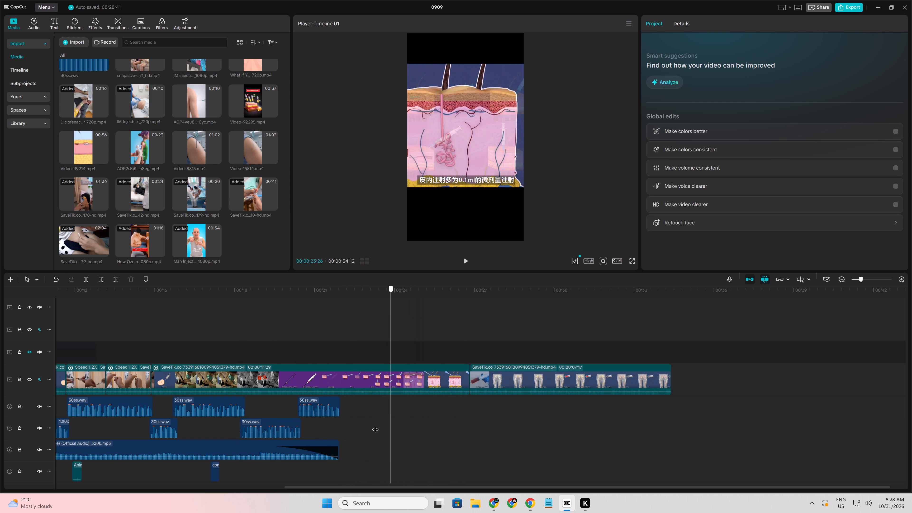
{"action": "left_click_drag", "start_coordinate": [375, 425], "coordinate": [302, 430]}
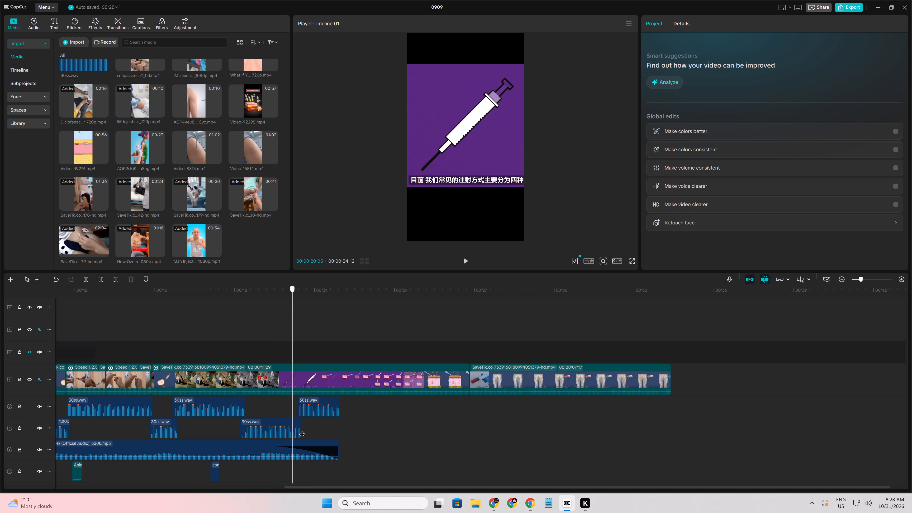
{"action": "left_click_drag", "start_coordinate": [302, 430], "coordinate": [272, 431]}
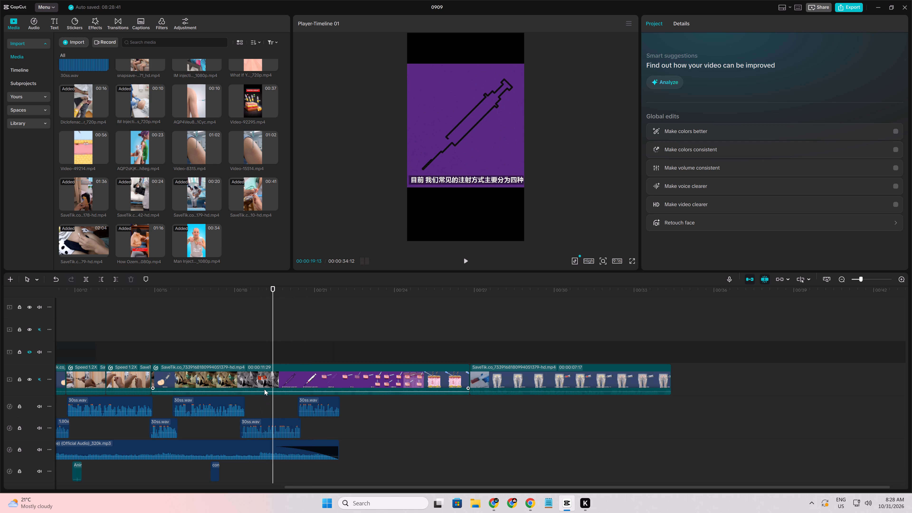
{"action": "left_click", "coordinate": [263, 385]}
{"action": "key", "text": "Left"}
{"action": "key", "text": "Left"}
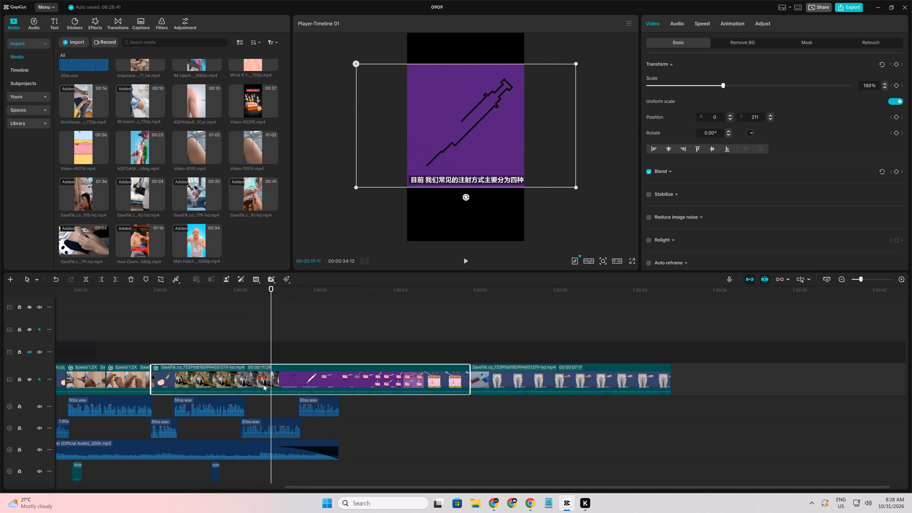
{"action": "key", "text": "q"}
Check the join after the second hospital syringe piece against the voice-over and trim the cartoon clip's start further to 00:00:07:03.
{"action": "scroll", "coordinate": [259, 400], "scroll_direction": "up", "scroll_amount": 14, "text": "ctrl"}
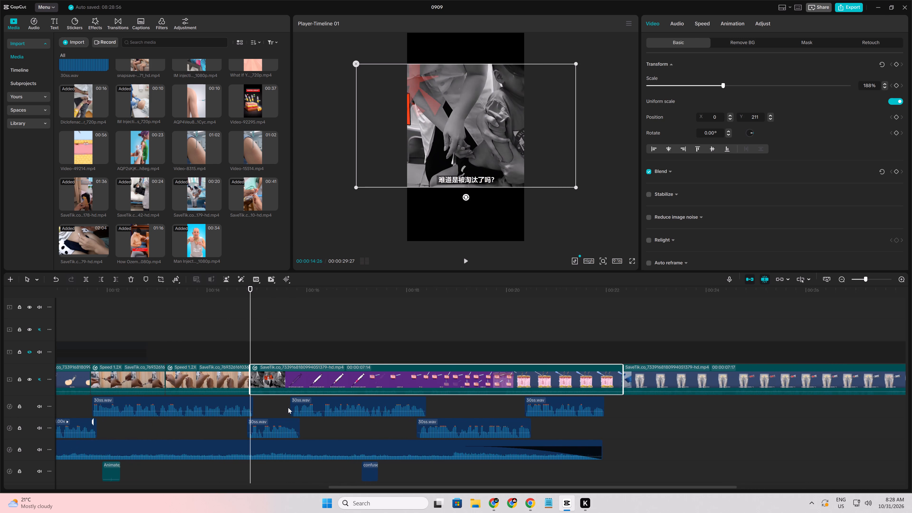
{"action": "scroll", "coordinate": [288, 408], "scroll_direction": "up", "scroll_amount": 7, "text": "ctrl"}
{"action": "left_click", "coordinate": [176, 432]}
{"action": "key", "text": "space"}
{"action": "scroll", "coordinate": [181, 434], "scroll_direction": "up", "scroll_amount": 3, "text": "ctrl"}
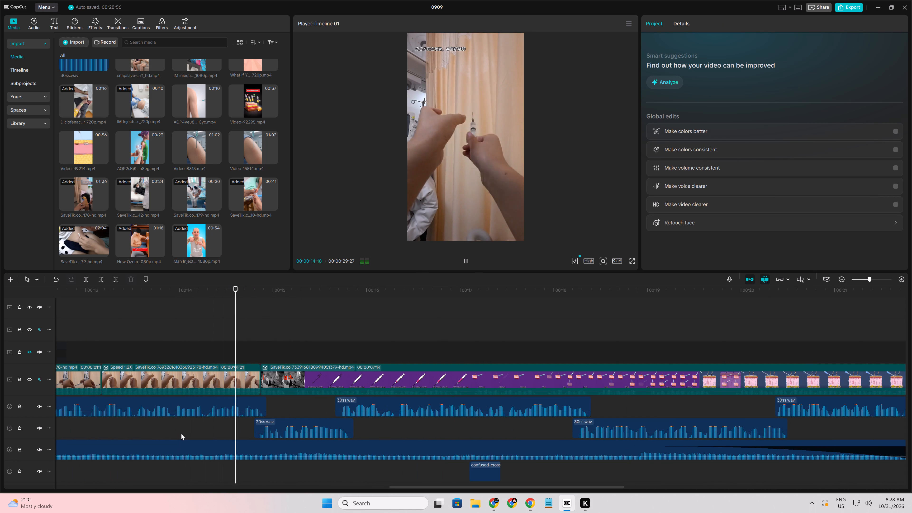
{"action": "key", "text": "space"}
{"action": "left_click", "coordinate": [237, 434]}
{"action": "left_click_drag", "start_coordinate": [237, 434], "coordinate": [257, 437]}
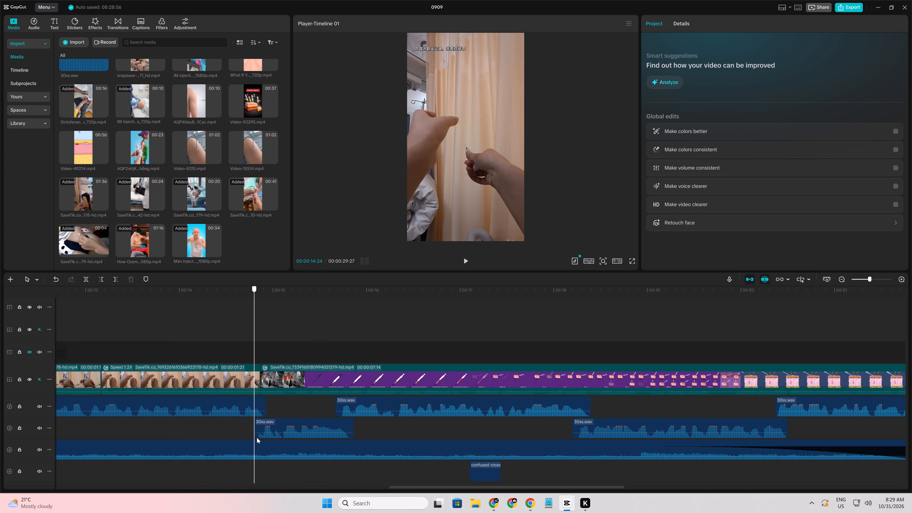
{"action": "left_click_drag", "start_coordinate": [257, 437], "coordinate": [294, 447]}
{"action": "left_click", "coordinate": [281, 389]}
{"action": "key", "text": "q"}
Trim off the end of the cartoon clip just before the skin cross-section close-up, at 00:00:19:07, leaving a duration of 00:00:04:11.
{"action": "left_click", "coordinate": [251, 422]}
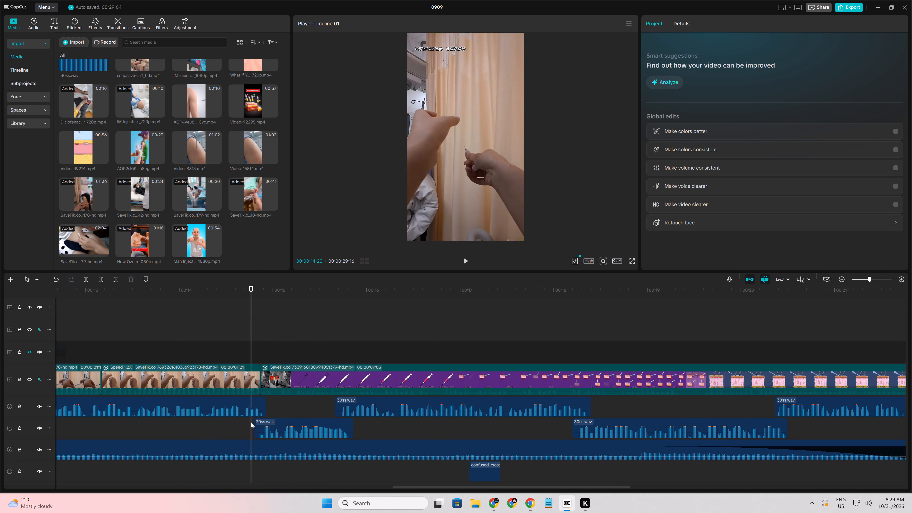
{"action": "left_click_drag", "start_coordinate": [251, 422], "coordinate": [498, 440]}
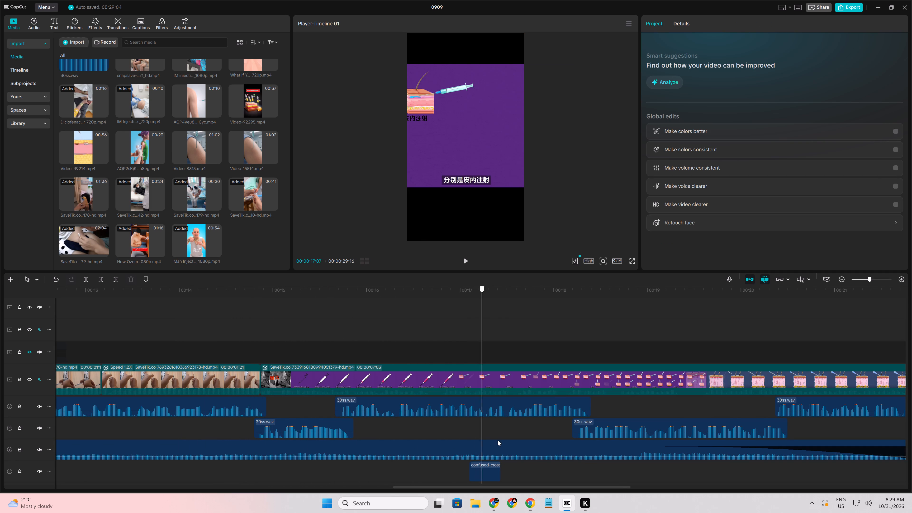
{"action": "left_click_drag", "start_coordinate": [498, 440], "coordinate": [707, 442]}
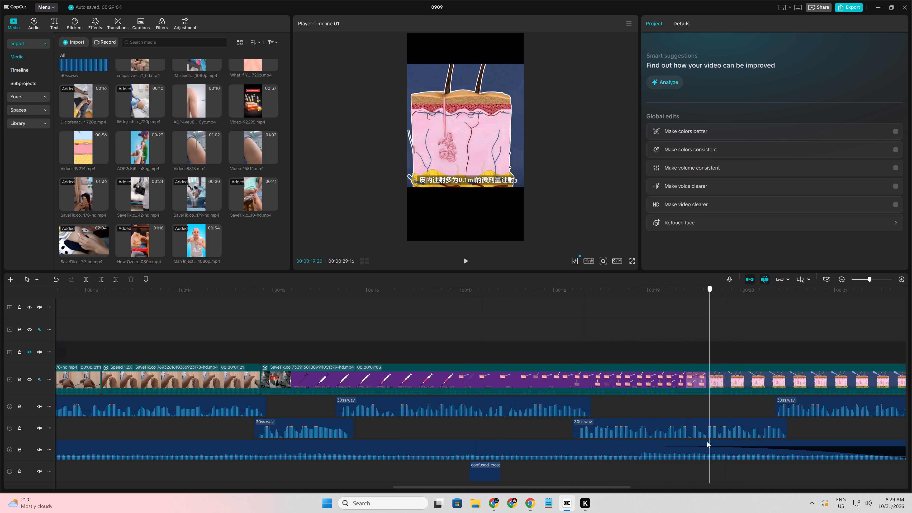
{"action": "left_click_drag", "start_coordinate": [707, 442], "coordinate": [668, 448]}
{"action": "left_click", "coordinate": [684, 381]}
{"action": "key", "text": "w"}
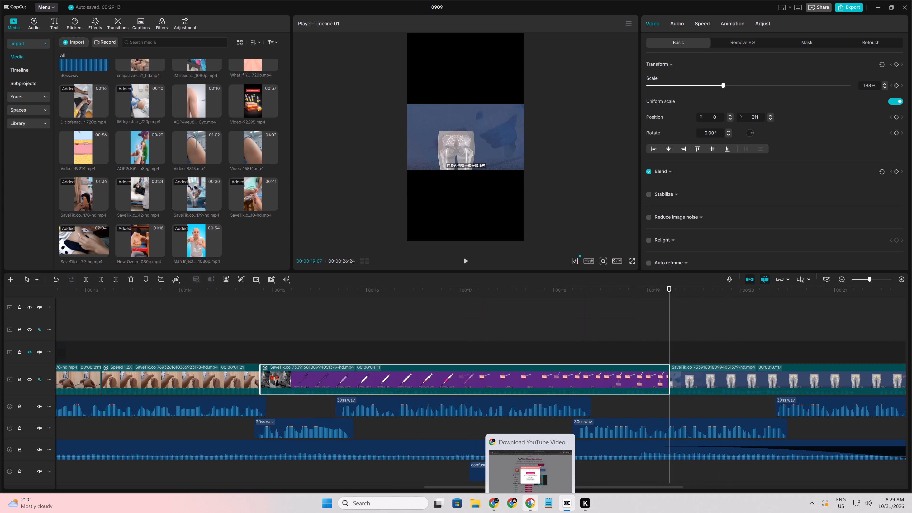
Switch to Chrome and translate "doctor explain" from English to simplified Chinese in Google Translate, replacing the old phrase.
{"action": "left_click", "coordinate": [496, 506]}
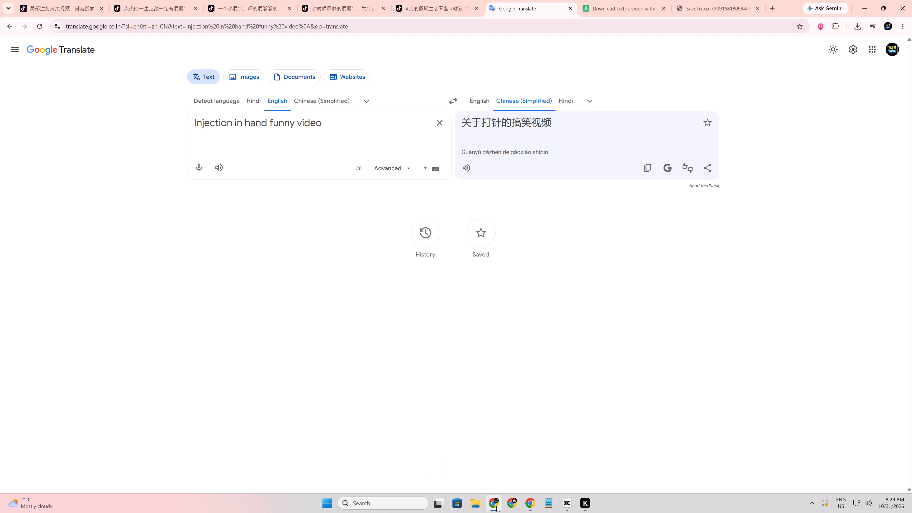
{"action": "left_click", "coordinate": [185, 9]}
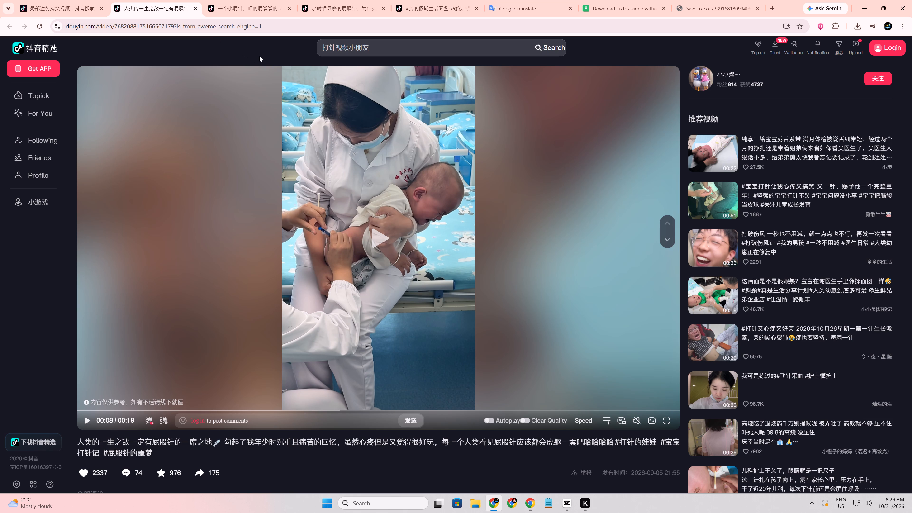
{"action": "left_click", "coordinate": [237, 6]}
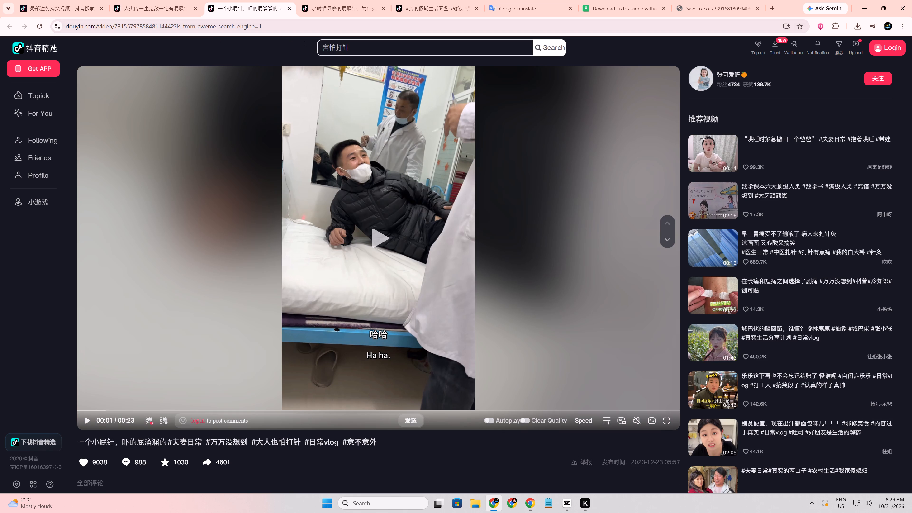
{"action": "left_click", "coordinate": [522, 4]}
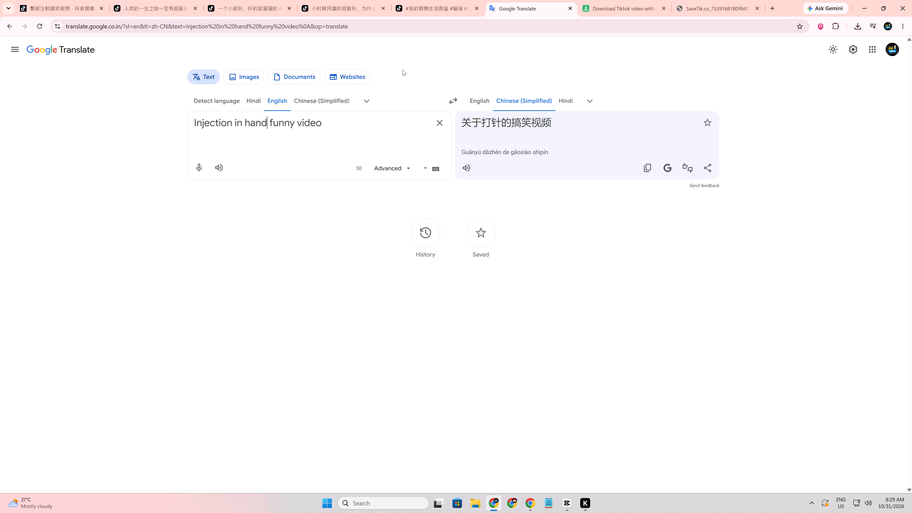
{"action": "left_click", "coordinate": [439, 125]}
{"action": "left_click", "coordinate": [407, 132]}
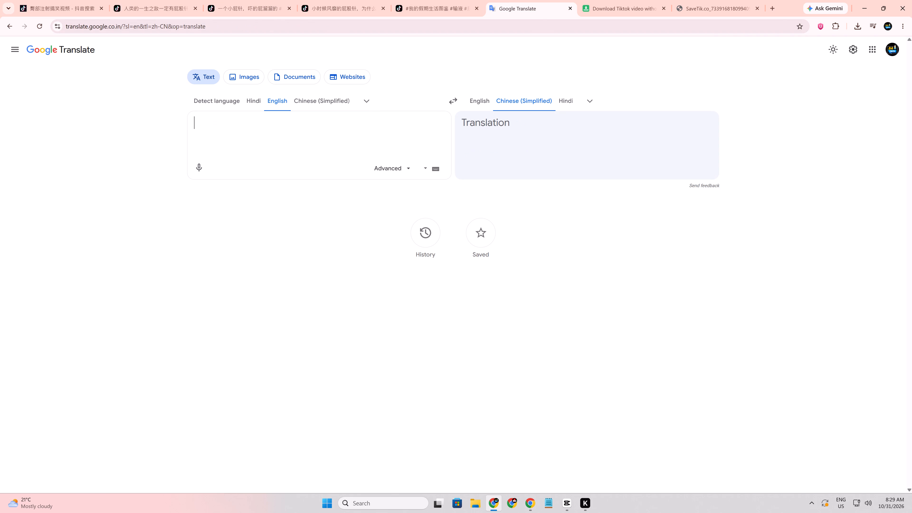
{"action": "type", "text": "doctor"}
{"action": "key", "text": "space"}
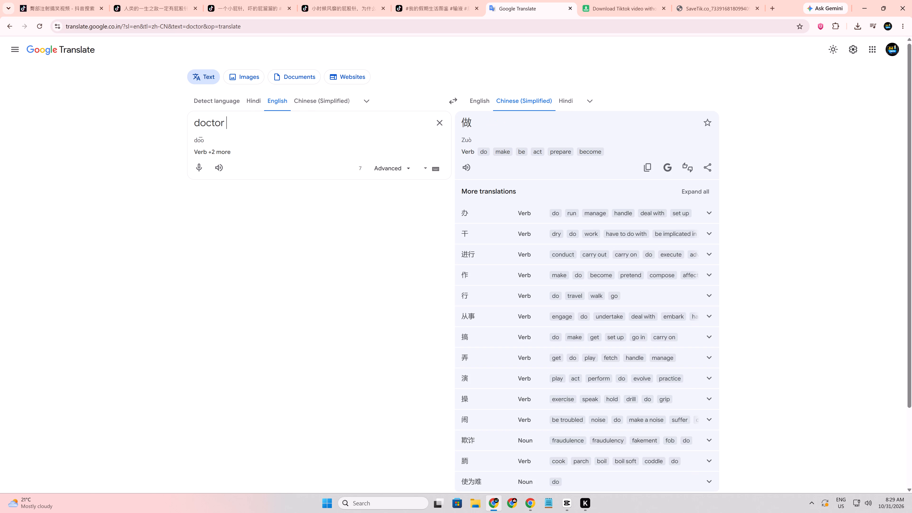
{"action": "type", "text": "explain"}
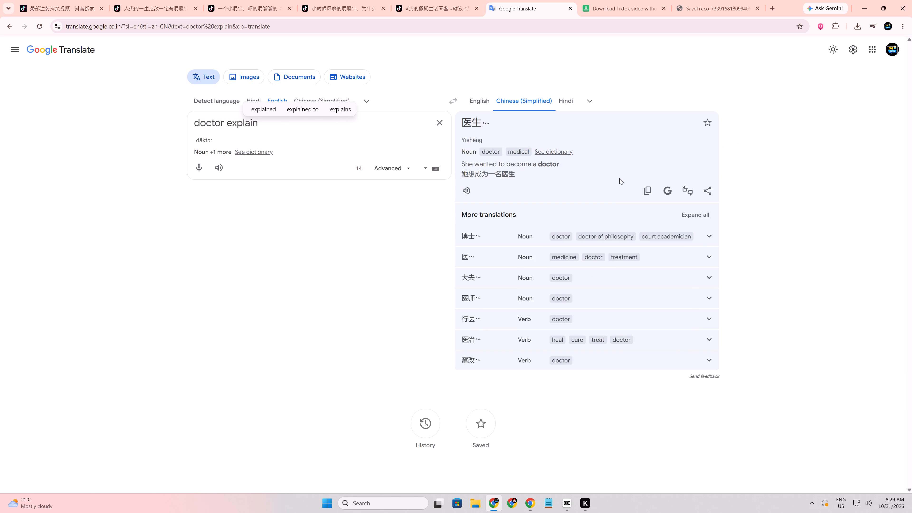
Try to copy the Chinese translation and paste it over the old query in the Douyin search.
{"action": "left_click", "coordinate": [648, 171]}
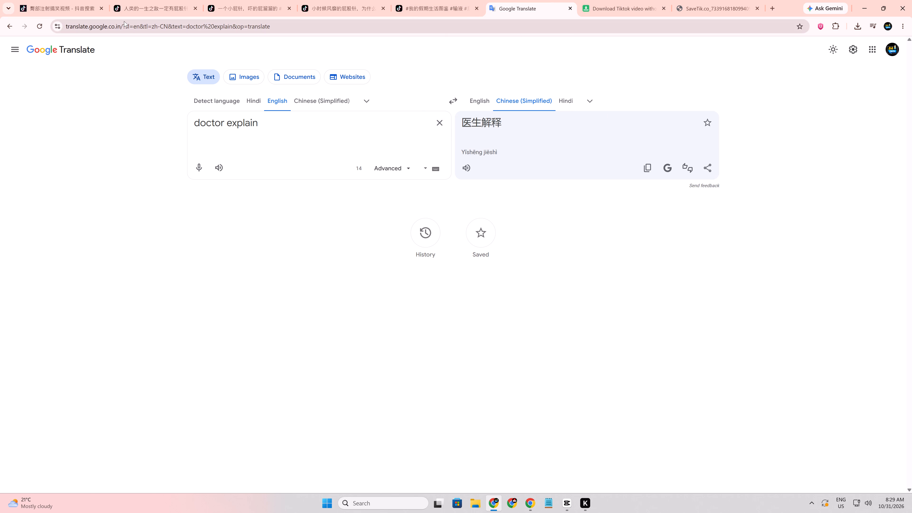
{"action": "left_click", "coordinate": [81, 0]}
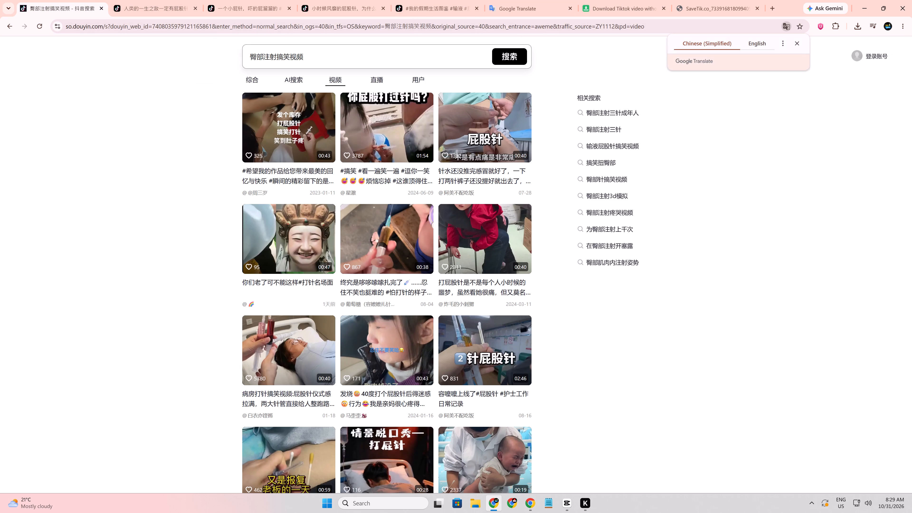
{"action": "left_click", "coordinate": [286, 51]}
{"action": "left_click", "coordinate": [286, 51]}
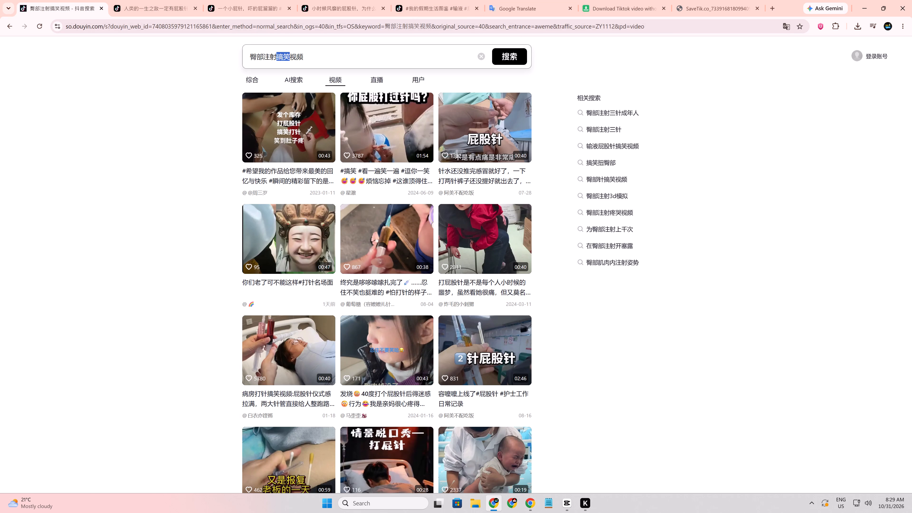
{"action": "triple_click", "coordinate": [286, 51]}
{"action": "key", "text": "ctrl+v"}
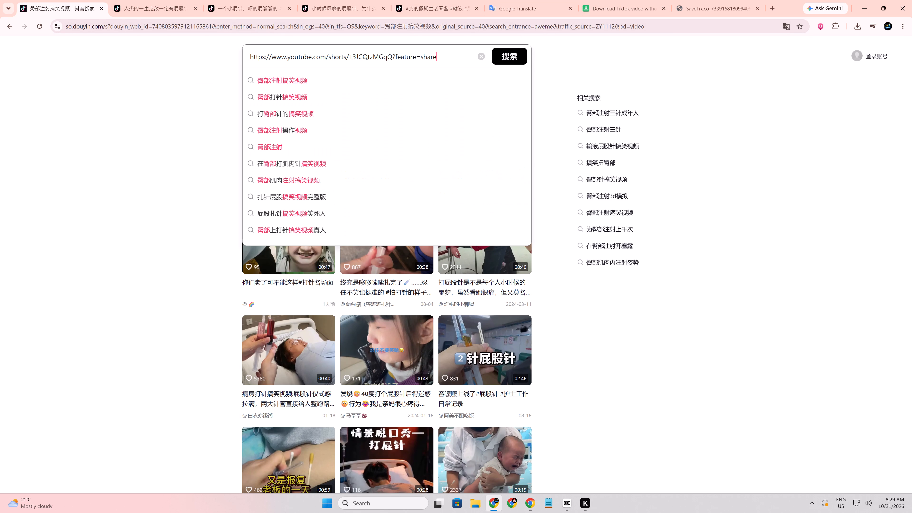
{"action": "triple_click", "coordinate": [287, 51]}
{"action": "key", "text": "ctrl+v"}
Copy the translation 医生解释 from Google Translate and search Douyin videos for it.
{"action": "left_click", "coordinate": [550, 0]}
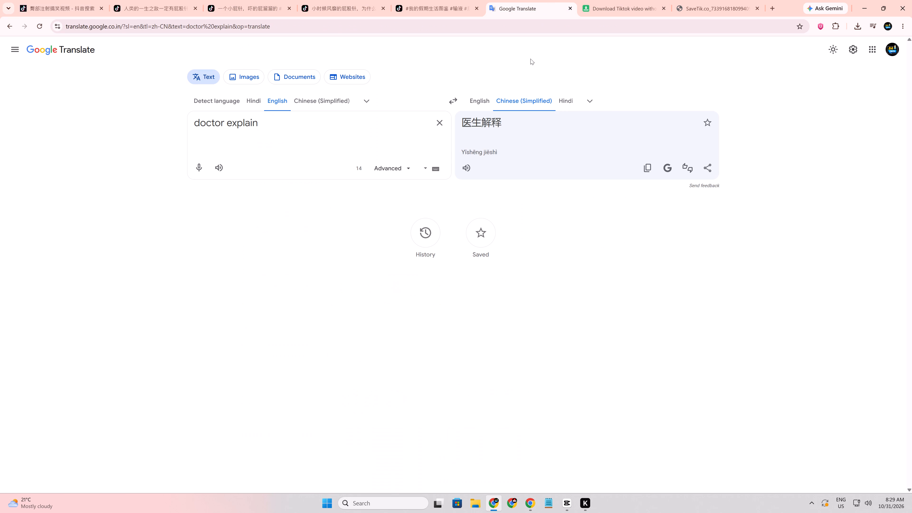
{"action": "left_click", "coordinate": [645, 167]}
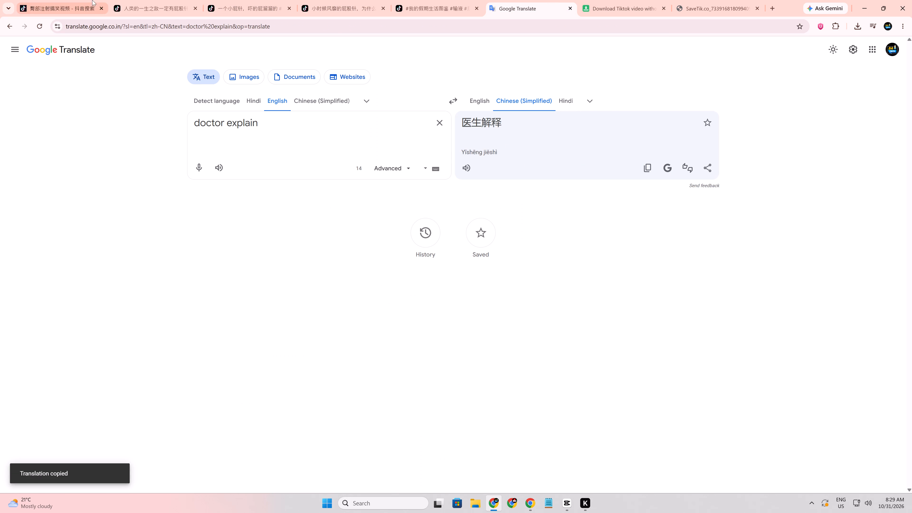
{"action": "left_click", "coordinate": [75, 0]}
{"action": "triple_click", "coordinate": [290, 57]}
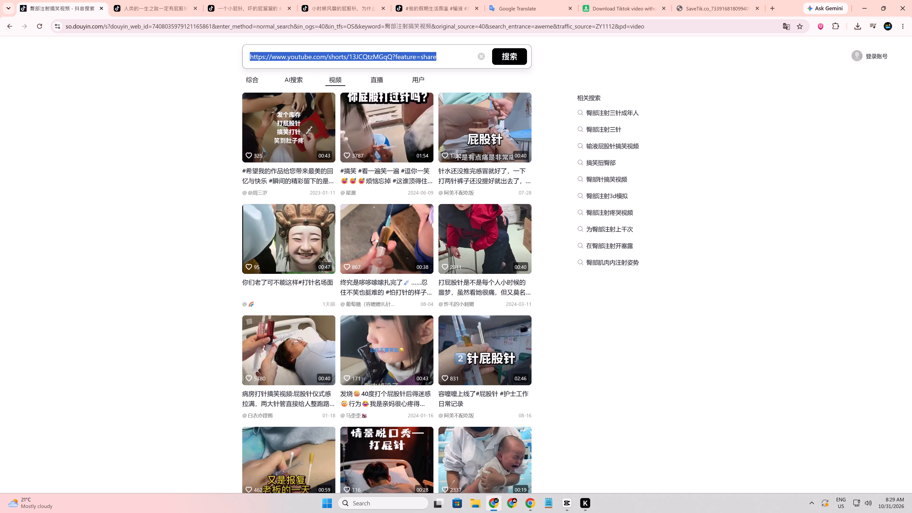
{"action": "key", "text": "ctrl+v"}
{"action": "key", "text": "Return"}
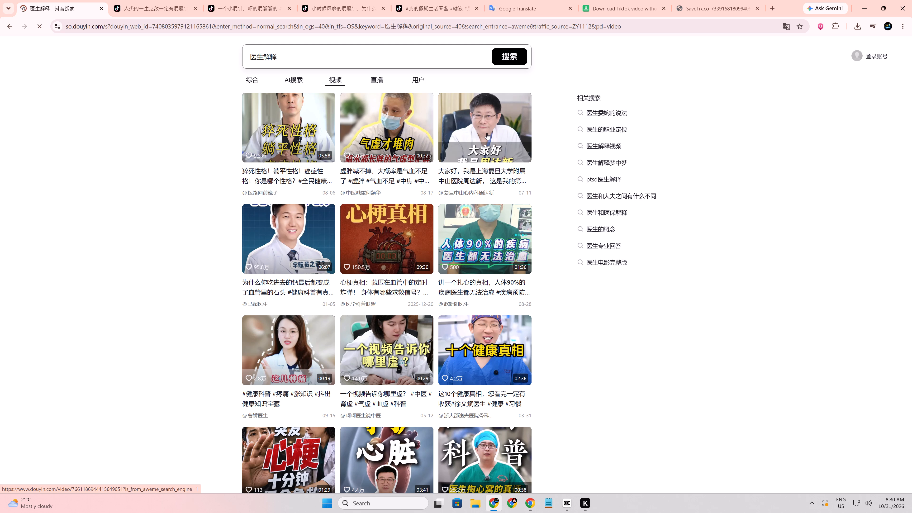
Preview the 00:36 video of the doctor with glasses, closing the four older Douyin video tabs and finally the preview itself.
{"action": "left_click", "coordinate": [483, 124]}
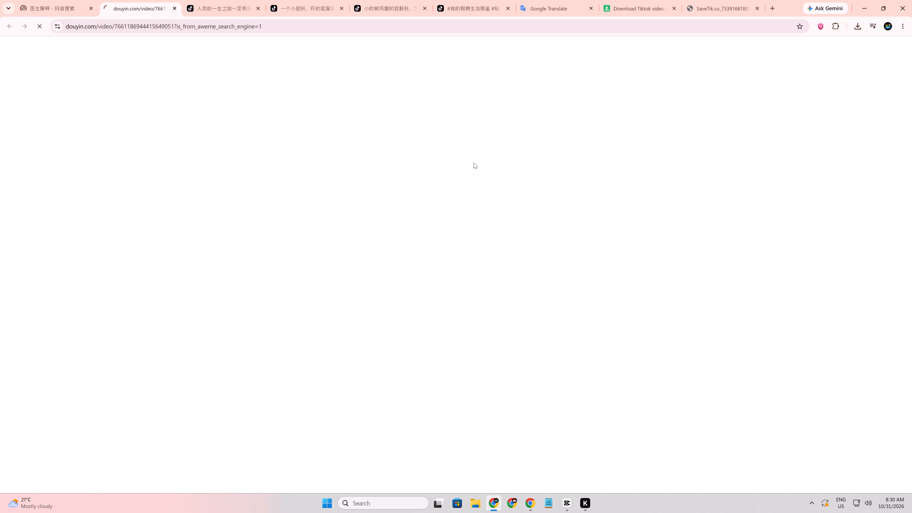
{"action": "middle_click", "coordinate": [220, 0]}
{"action": "middle_click", "coordinate": [220, 0]}
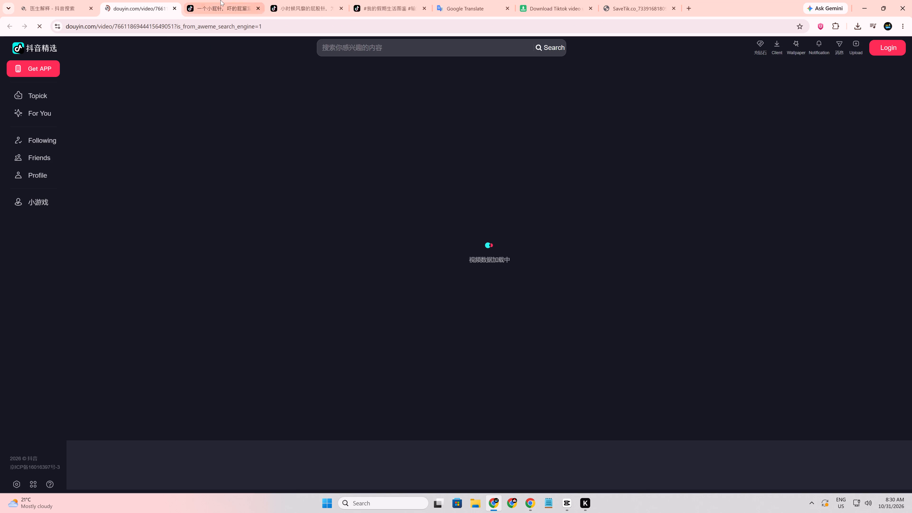
{"action": "middle_click", "coordinate": [220, 0]}
{"action": "middle_click", "coordinate": [220, 0]}
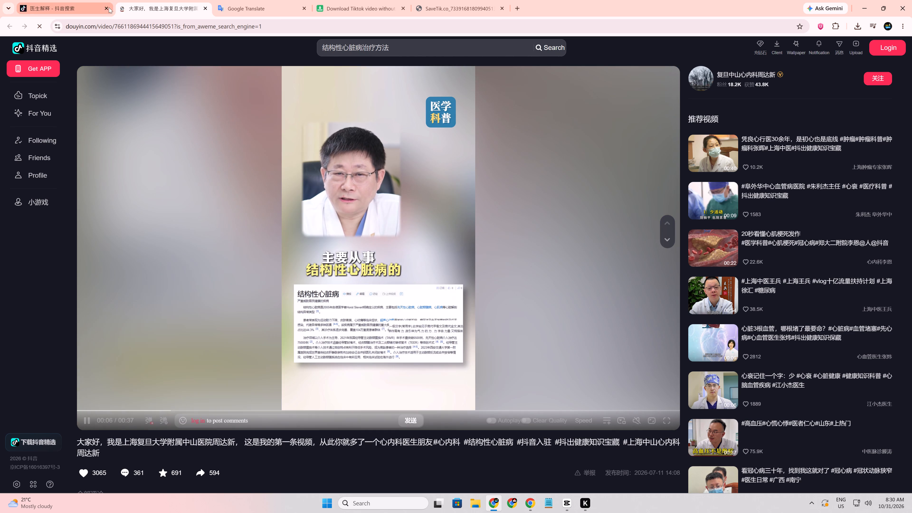
{"action": "left_click", "coordinate": [75, 14]}
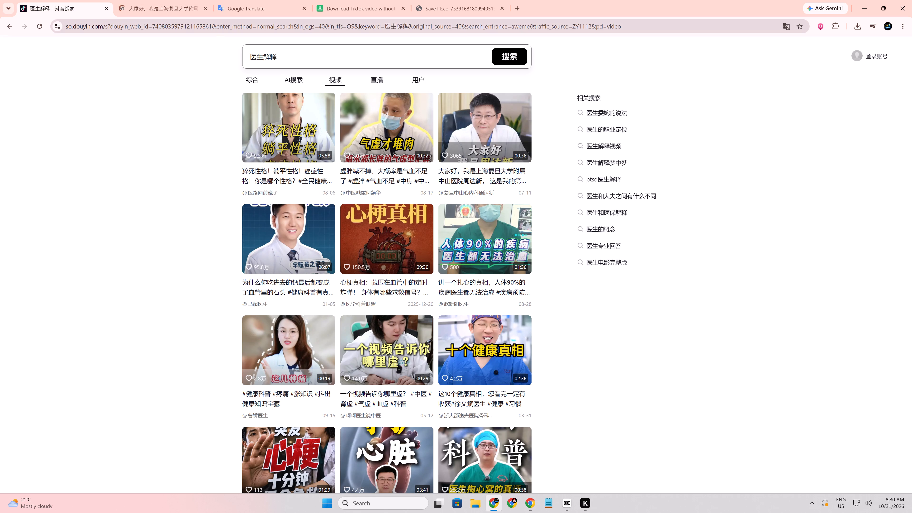
{"action": "middle_click", "coordinate": [171, 13]}
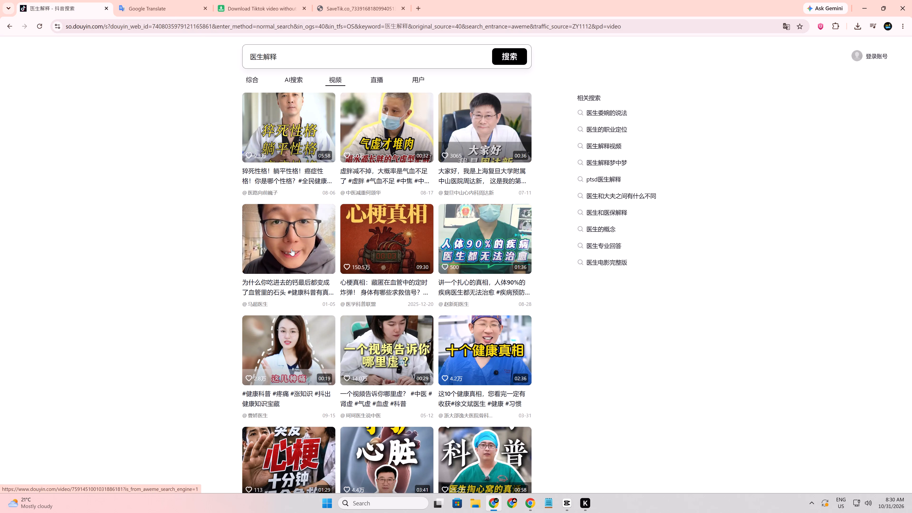
Browse the 医生解释 results, preview the orthopaedic doctor video 读饱饱提问 showing green scrubs under a white coat, and pause it.
{"action": "scroll", "coordinate": [291, 249], "scroll_direction": "down", "scroll_amount": 2}
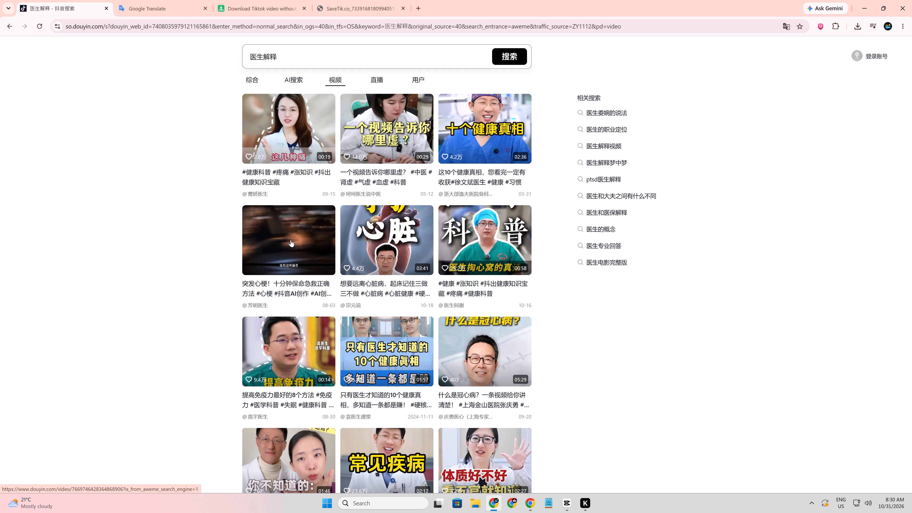
{"action": "scroll", "coordinate": [291, 240], "scroll_direction": "down", "scroll_amount": 3}
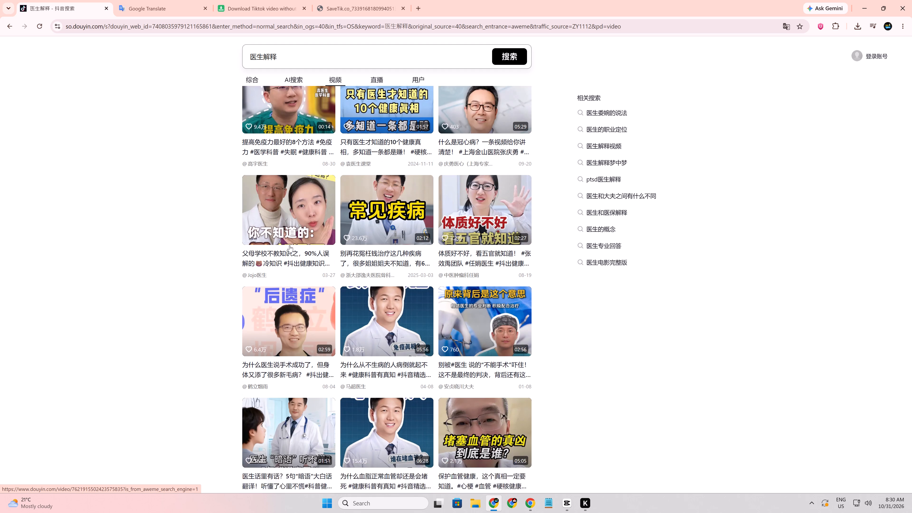
{"action": "scroll", "coordinate": [290, 245], "scroll_direction": "down", "scroll_amount": 2}
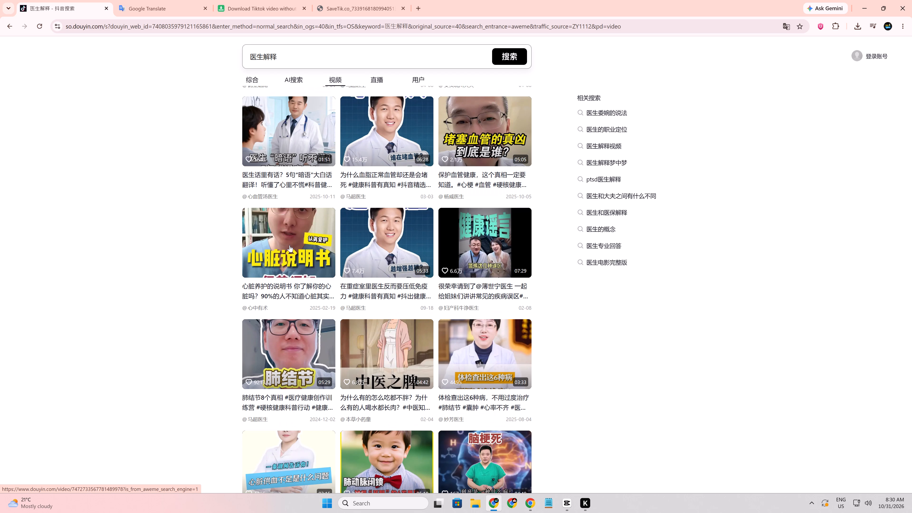
{"action": "scroll", "coordinate": [290, 245], "scroll_direction": "down", "scroll_amount": 1}
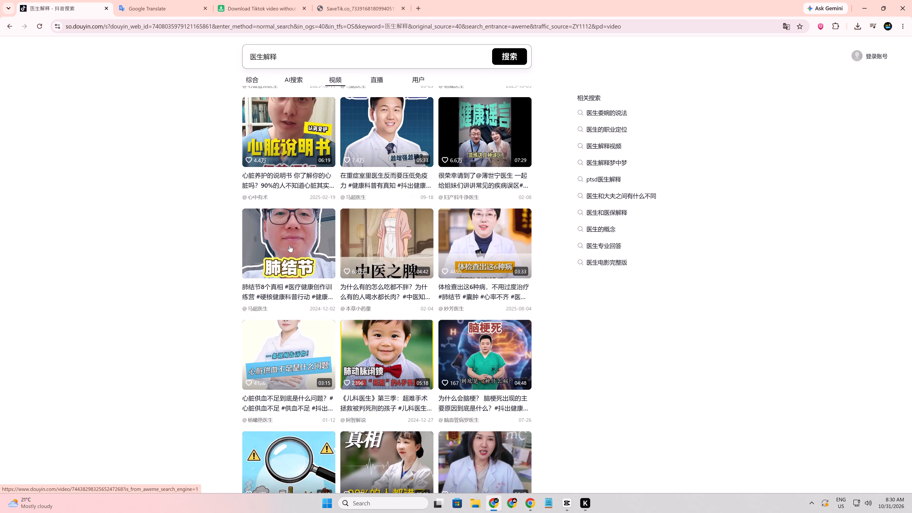
{"action": "scroll", "coordinate": [290, 245], "scroll_direction": "down", "scroll_amount": 4}
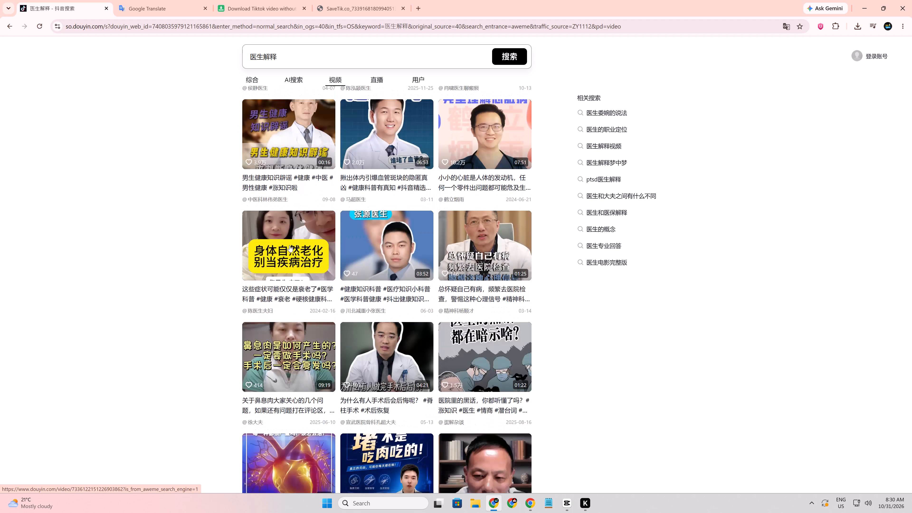
{"action": "scroll", "coordinate": [290, 245], "scroll_direction": "down", "scroll_amount": 1}
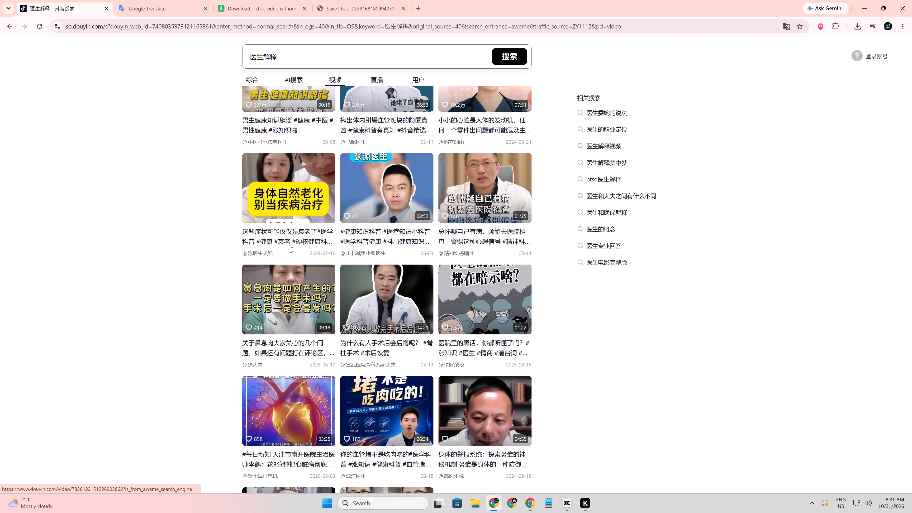
{"action": "scroll", "coordinate": [290, 245], "scroll_direction": "down", "scroll_amount": 3}
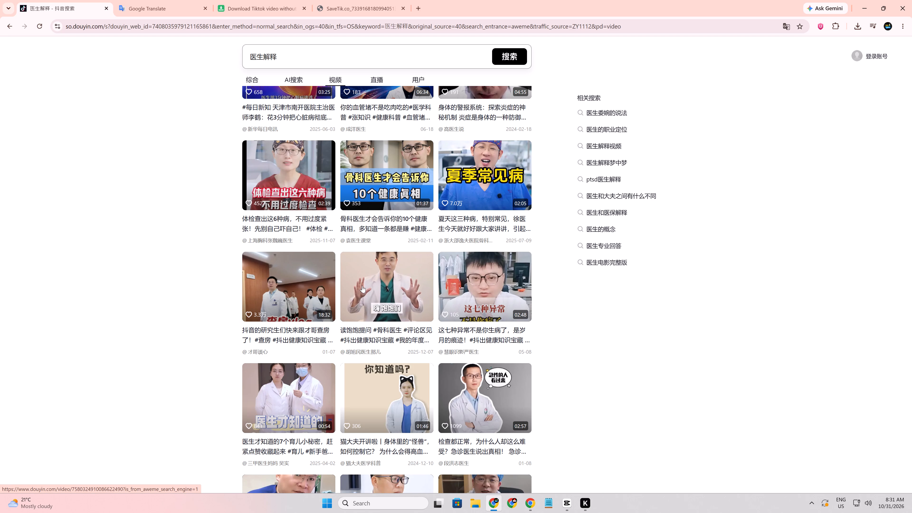
{"action": "left_click", "coordinate": [362, 286]}
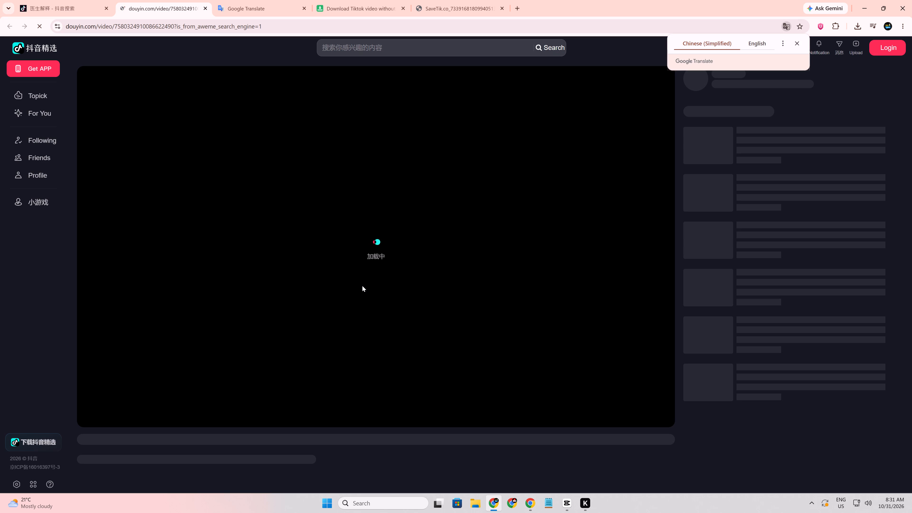
{"action": "left_click", "coordinate": [800, 44]}
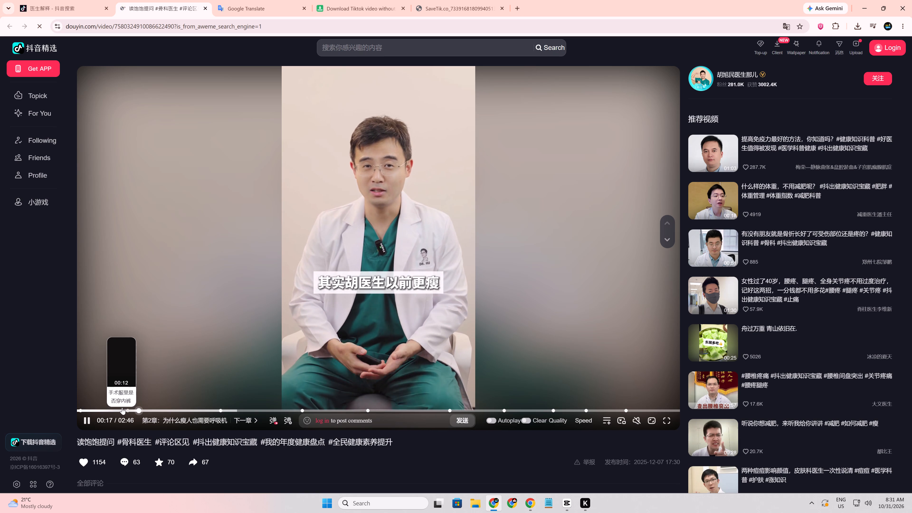
{"action": "left_click", "coordinate": [213, 347]}
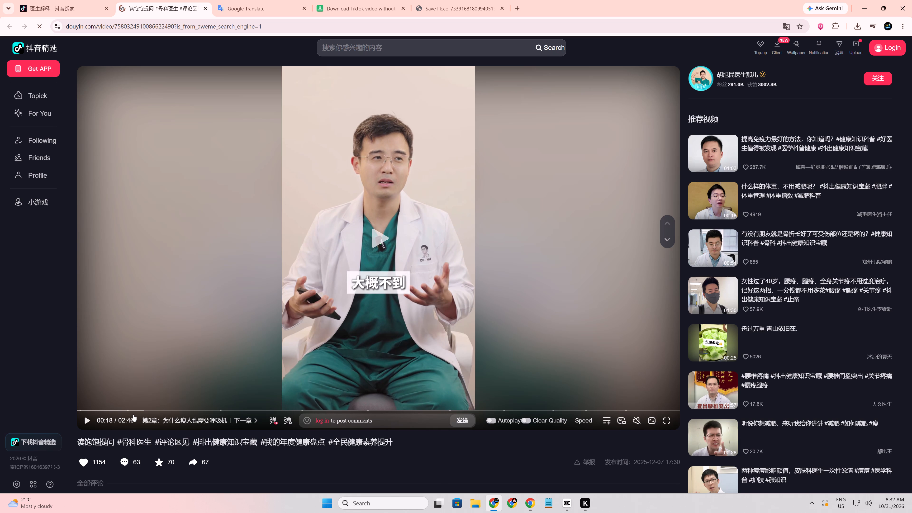
Restart the 读饱饱提问 doctor video from the beginning and copy its share link.
{"action": "left_click_drag", "start_coordinate": [132, 411], "coordinate": [63, 414]}
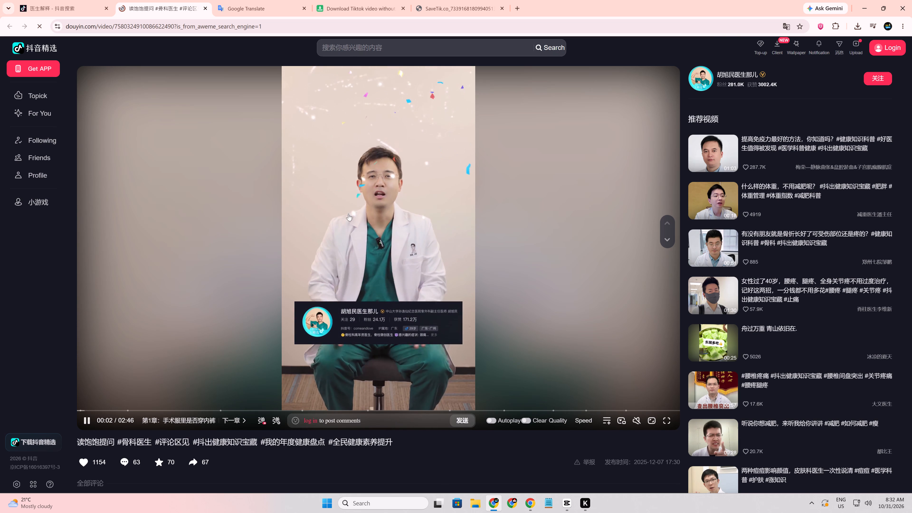
{"action": "right_click", "coordinate": [350, 204]}
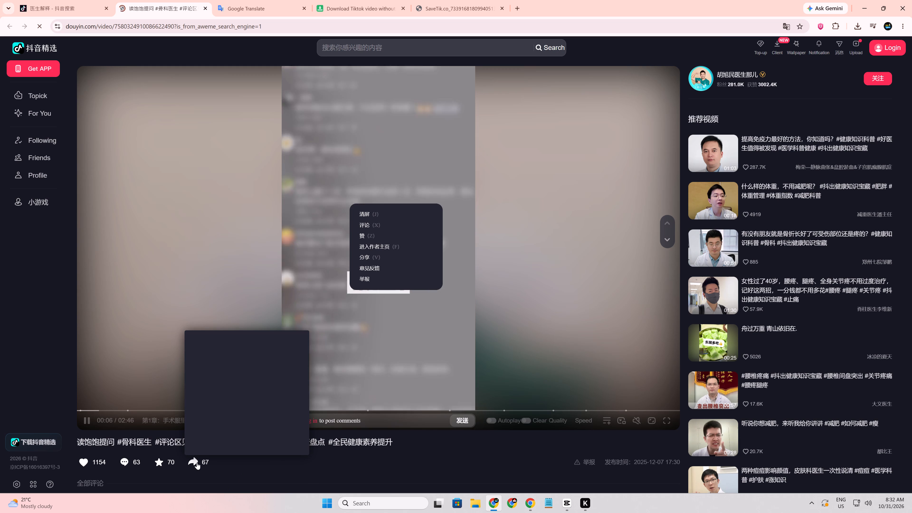
{"action": "left_click", "coordinate": [197, 462]}
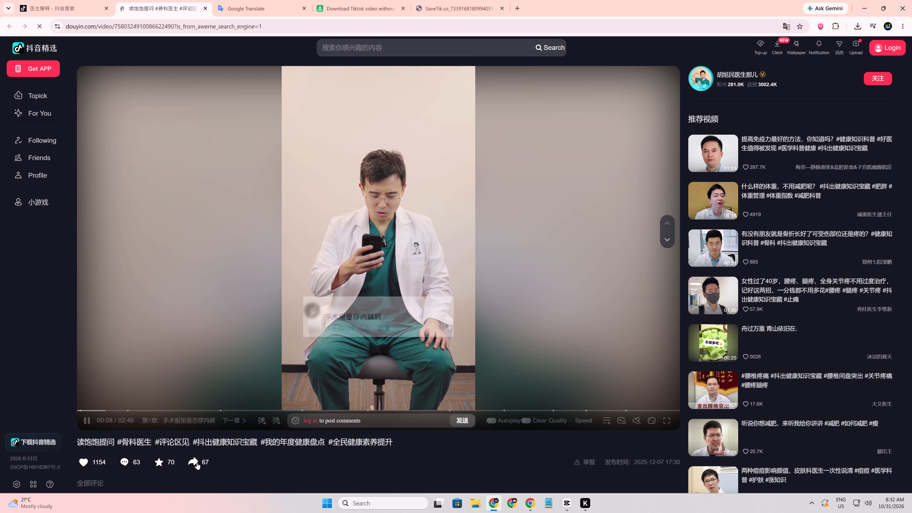
{"action": "left_click", "coordinate": [197, 462]}
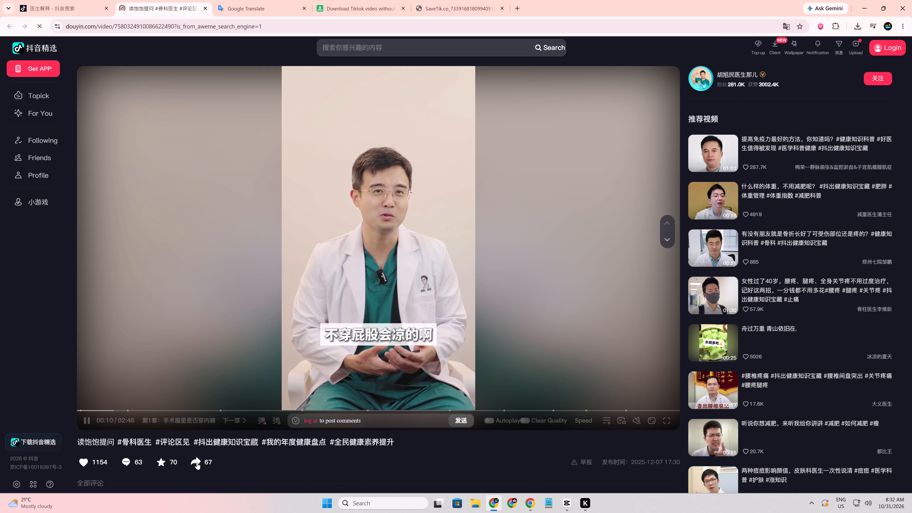
{"action": "left_click", "coordinate": [197, 462]}
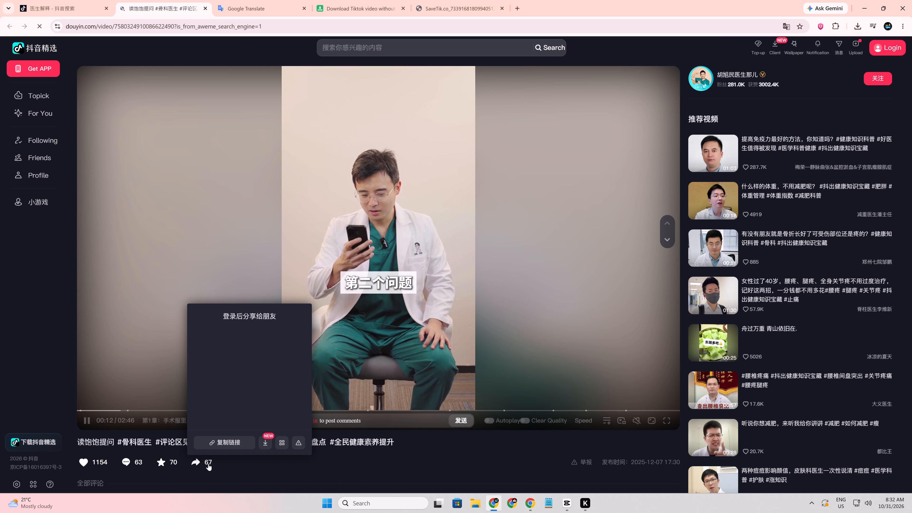
{"action": "left_click", "coordinate": [210, 447]}
Browse the recommended videos and open the weight-loss video 听说你想减肥 and the knee-pain video 膝盖疼别乱治 in new tabs.
{"action": "scroll", "coordinate": [428, 409], "scroll_direction": "down", "scroll_amount": 2}
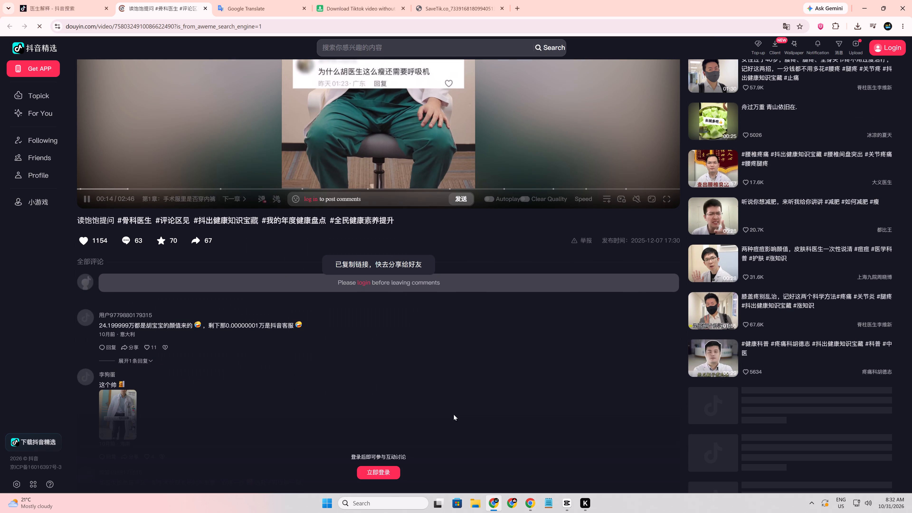
{"action": "scroll", "coordinate": [591, 415], "scroll_direction": "up", "scroll_amount": 1}
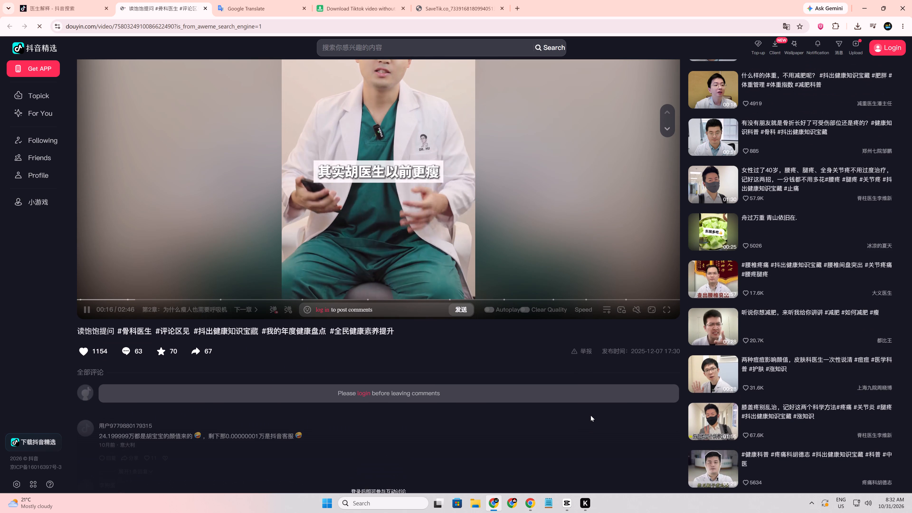
{"action": "scroll", "coordinate": [591, 415], "scroll_direction": "up", "scroll_amount": 1}
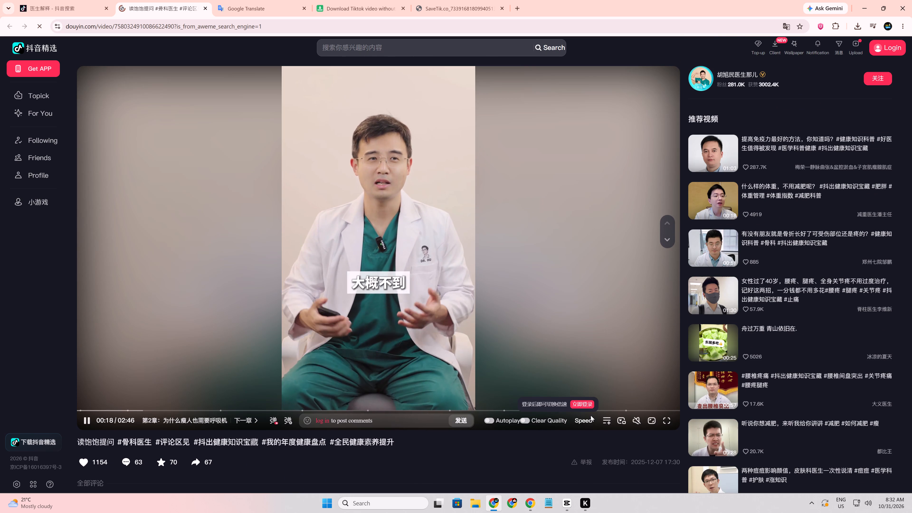
{"action": "scroll", "coordinate": [688, 438], "scroll_direction": "down", "scroll_amount": 1}
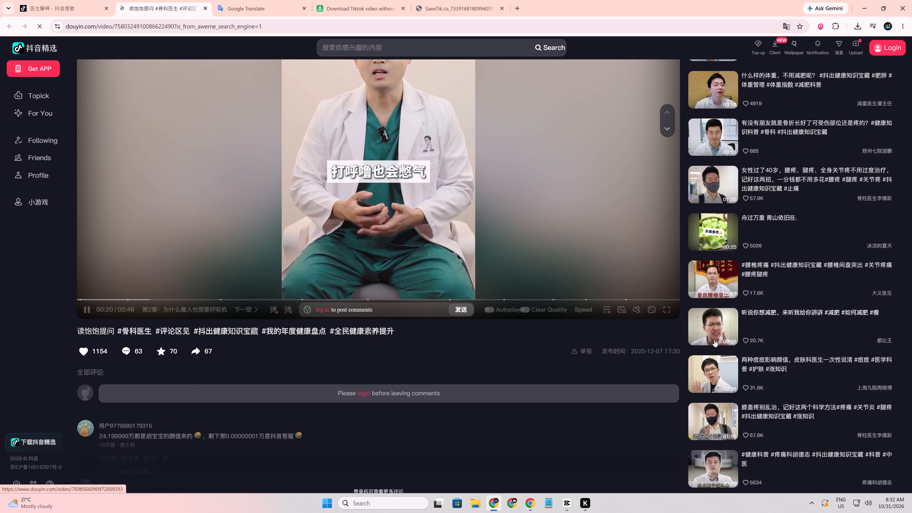
{"action": "middle_click", "coordinate": [714, 340]}
{"action": "scroll", "coordinate": [718, 414], "scroll_direction": "down", "scroll_amount": 1}
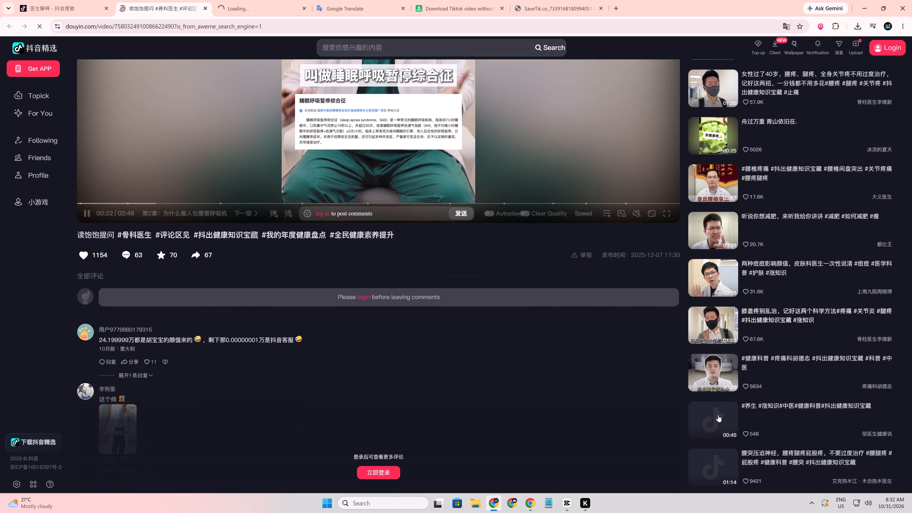
{"action": "middle_click", "coordinate": [714, 311]}
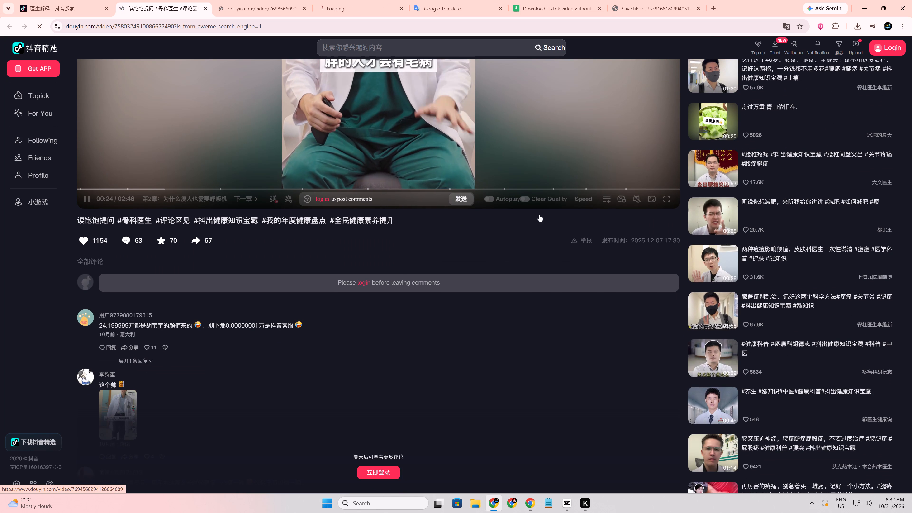
Preview the two opened doctor videos, close the weight-loss one, and pause the knee-pain video.
{"action": "left_click", "coordinate": [253, 1]}
{"action": "scroll", "coordinate": [446, 506], "scroll_direction": "up", "scroll_amount": 2}
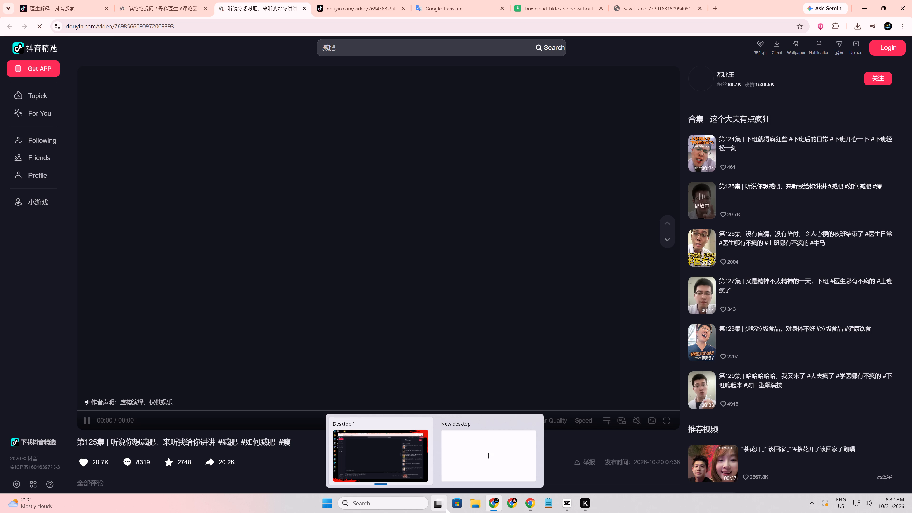
{"action": "left_click", "coordinate": [316, 0]}
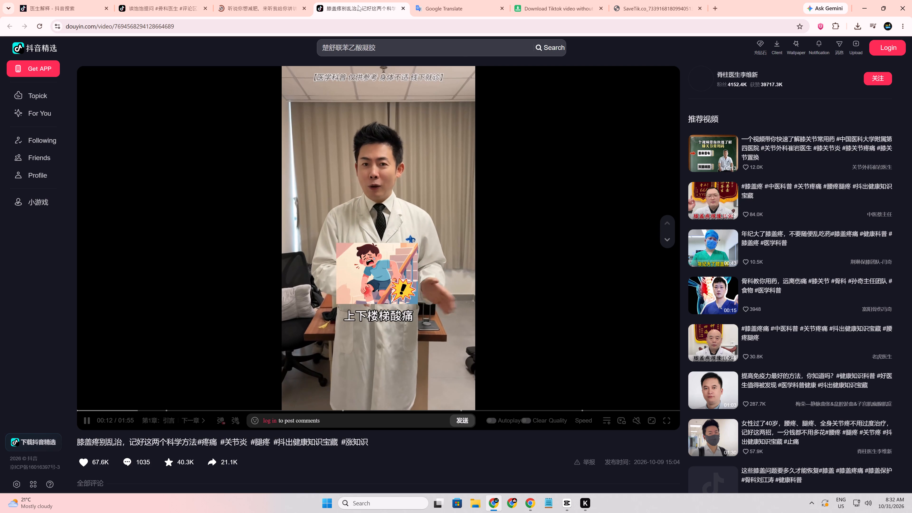
{"action": "left_click", "coordinate": [261, 12]}
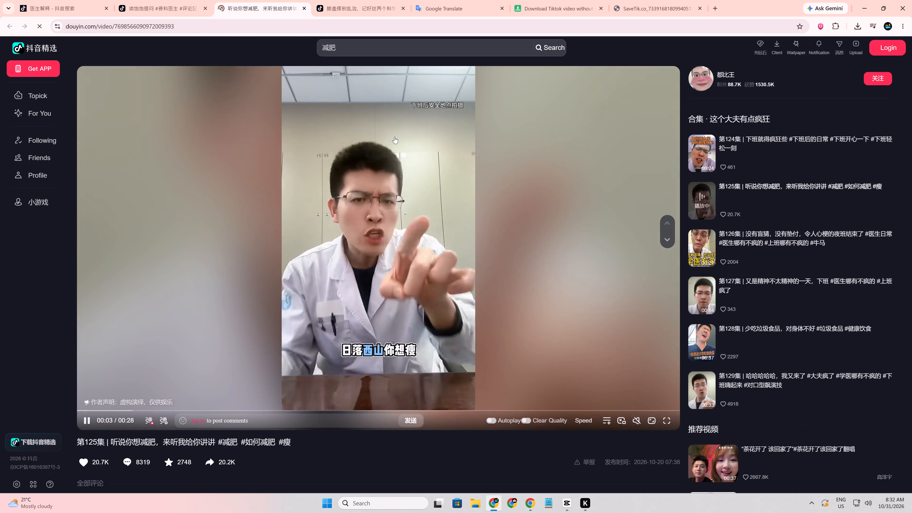
{"action": "middle_click", "coordinate": [269, 9]}
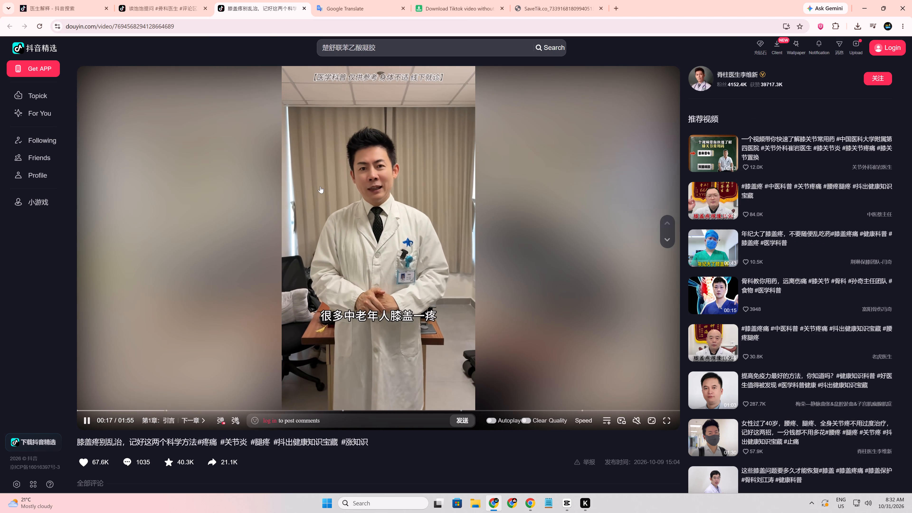
{"action": "right_click", "coordinate": [333, 205]}
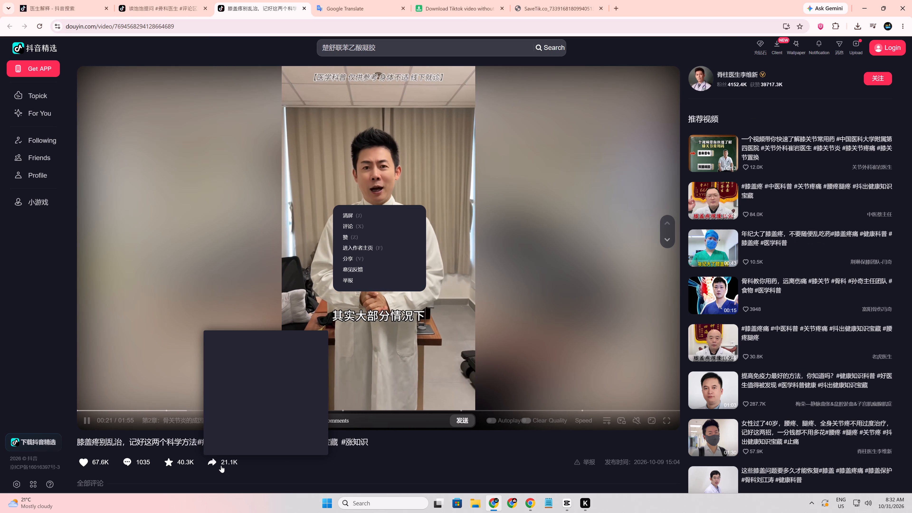
{"action": "left_click", "coordinate": [221, 465]}
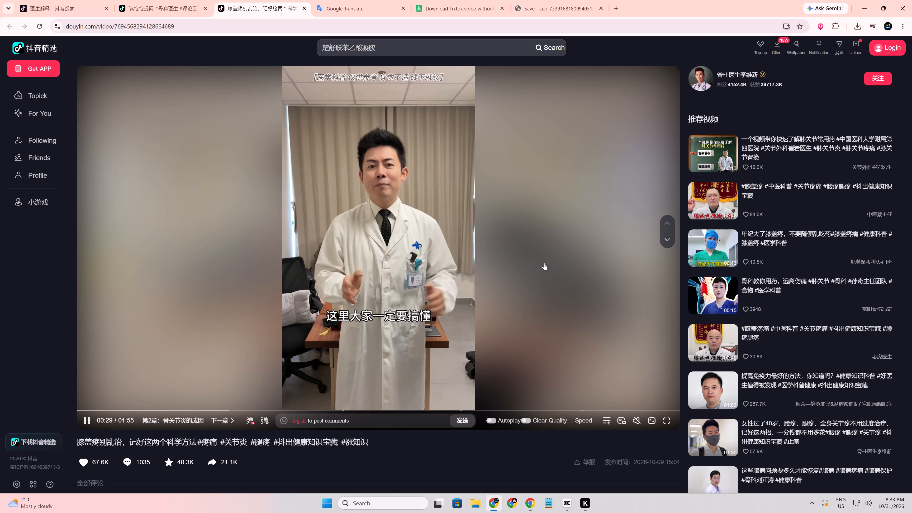
{"action": "left_click", "coordinate": [402, 236]}
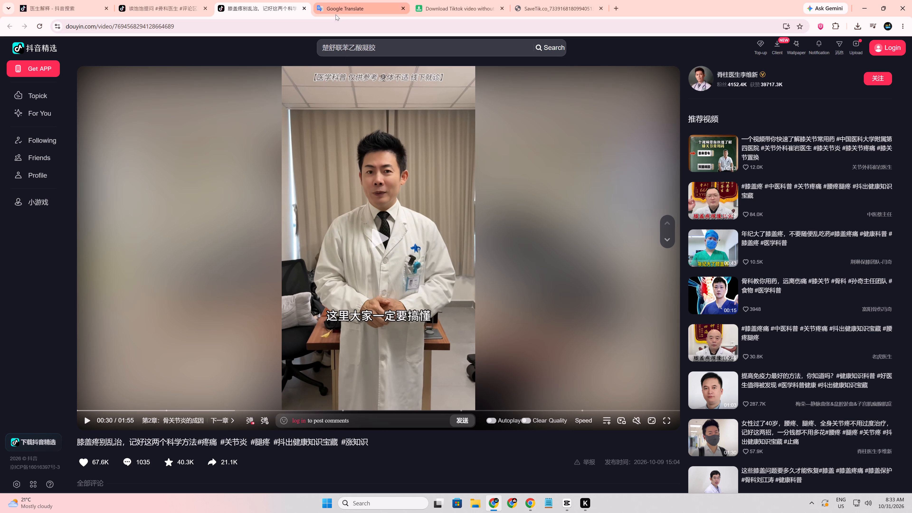
Submit the copied 读饱饱提问 video link to the SaveTik downloader.
{"action": "left_click", "coordinate": [465, 1]}
{"action": "left_click", "coordinate": [518, 192]}
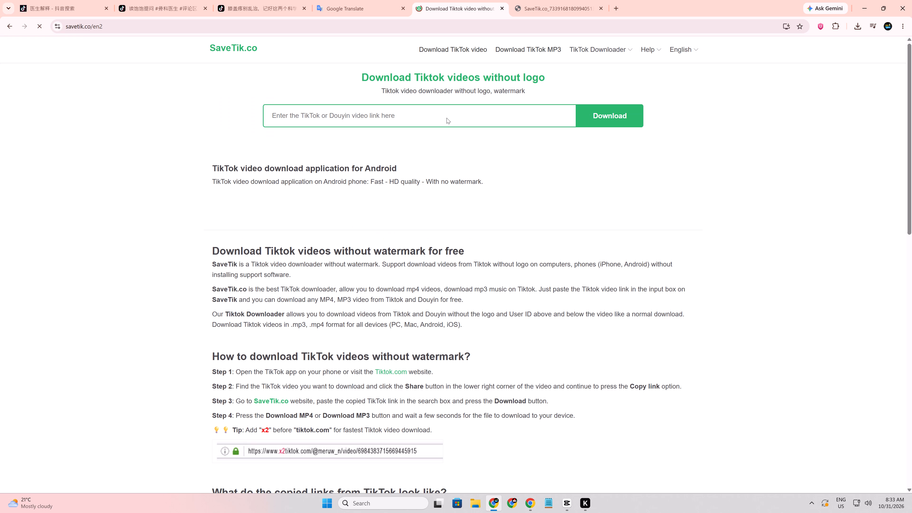
{"action": "left_click", "coordinate": [446, 118]}
{"action": "key", "text": "ctrl+v"}
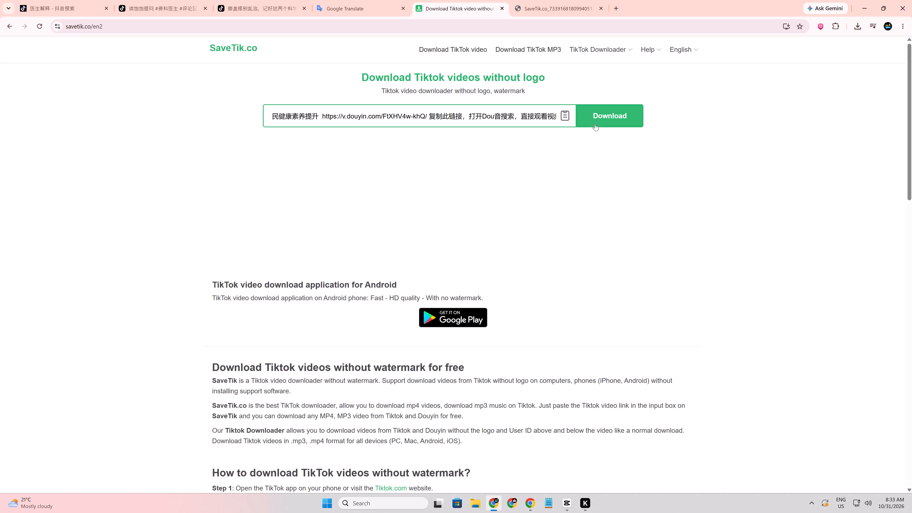
{"action": "left_click", "coordinate": [591, 119]}
Copy the share link of the knee-pain doctor video on Douyin.
{"action": "left_click", "coordinate": [250, 3]}
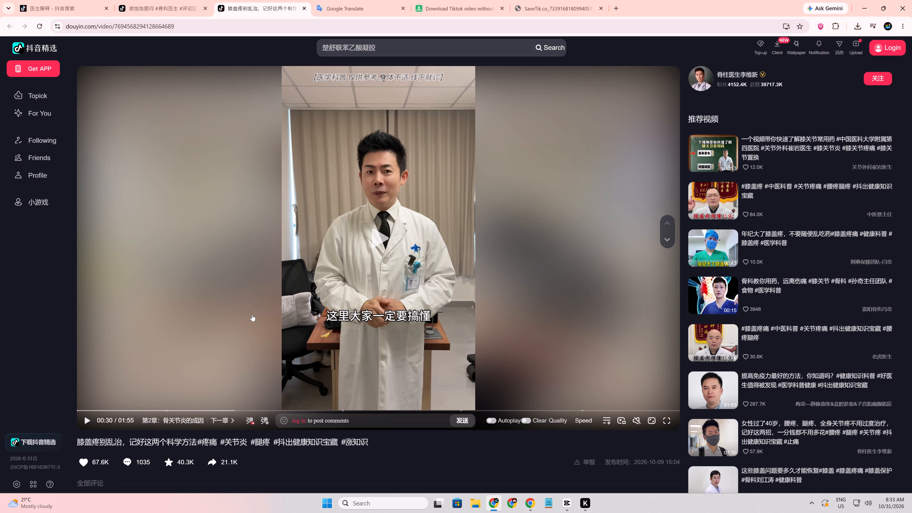
{"action": "left_click", "coordinate": [233, 444]}
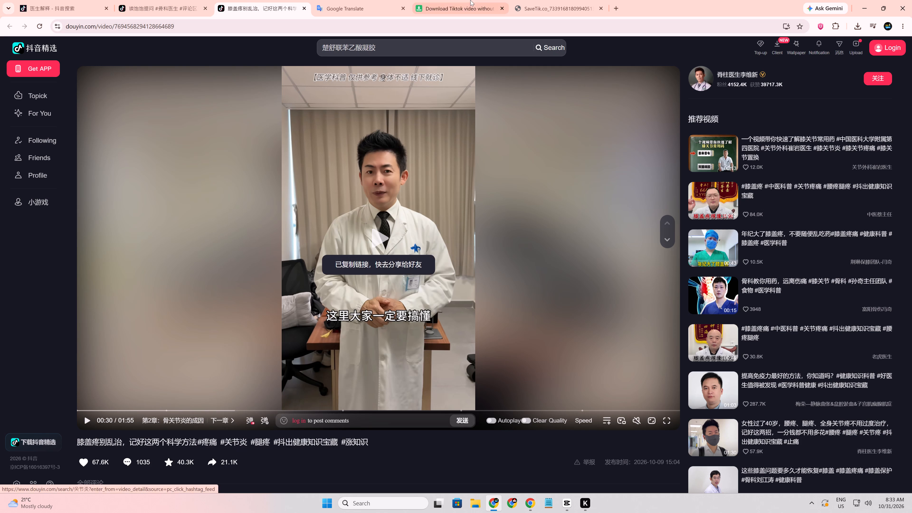
Close the old injection video preview tab, download 读饱饱提问 from SaveTik as MP4 HD, and check the download's progress.
{"action": "left_click", "coordinate": [539, 0]}
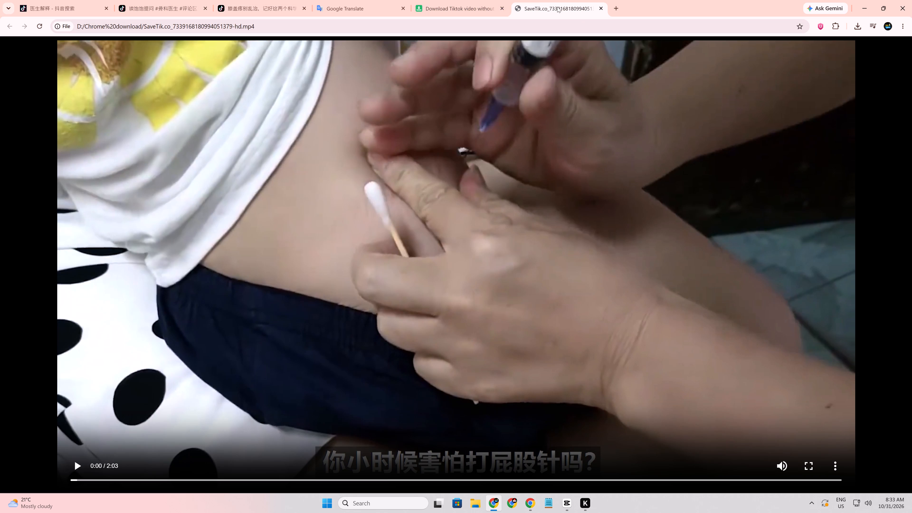
{"action": "middle_click", "coordinate": [557, 7]}
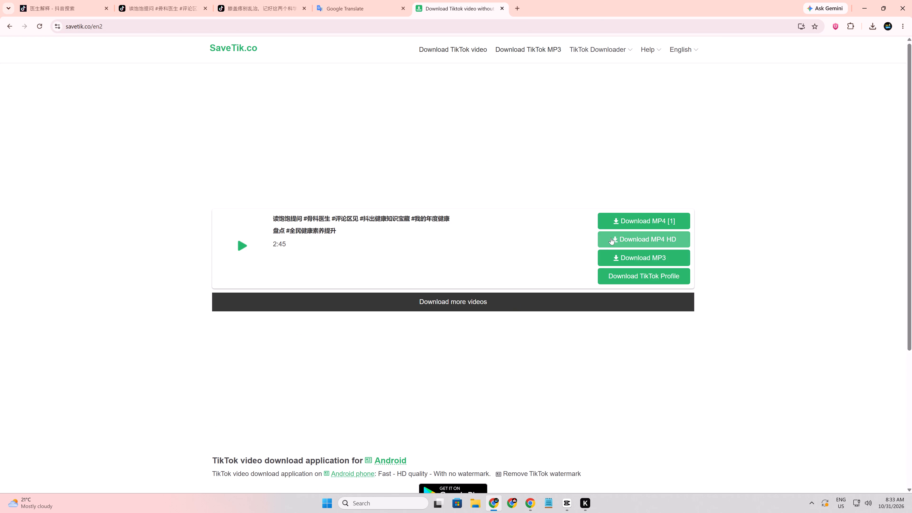
{"action": "left_click", "coordinate": [612, 236]}
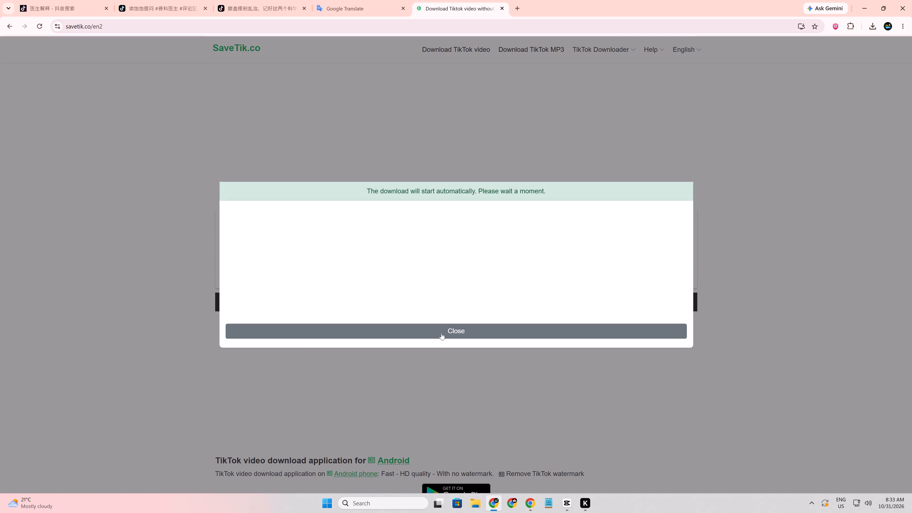
{"action": "left_click", "coordinate": [441, 333]}
{"action": "left_click", "coordinate": [499, 303]}
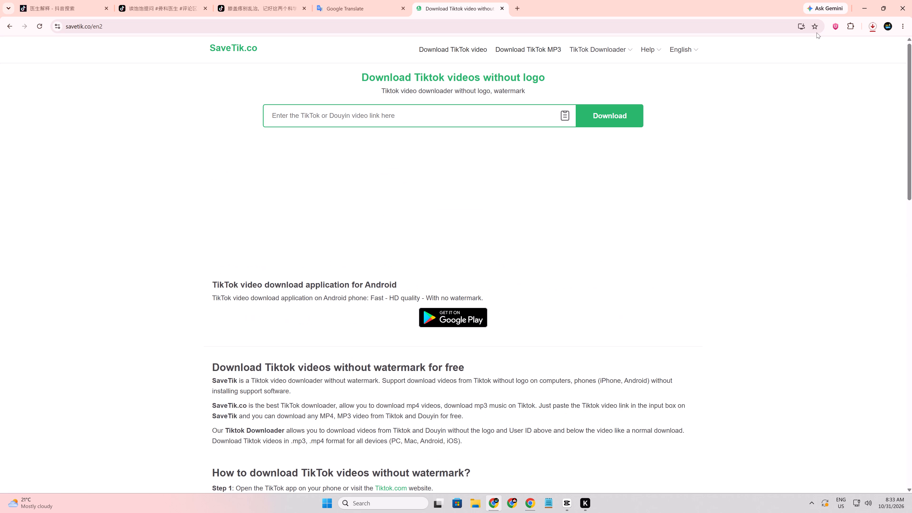
{"action": "left_click", "coordinate": [873, 24]}
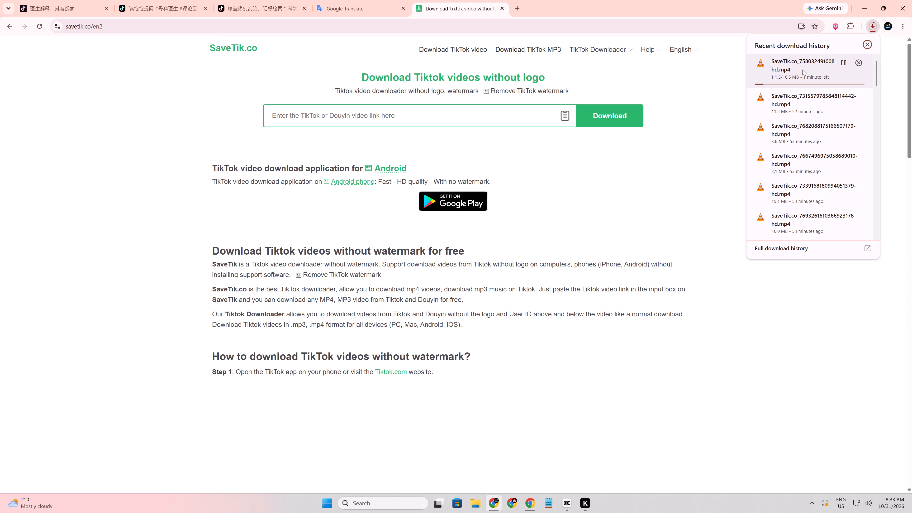
Submit the copied knee-pain video link to the SaveTik downloader.
{"action": "left_click", "coordinate": [513, 116]}
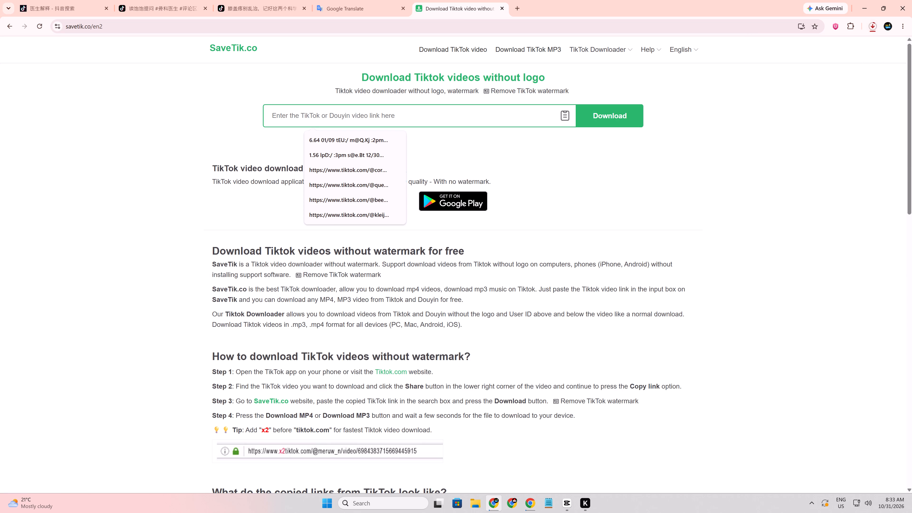
{"action": "key", "text": "ctrl+v"}
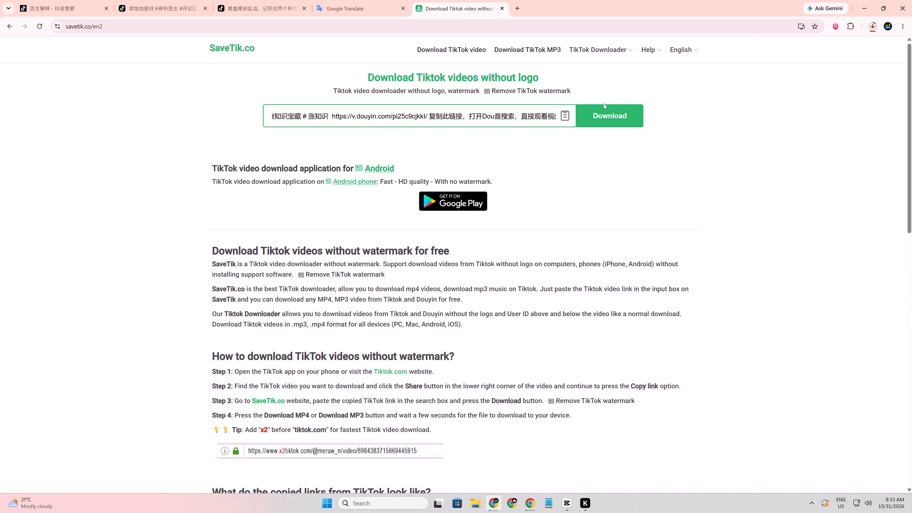
{"action": "left_click", "coordinate": [603, 103]}
{"action": "left_click", "coordinate": [600, 119]}
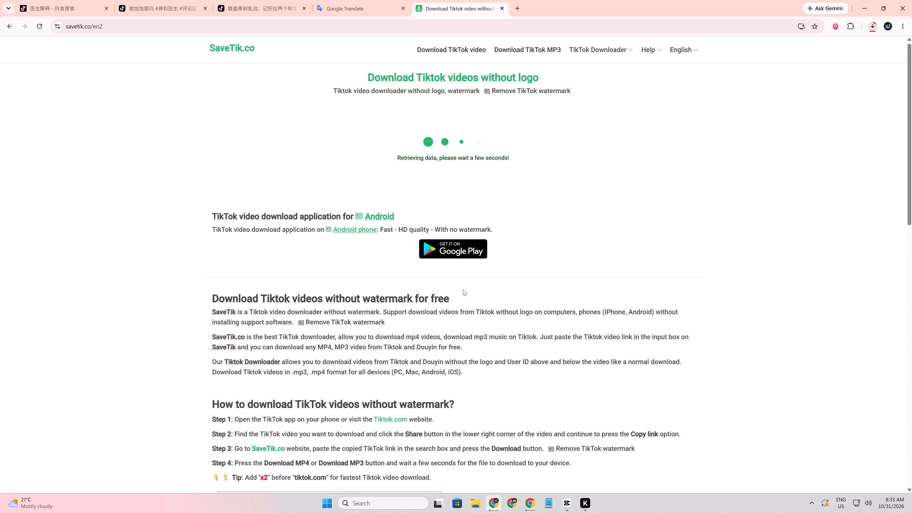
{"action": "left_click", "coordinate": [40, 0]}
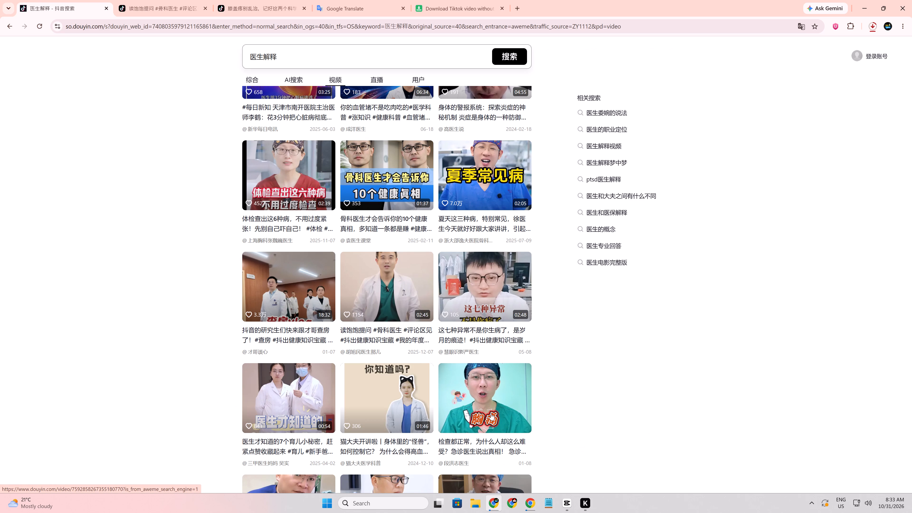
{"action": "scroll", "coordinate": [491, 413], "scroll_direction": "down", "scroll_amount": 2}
Search YouTube for "hip bumb" in the other browser window and browse the results for usable footage.
{"action": "left_click", "coordinate": [524, 499]}
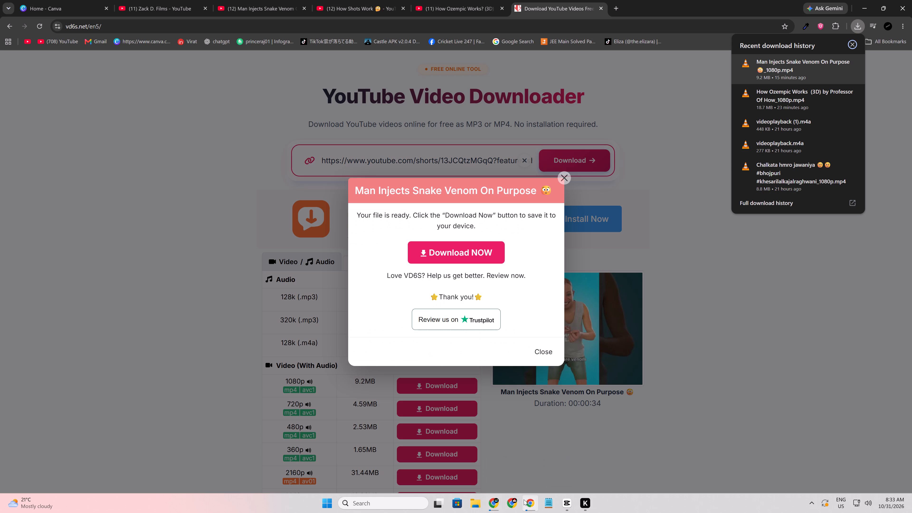
{"action": "left_click", "coordinate": [140, 7]}
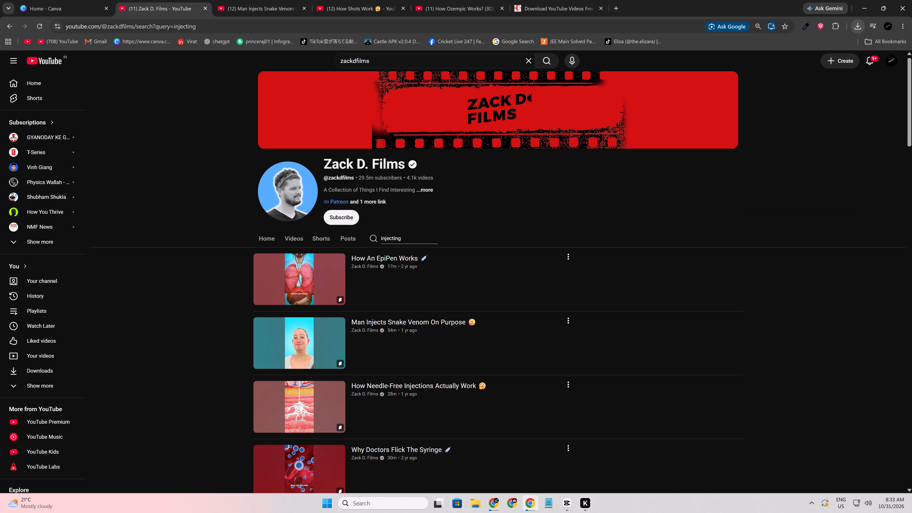
{"action": "left_click", "coordinate": [529, 62]}
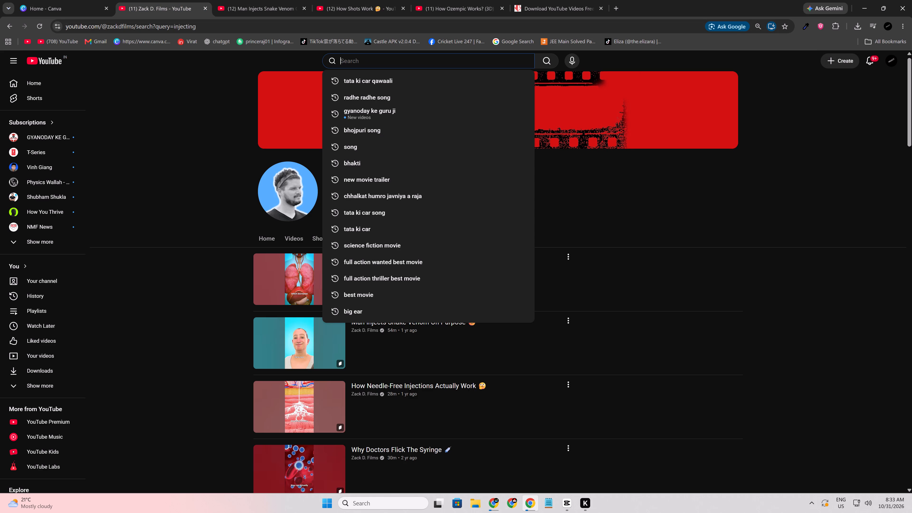
{"action": "left_click", "coordinate": [468, 59]}
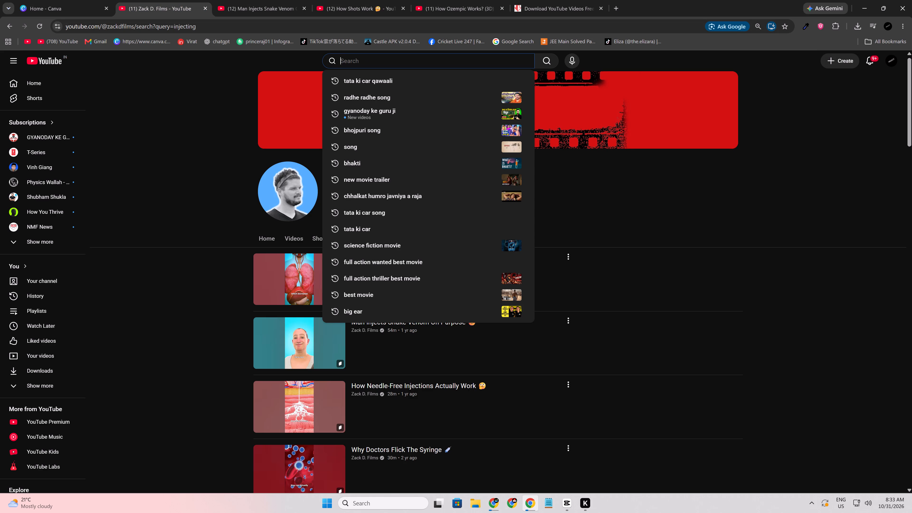
{"action": "type", "text": "hip bumb"}
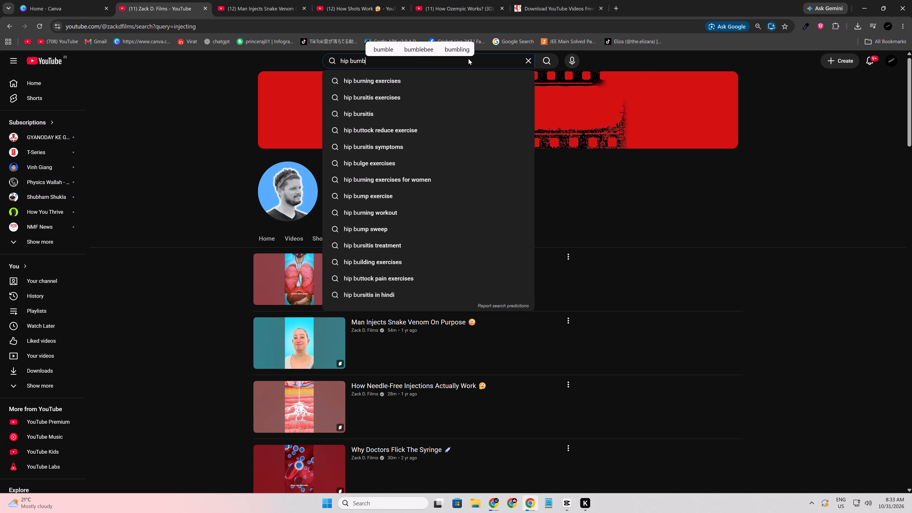
{"action": "key", "text": "Return"}
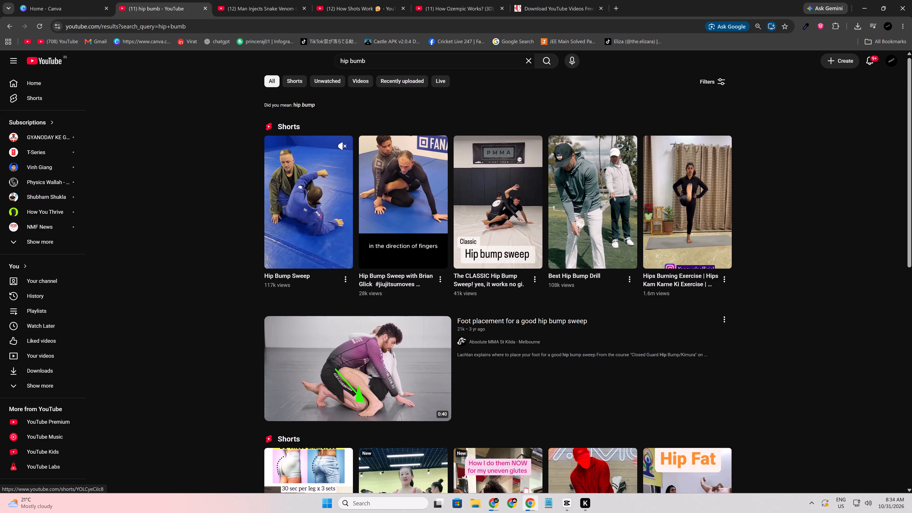
{"action": "scroll", "coordinate": [310, 214], "scroll_direction": "down", "scroll_amount": 1}
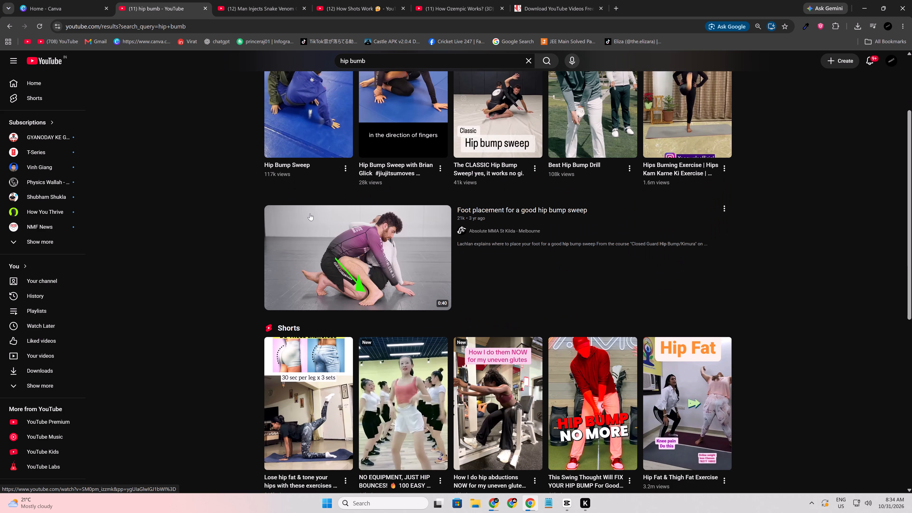
{"action": "scroll", "coordinate": [313, 219], "scroll_direction": "down", "scroll_amount": 1}
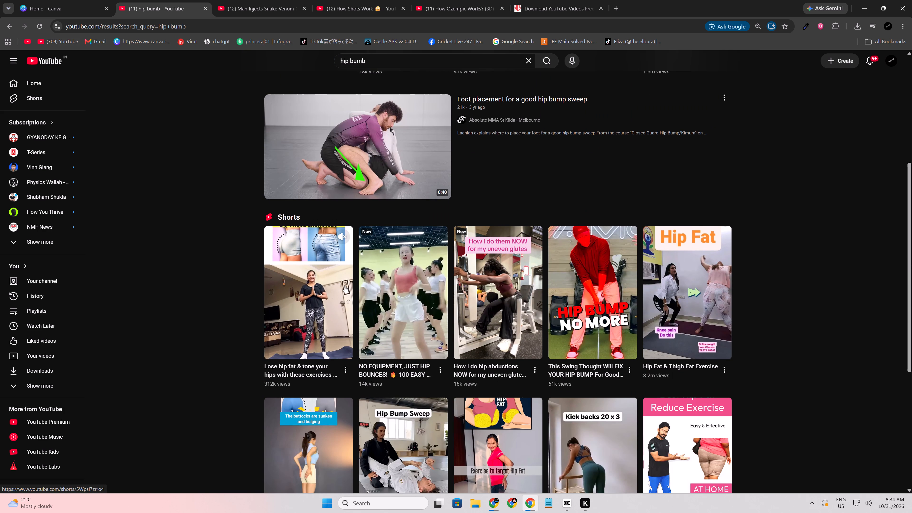
{"action": "scroll", "coordinate": [345, 286], "scroll_direction": "down", "scroll_amount": 1}
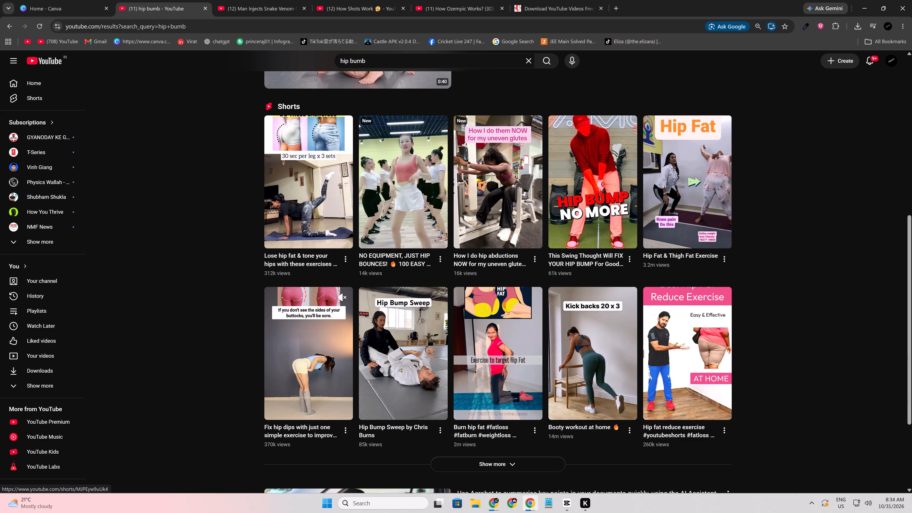
{"action": "scroll", "coordinate": [316, 342], "scroll_direction": "down", "scroll_amount": 4}
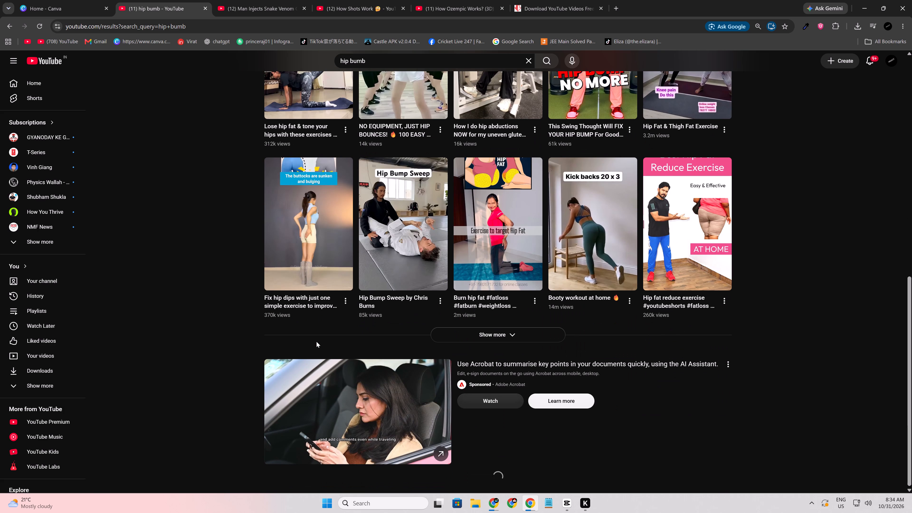
Close the Man Injects Snake Venom On Purpose and How Shots Work video tabs.
{"action": "left_click", "coordinate": [261, 0]}
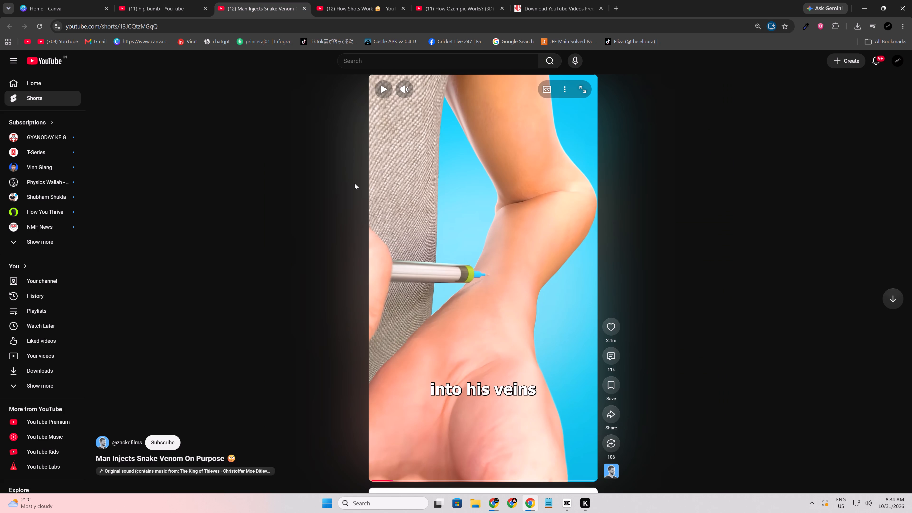
{"action": "middle_click", "coordinate": [255, 9]}
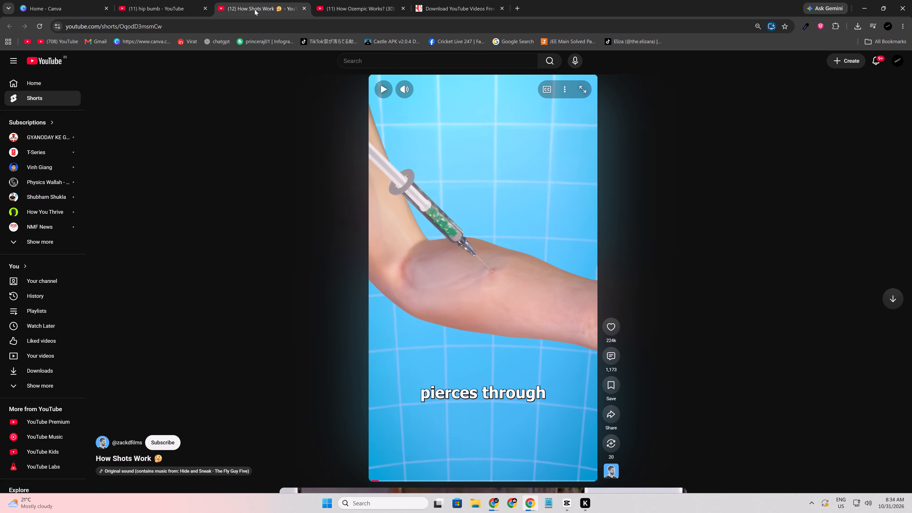
{"action": "middle_click", "coordinate": [255, 9]}
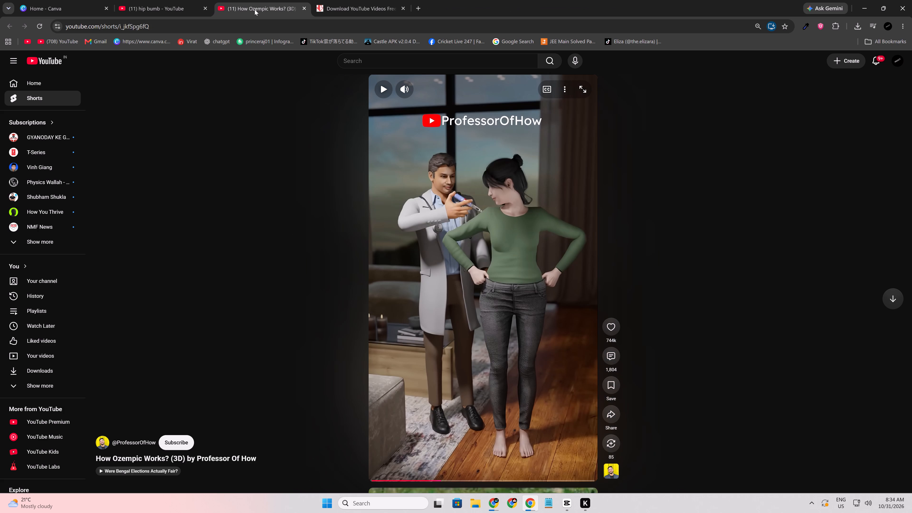
Change the YouTube search to "hip fat" and browse the results for suitable clips.
{"action": "left_click", "coordinate": [143, 2]}
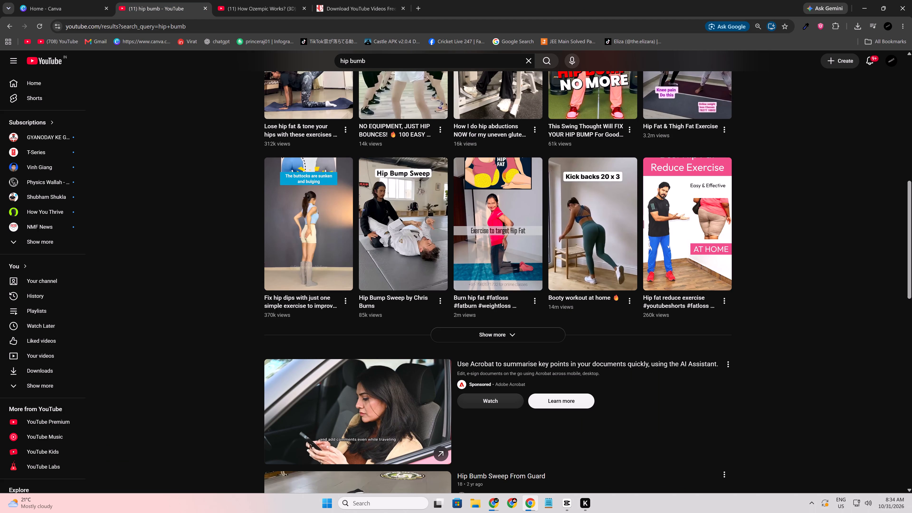
{"action": "double_click", "coordinate": [360, 60]}
{"action": "triple_click", "coordinate": [360, 60]}
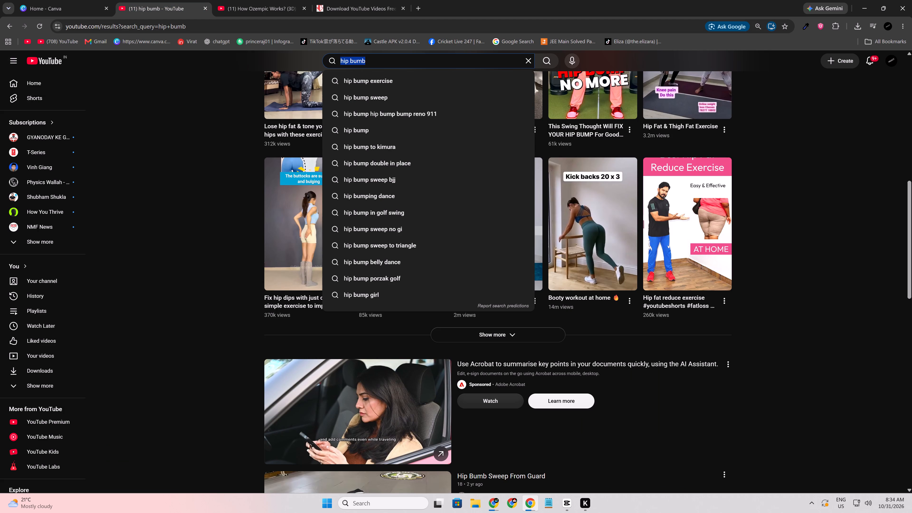
{"action": "left_click", "coordinate": [367, 63]}
{"action": "key", "text": "BackSpace"}
{"action": "key", "text": "BackSpace"}
{"action": "key", "text": "BackSpace"}
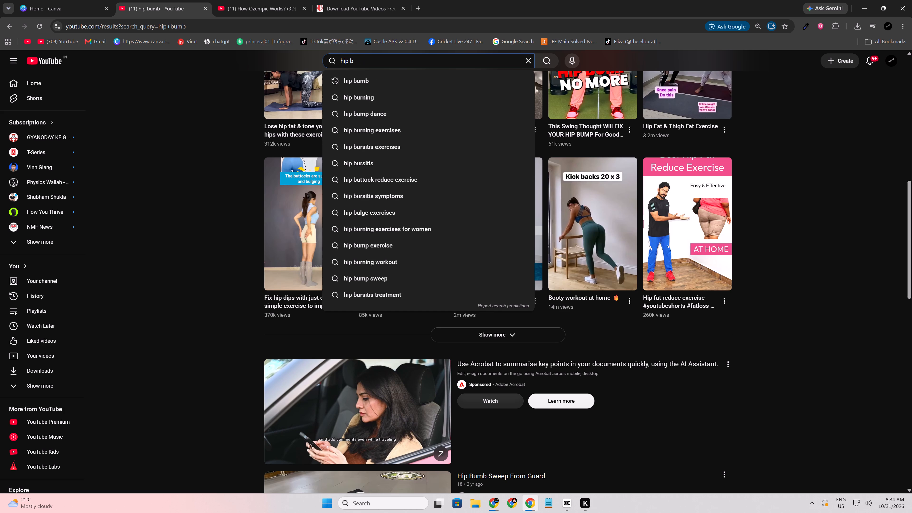
{"action": "key", "text": "BackSpace"}
{"action": "type", "text": "fat"}
{"action": "key", "text": "Return"}
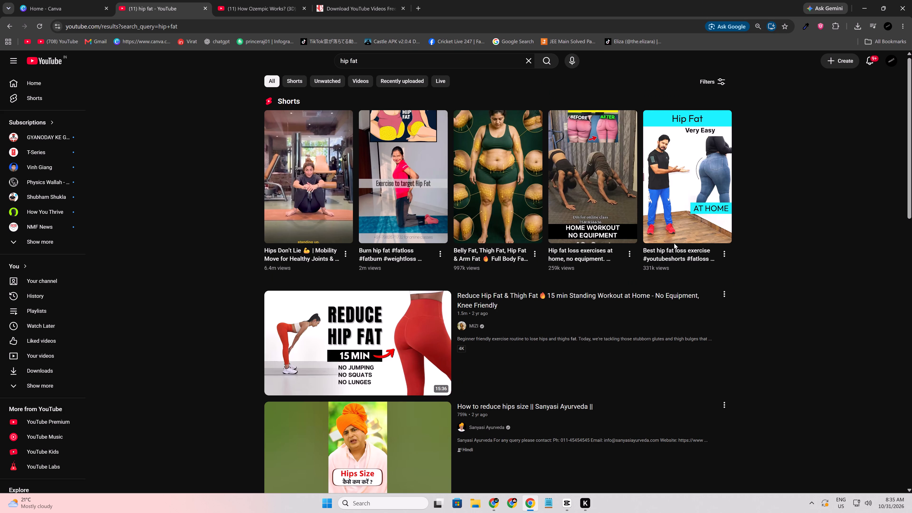
{"action": "scroll", "coordinate": [310, 355], "scroll_direction": "down", "scroll_amount": 3}
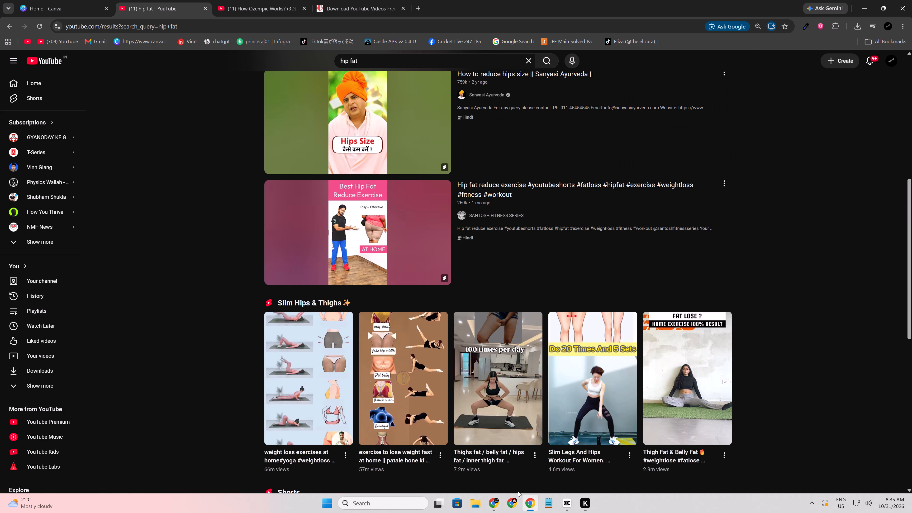
Import the downloaded SaveTik doctor video into CapCut project 0909 and insert it on the main track at 00:00:14:26, before the syringe clip.
{"action": "left_click", "coordinate": [499, 498]}
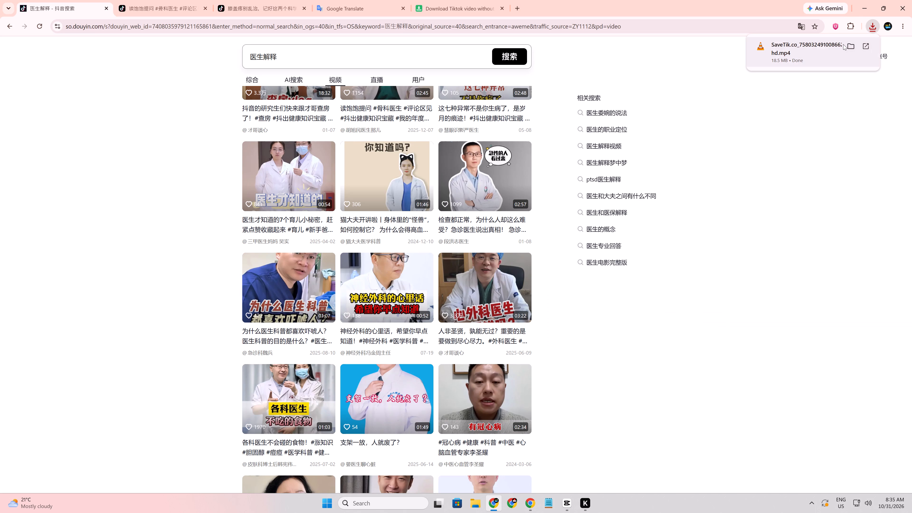
{"action": "left_click_drag", "start_coordinate": [801, 45], "coordinate": [566, 502]}
{"action": "left_click_drag", "start_coordinate": [566, 502], "coordinate": [182, 149]}
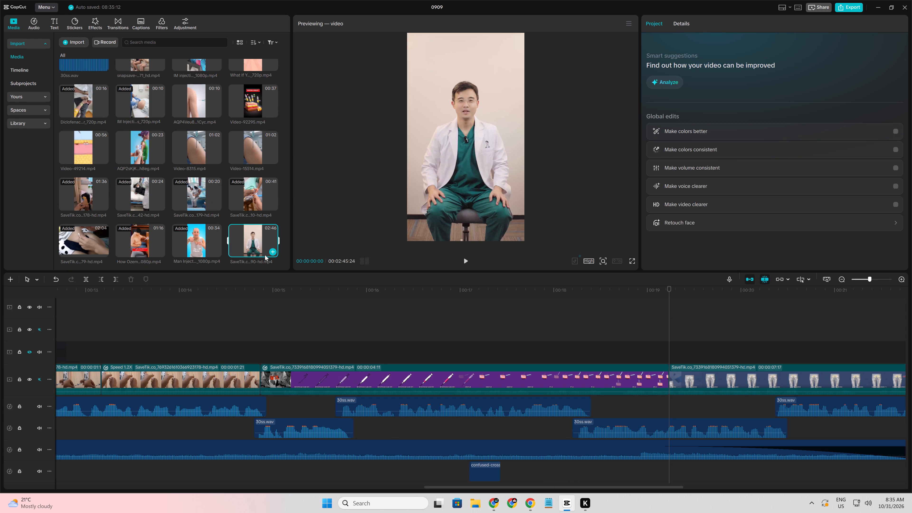
{"action": "left_click_drag", "start_coordinate": [265, 255], "coordinate": [261, 375]}
{"action": "left_click", "coordinate": [261, 335]}
{"action": "left_click", "coordinate": [247, 323]}
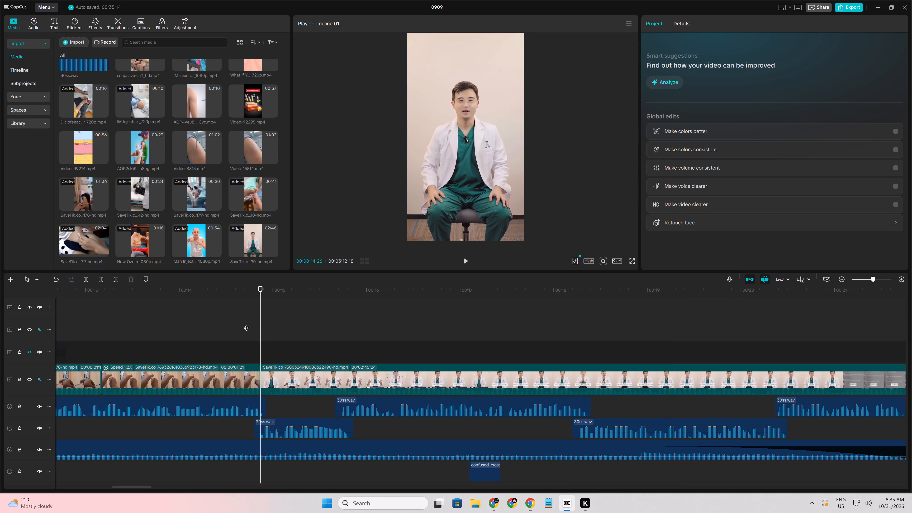
Trim off the doctor clip's remainder after 00:00:15:25, closing the gap, and play back the section against the voice-over.
{"action": "left_click_drag", "start_coordinate": [247, 323], "coordinate": [344, 340]}
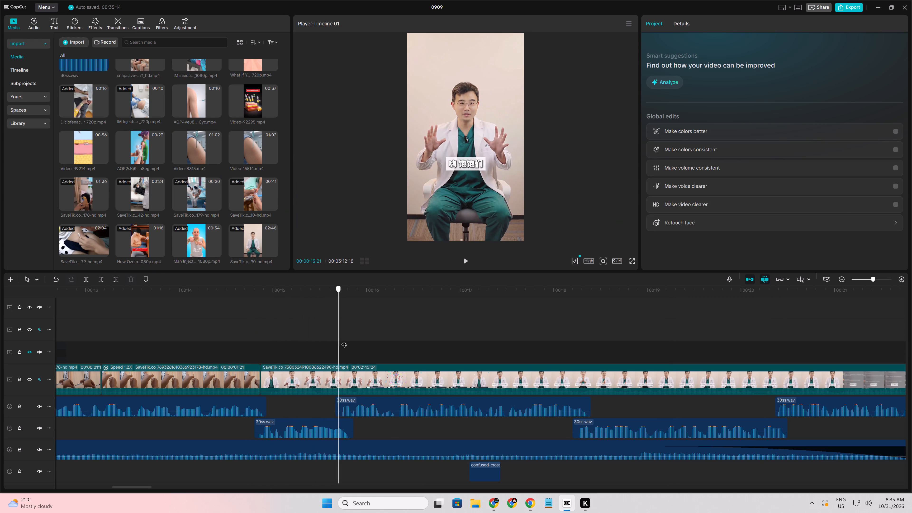
{"action": "left_click_drag", "start_coordinate": [344, 340], "coordinate": [350, 346]}
{"action": "left_click", "coordinate": [369, 385]}
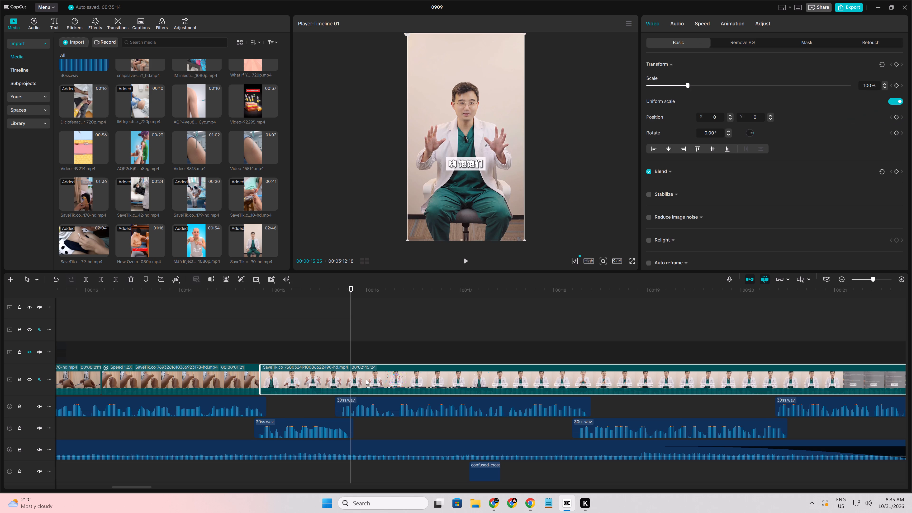
{"action": "key", "text": "w"}
{"action": "left_click", "coordinate": [225, 331]}
{"action": "key", "text": "space"}
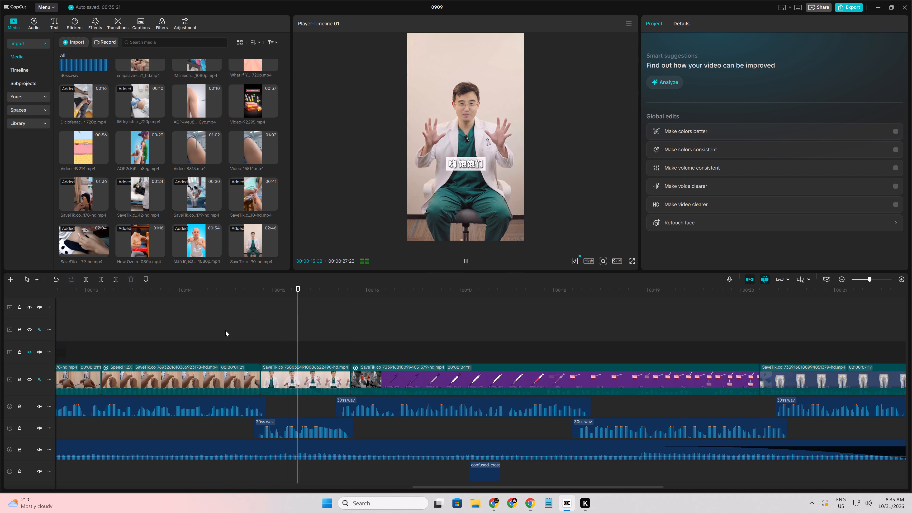
{"action": "key", "text": "space"}
{"action": "left_click", "coordinate": [237, 326]}
{"action": "key", "text": "space"}
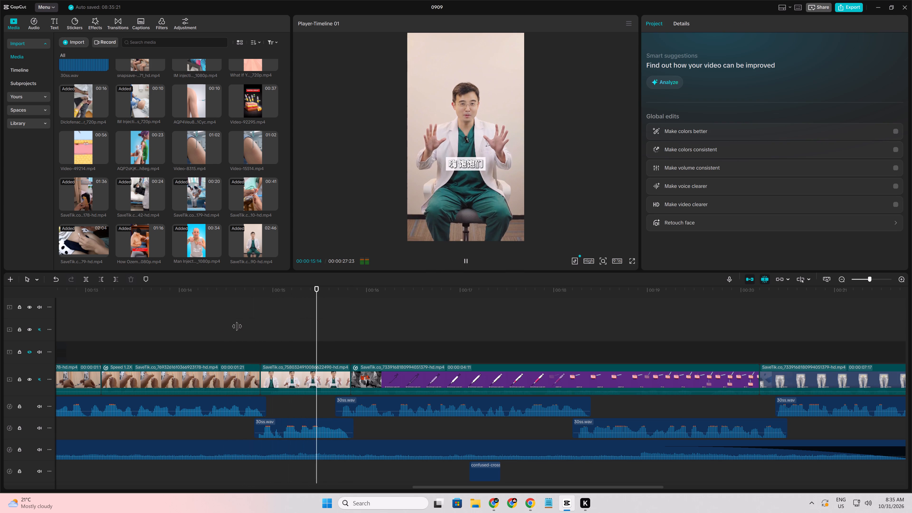
{"action": "key", "text": "space"}
{"action": "key", "text": "space"}
Set the doctor clip's speed to 1.08x and play it back with the voice-over.
{"action": "left_click", "coordinate": [279, 382]}
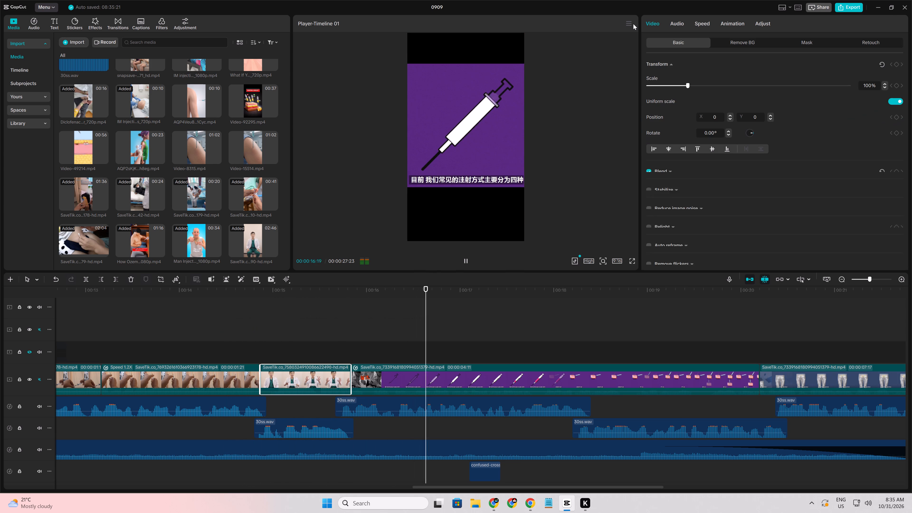
{"action": "key", "text": "space"}
{"action": "left_click", "coordinate": [707, 31]}
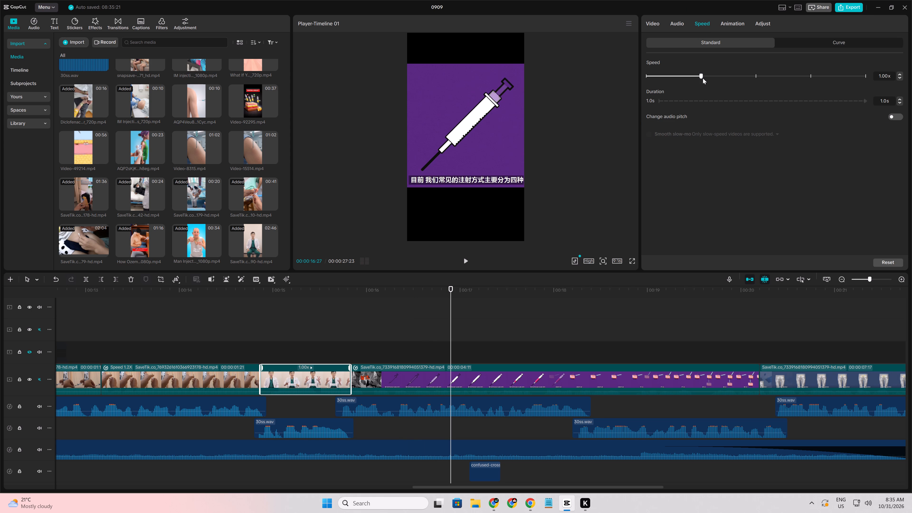
{"action": "left_click", "coordinate": [703, 78]}
{"action": "left_click", "coordinate": [706, 78]}
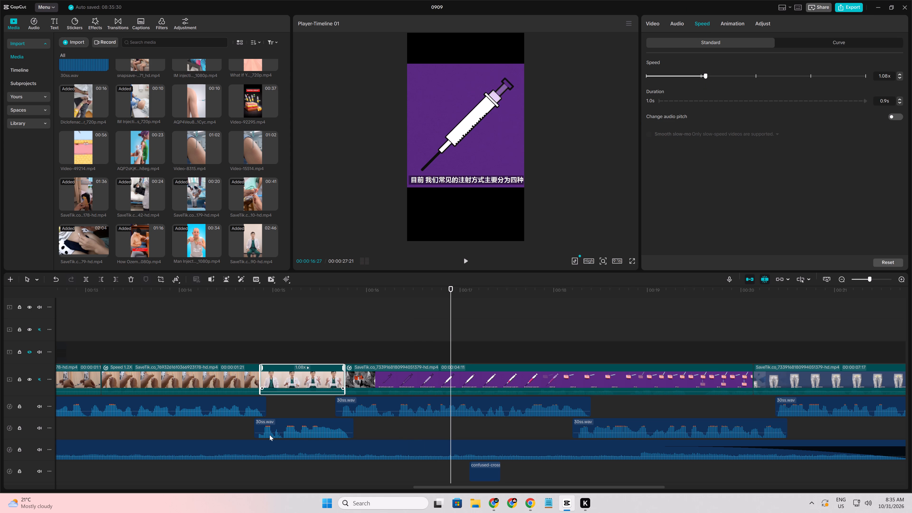
{"action": "left_click", "coordinate": [243, 427]}
{"action": "key", "text": "space"}
{"action": "key", "text": "space"}
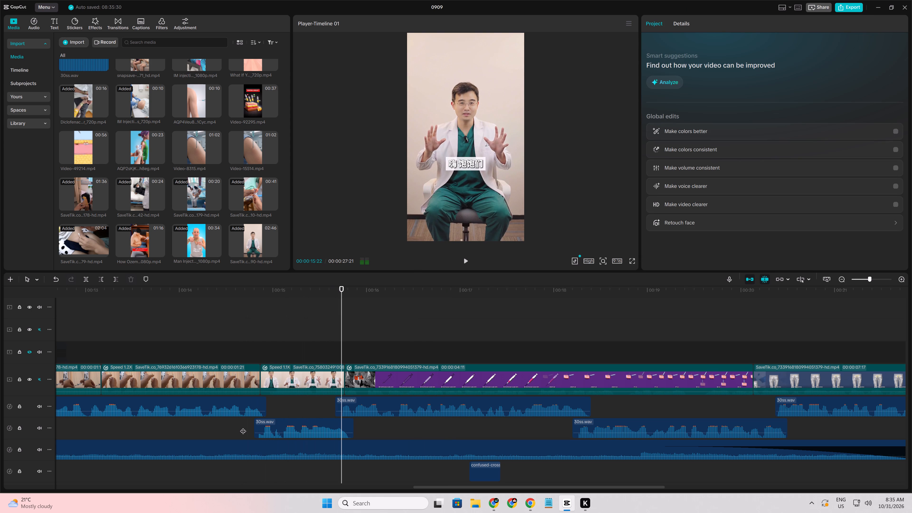
Trim the end of the doctor clip to 00:00:15:22, closing the gap before the syringe clip.
{"action": "left_click", "coordinate": [330, 389]}
{"action": "type", "text": "w"}
Review the syringe-illustration clip after the doctor clip, up to the start of the X-ray clip at 00:00:20:03.
{"action": "key", "text": "space"}
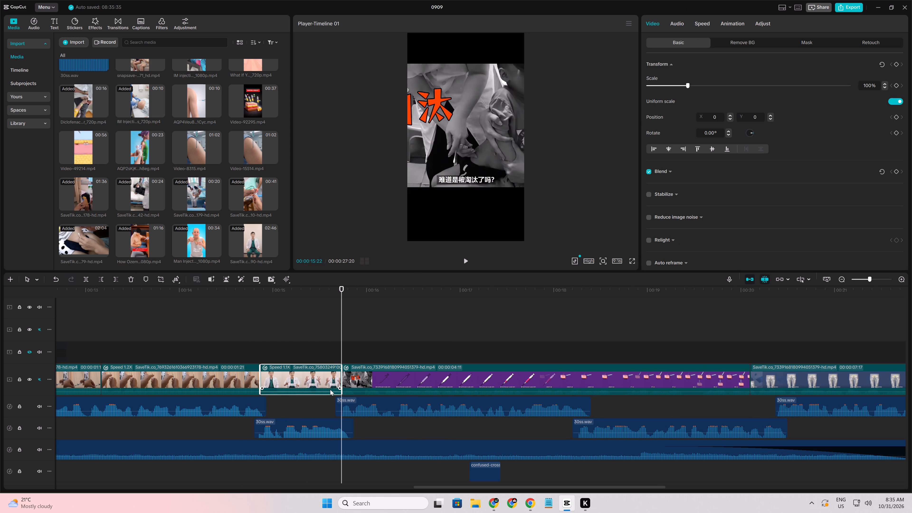
{"action": "scroll", "coordinate": [399, 377], "scroll_direction": "down", "scroll_amount": 4, "text": "ctrl"}
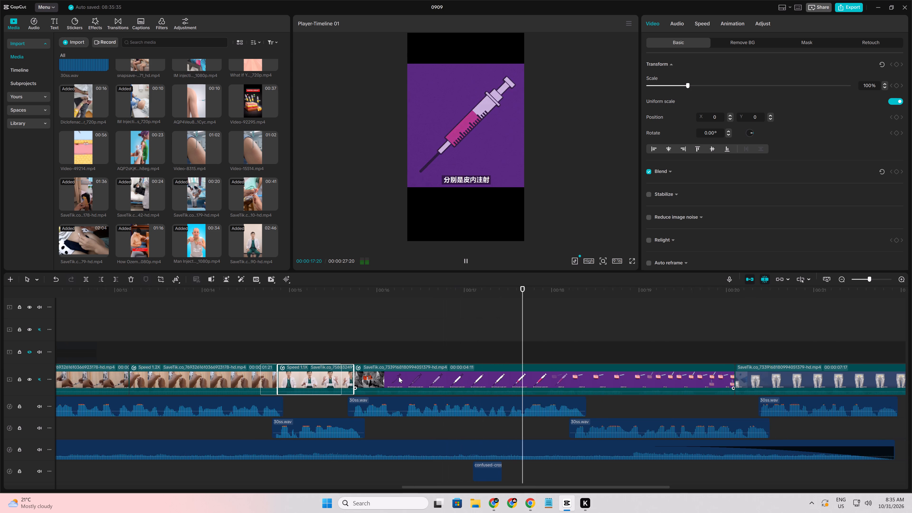
{"action": "scroll", "coordinate": [399, 377], "scroll_direction": "down", "scroll_amount": 11, "text": "ctrl"}
{"action": "scroll", "coordinate": [430, 376], "scroll_direction": "down", "scroll_amount": 4, "text": "ctrl"}
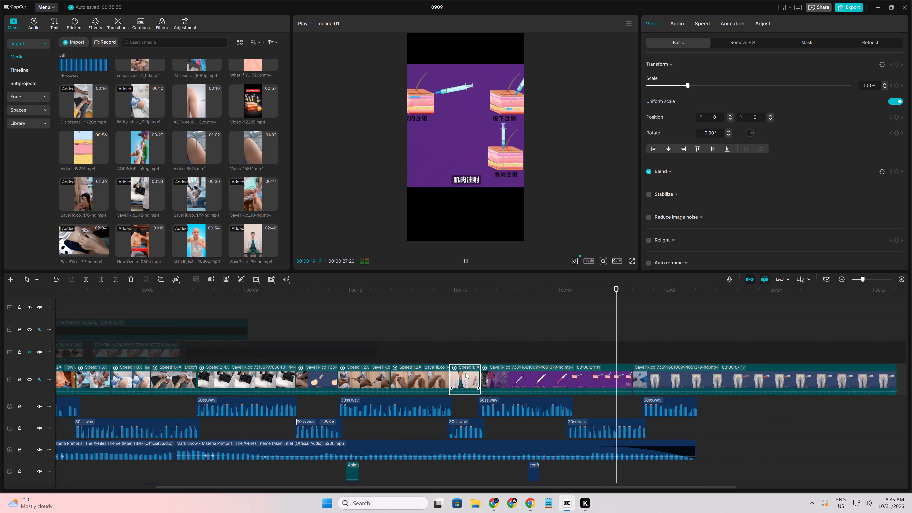
{"action": "left_click", "coordinate": [478, 315]}
{"action": "left_click_drag", "start_coordinate": [478, 315], "coordinate": [533, 340]}
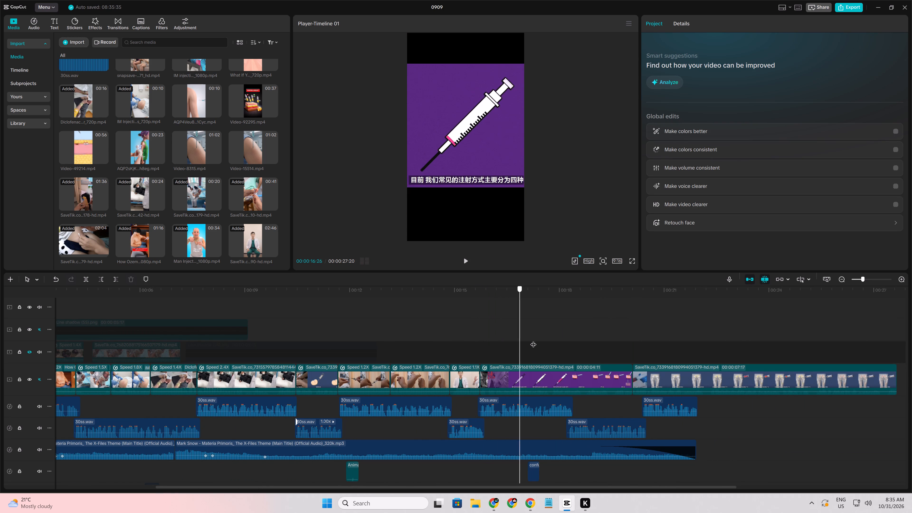
{"action": "left_click_drag", "start_coordinate": [533, 340], "coordinate": [639, 362]}
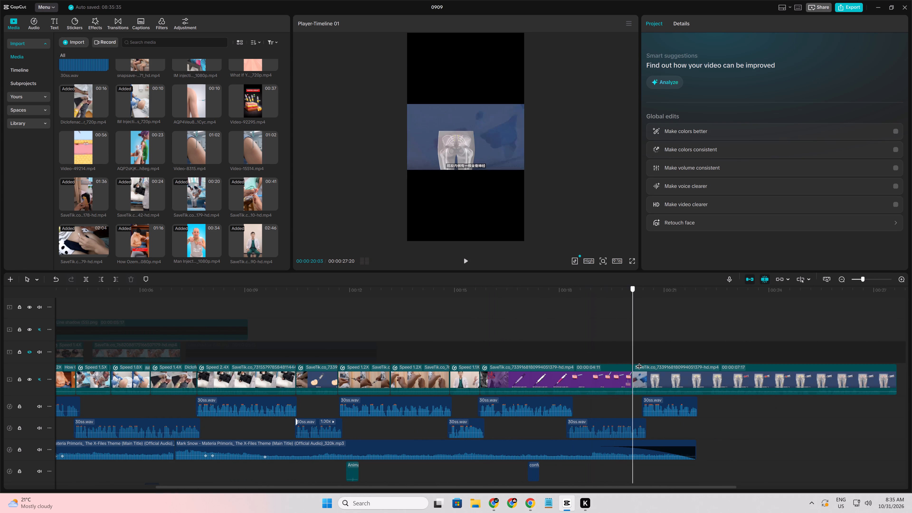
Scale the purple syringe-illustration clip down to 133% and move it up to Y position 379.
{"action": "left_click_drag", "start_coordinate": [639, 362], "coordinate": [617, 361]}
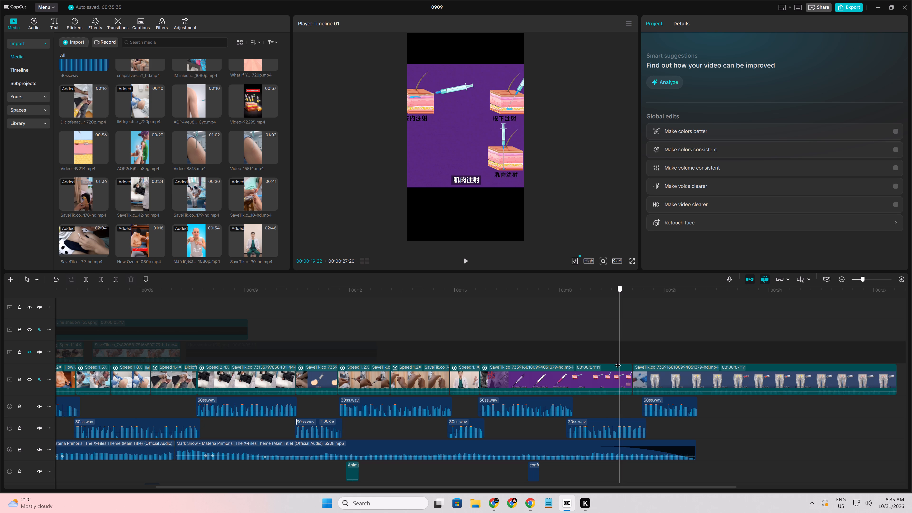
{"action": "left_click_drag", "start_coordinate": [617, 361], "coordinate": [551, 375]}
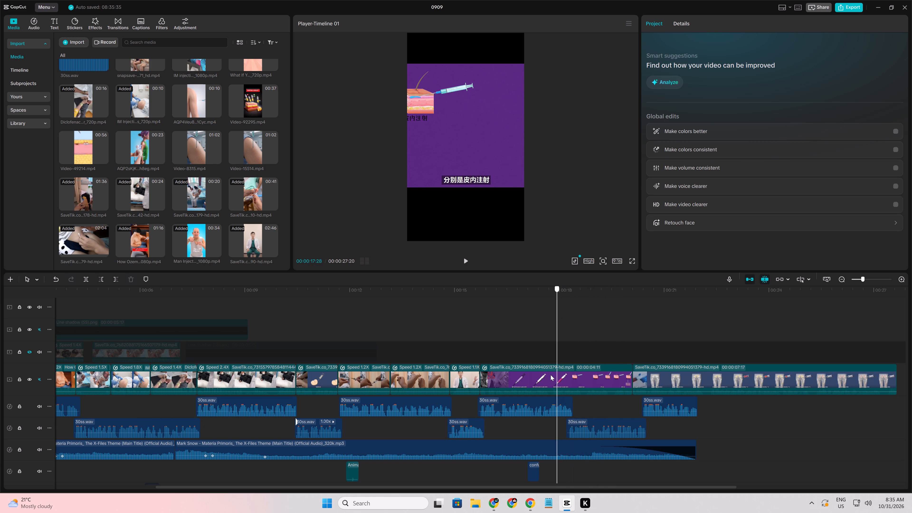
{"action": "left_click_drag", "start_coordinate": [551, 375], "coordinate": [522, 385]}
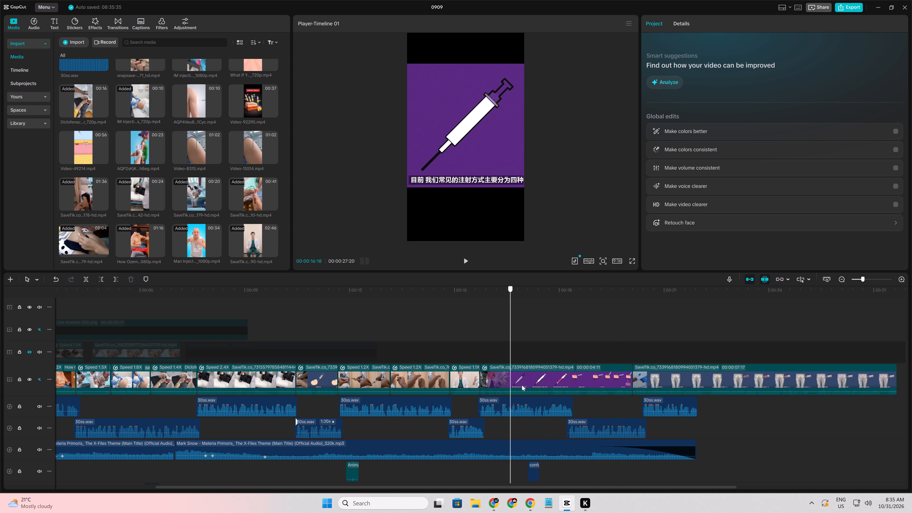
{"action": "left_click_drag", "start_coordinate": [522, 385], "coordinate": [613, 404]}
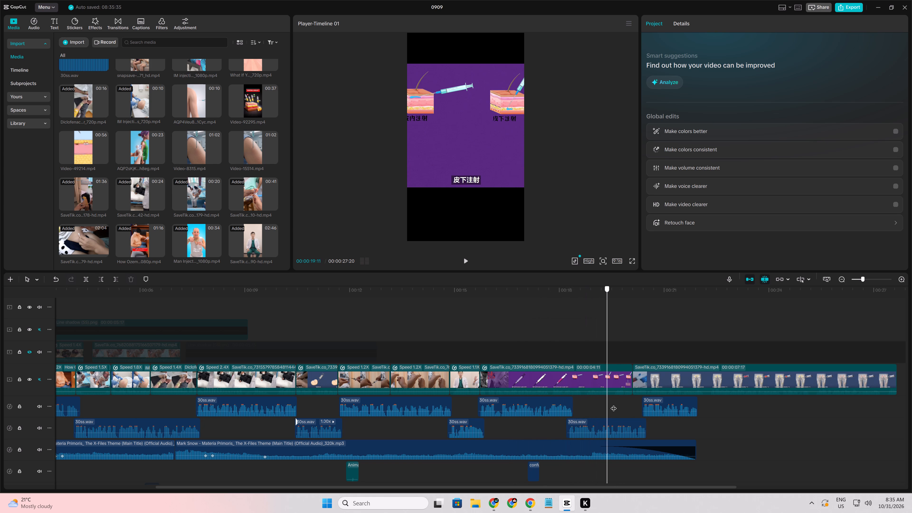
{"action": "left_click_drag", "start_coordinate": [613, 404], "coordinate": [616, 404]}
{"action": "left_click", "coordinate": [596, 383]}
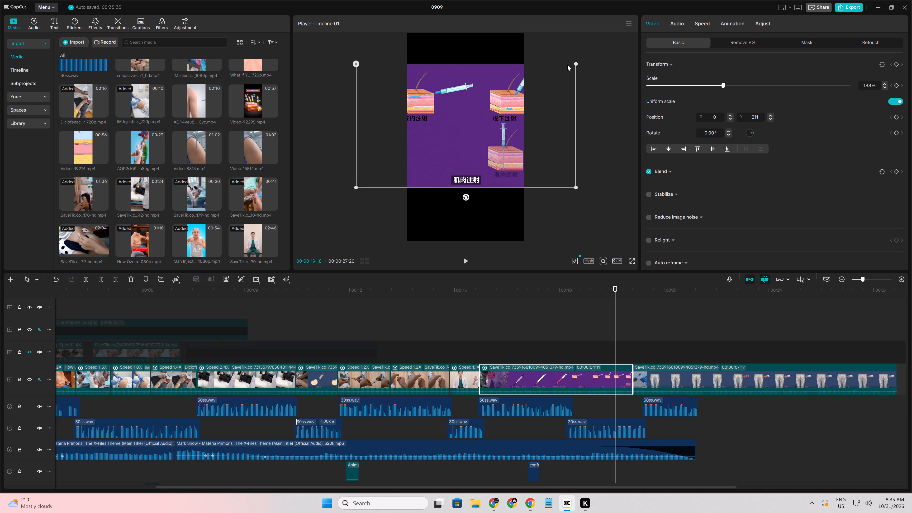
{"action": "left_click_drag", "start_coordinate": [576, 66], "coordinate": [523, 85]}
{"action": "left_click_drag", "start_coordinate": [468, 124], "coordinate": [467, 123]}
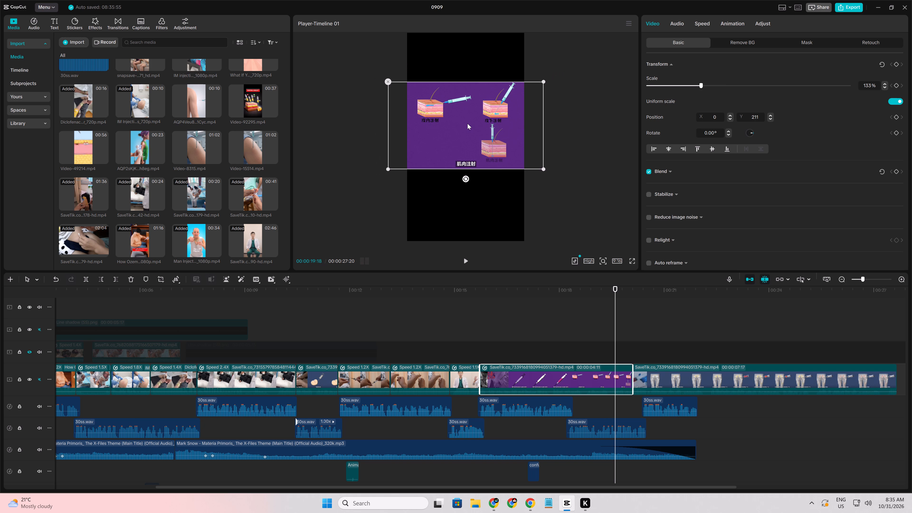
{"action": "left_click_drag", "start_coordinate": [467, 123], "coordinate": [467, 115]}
Trim the start of the purple syringe clip up to 00:00:16:11, closing the gap, and play it back with the voice-over.
{"action": "left_click", "coordinate": [472, 334]}
{"action": "left_click_drag", "start_coordinate": [472, 334], "coordinate": [490, 337]}
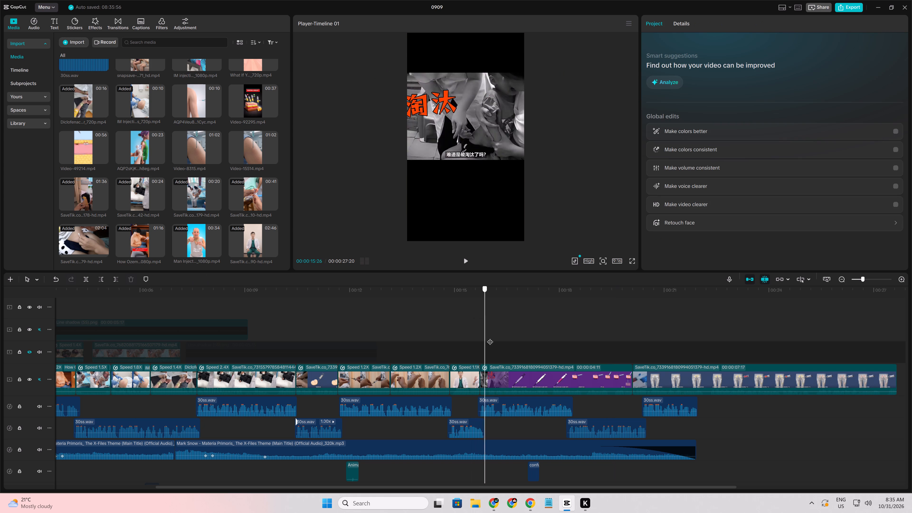
{"action": "left_click_drag", "start_coordinate": [490, 337], "coordinate": [503, 340]}
{"action": "left_click", "coordinate": [513, 386]}
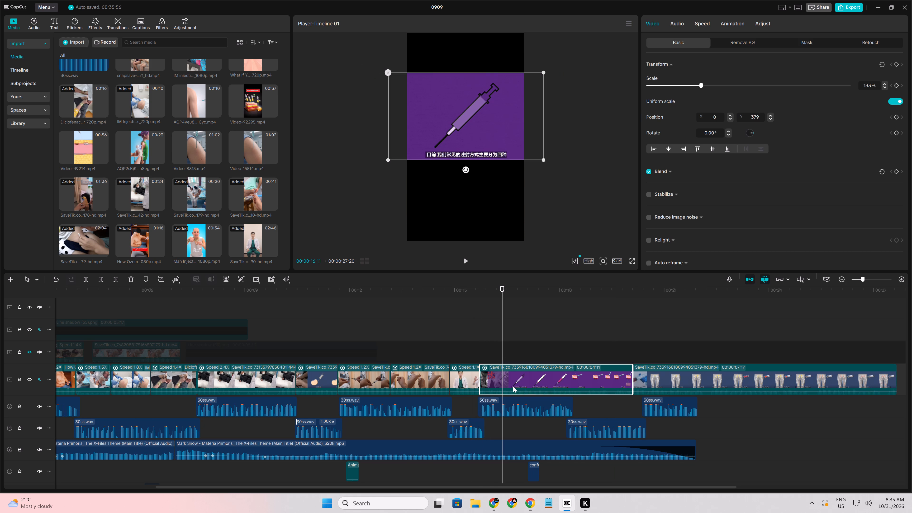
{"action": "key", "text": "q"}
{"action": "left_click", "coordinate": [484, 348]}
{"action": "left_click_drag", "start_coordinate": [484, 348], "coordinate": [544, 362]}
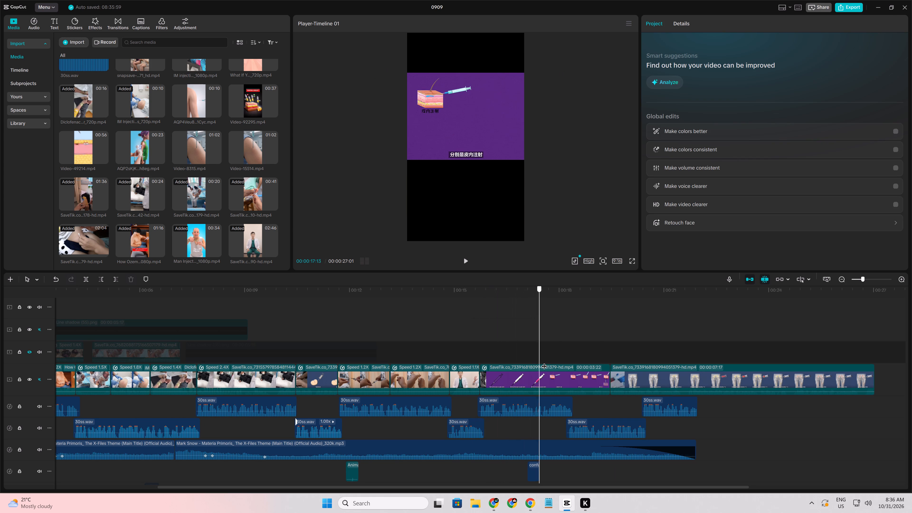
{"action": "left_click_drag", "start_coordinate": [544, 362], "coordinate": [461, 353]}
{"action": "key", "text": "space"}
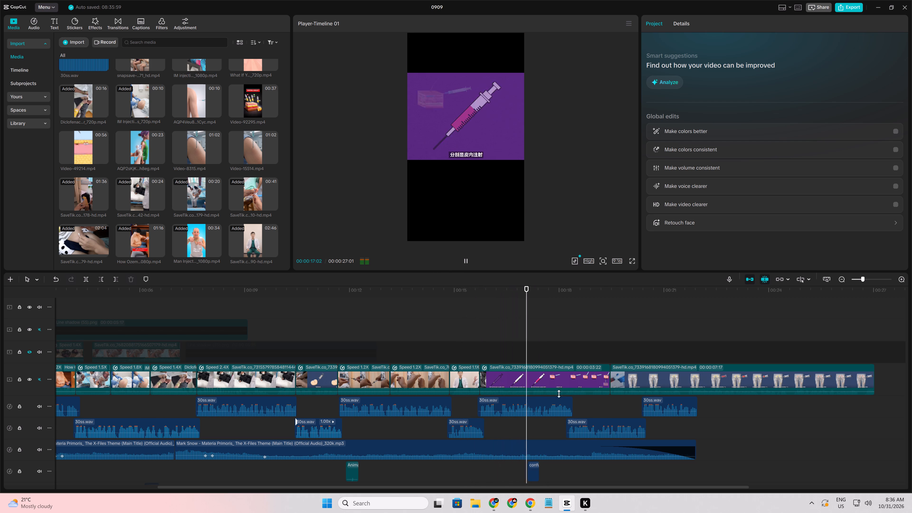
{"action": "key", "text": "space"}
Duplicate the earlier cartoon buttock-injection clip and insert the copy between the doctor clip and the purple syringe clip.
{"action": "scroll", "coordinate": [564, 395], "scroll_direction": "up", "scroll_amount": 8, "text": "ctrl"}
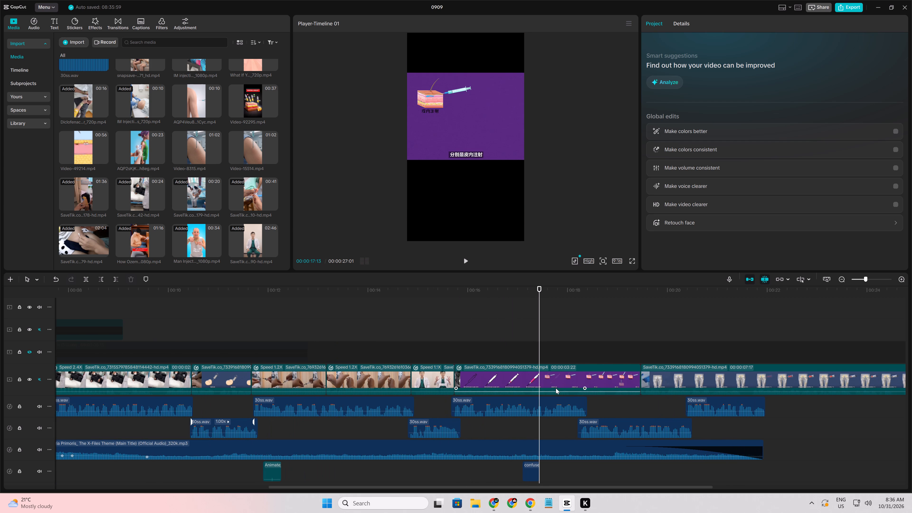
{"action": "left_click", "coordinate": [556, 388]}
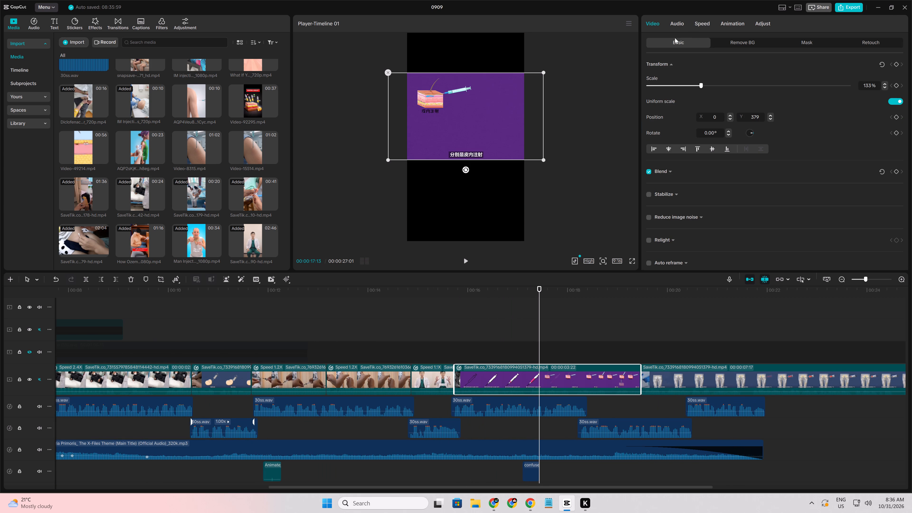
{"action": "left_click", "coordinate": [225, 380]}
{"action": "key", "text": "ctrl+c"}
{"action": "key", "text": "ctrl+v"}
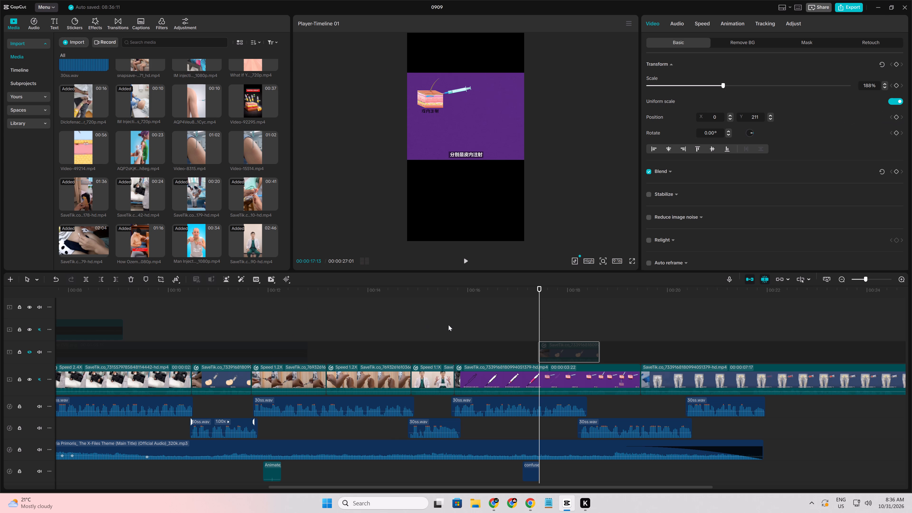
{"action": "left_click_drag", "start_coordinate": [564, 349], "coordinate": [479, 383]}
Trim the start of the duplicated cartoon injection clip up to 00:00:16:05, closing the gap after the doctor clip.
{"action": "left_click", "coordinate": [444, 316]}
{"action": "left_click_drag", "start_coordinate": [444, 316], "coordinate": [462, 319]}
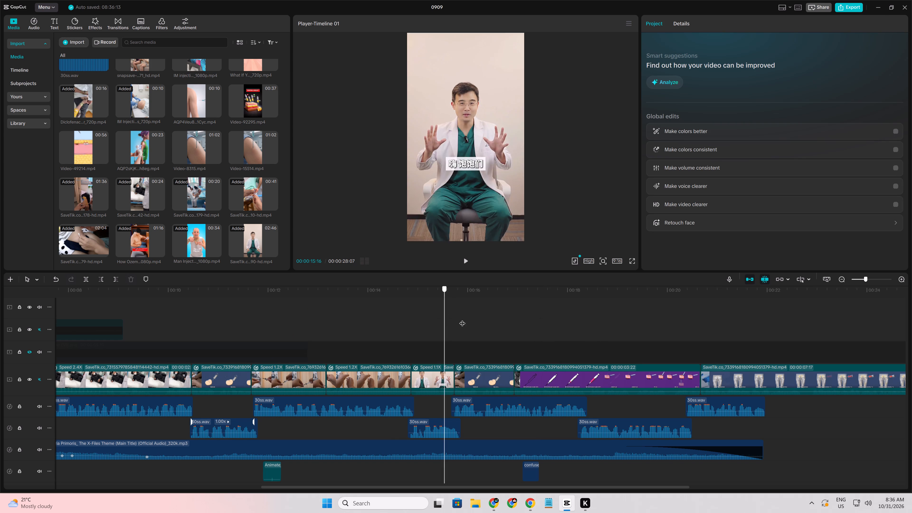
{"action": "left_click_drag", "start_coordinate": [462, 319], "coordinate": [491, 325]}
{"action": "left_click", "coordinate": [479, 339]}
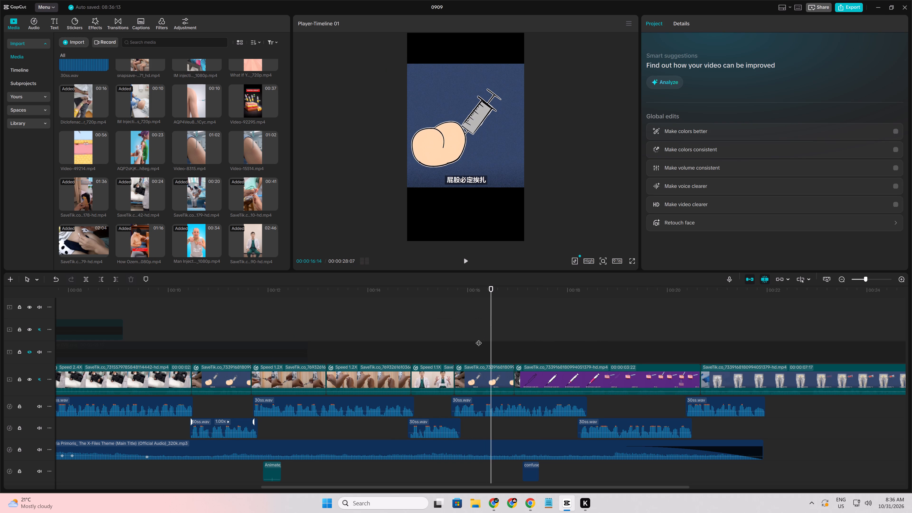
{"action": "left_click_drag", "start_coordinate": [479, 339], "coordinate": [476, 341]}
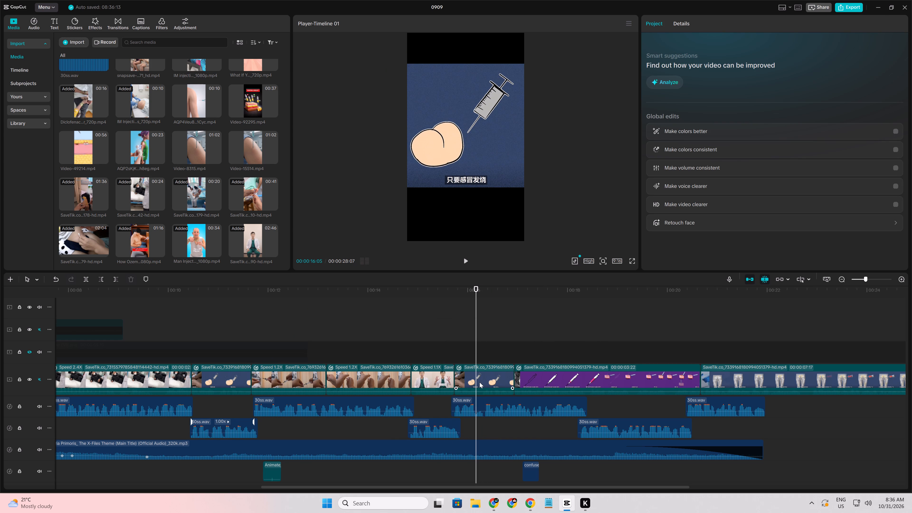
{"action": "left_click", "coordinate": [480, 381]}
{"action": "key", "text": "q"}
Review the section after the cartoon injection clip and scale the purple syringe clip up to 195%.
{"action": "left_click", "coordinate": [456, 328]}
{"action": "left_click_drag", "start_coordinate": [456, 328], "coordinate": [479, 332]}
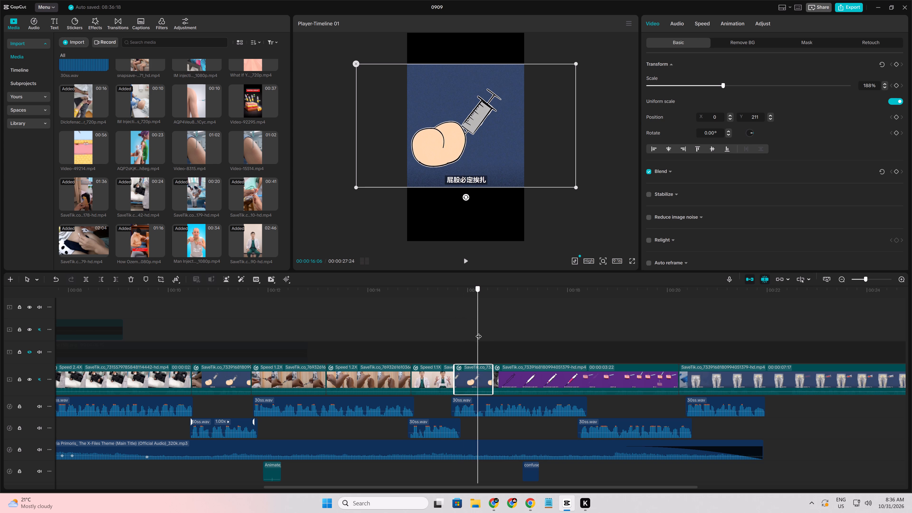
{"action": "left_click_drag", "start_coordinate": [479, 332], "coordinate": [534, 346]}
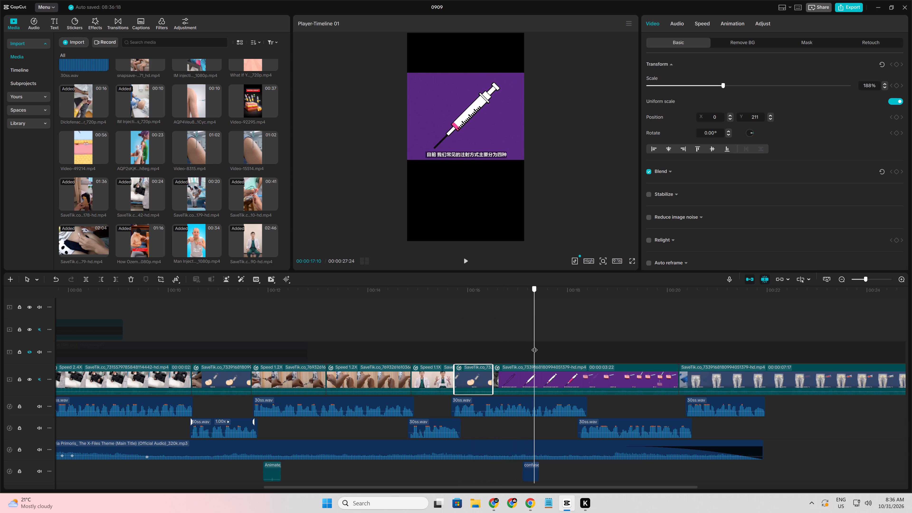
{"action": "left_click_drag", "start_coordinate": [534, 346], "coordinate": [526, 349]}
{"action": "left_click", "coordinate": [530, 335]}
{"action": "left_click_drag", "start_coordinate": [530, 335], "coordinate": [562, 348]}
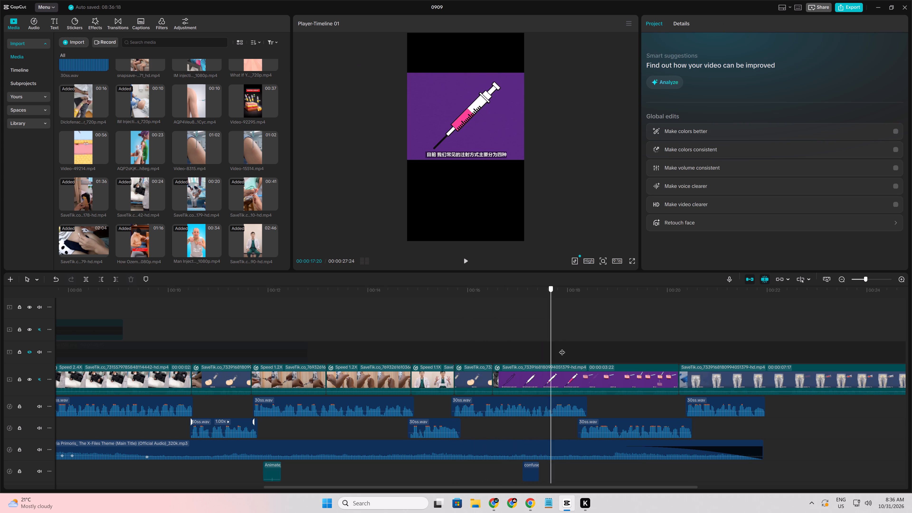
{"action": "left_click_drag", "start_coordinate": [562, 348], "coordinate": [569, 351]}
{"action": "left_click", "coordinate": [550, 372]}
{"action": "left_click_drag", "start_coordinate": [390, 159], "coordinate": [390, 159]}
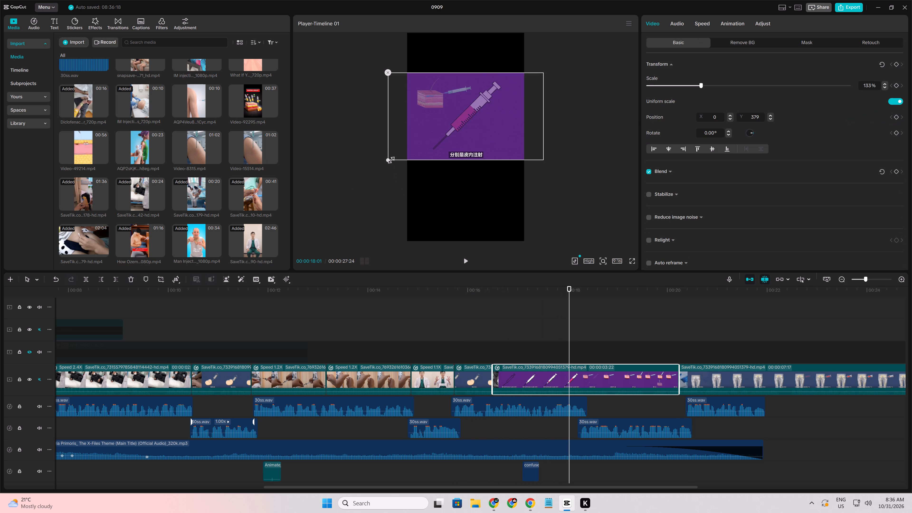
{"action": "left_click_drag", "start_coordinate": [390, 159], "coordinate": [363, 226]}
Lower the purple syringe clip in the frame to Y position 153, keeping it horizontally centred.
{"action": "left_click", "coordinate": [486, 323]}
{"action": "left_click_drag", "start_coordinate": [486, 323], "coordinate": [495, 325]}
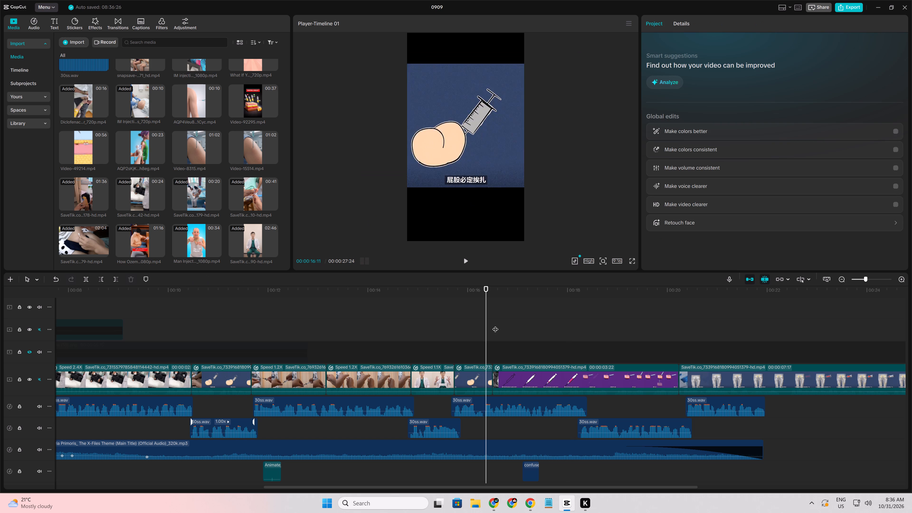
{"action": "left_click_drag", "start_coordinate": [495, 325], "coordinate": [492, 331]}
{"action": "left_click", "coordinate": [514, 372]}
{"action": "left_click_drag", "start_coordinate": [456, 148], "coordinate": [456, 179]}
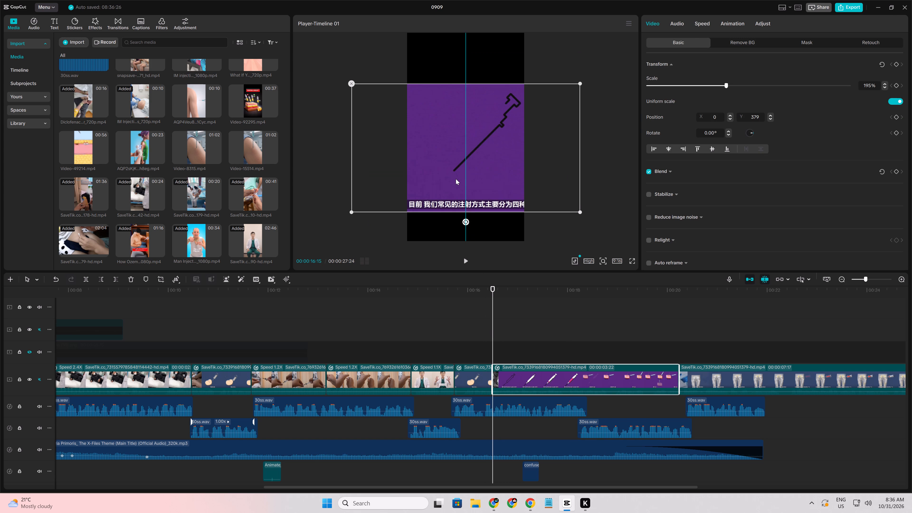
{"action": "left_click_drag", "start_coordinate": [456, 179], "coordinate": [453, 163]}
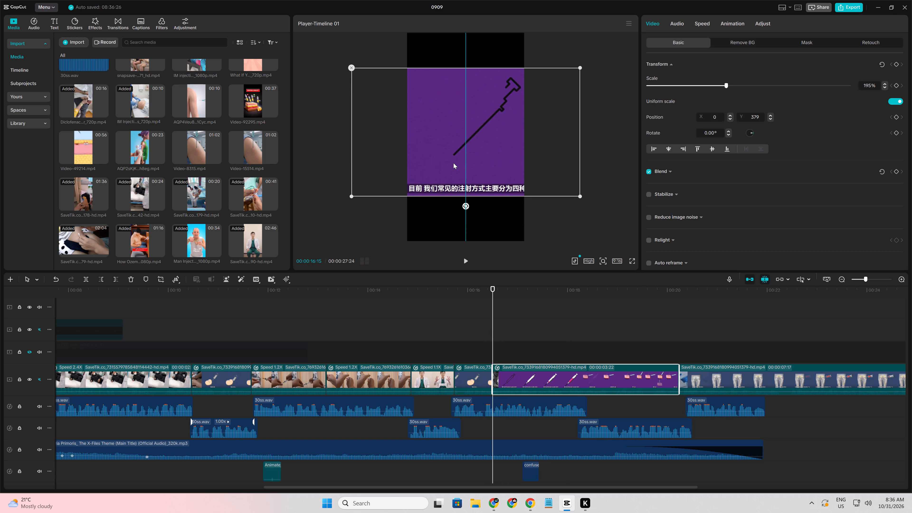
{"action": "left_click_drag", "start_coordinate": [453, 163], "coordinate": [456, 160]}
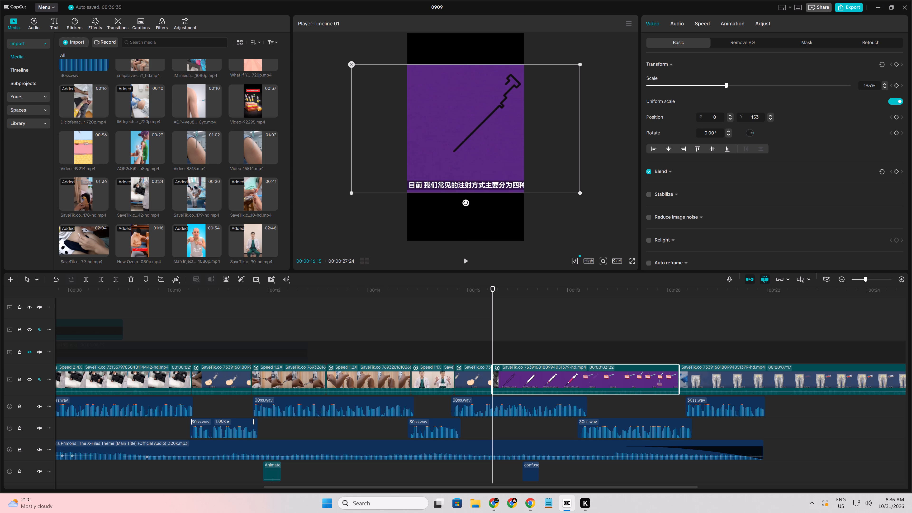
Add transform keyframes to the purple syringe clip at 00:00:16:15 and 00:00:17:26.
{"action": "left_click", "coordinate": [895, 66]}
{"action": "left_click", "coordinate": [482, 327]}
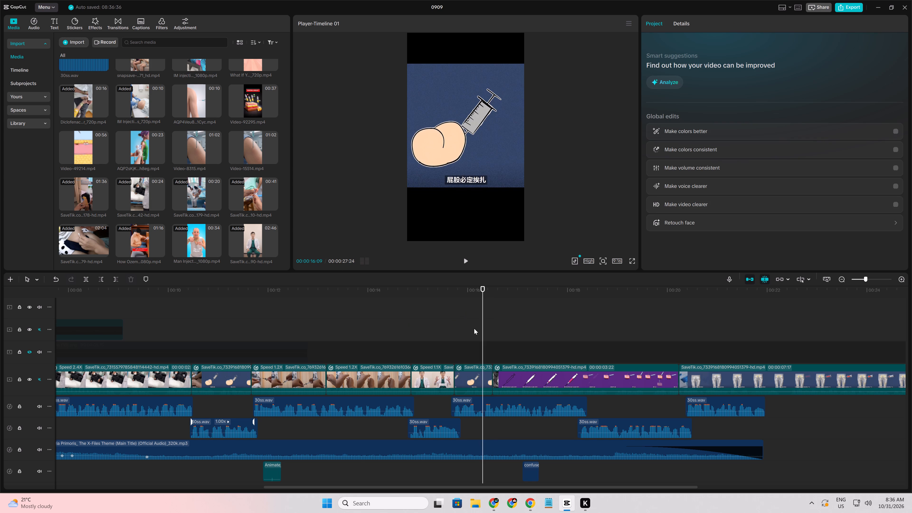
{"action": "left_click", "coordinate": [474, 329]}
{"action": "left_click_drag", "start_coordinate": [474, 329], "coordinate": [556, 346]}
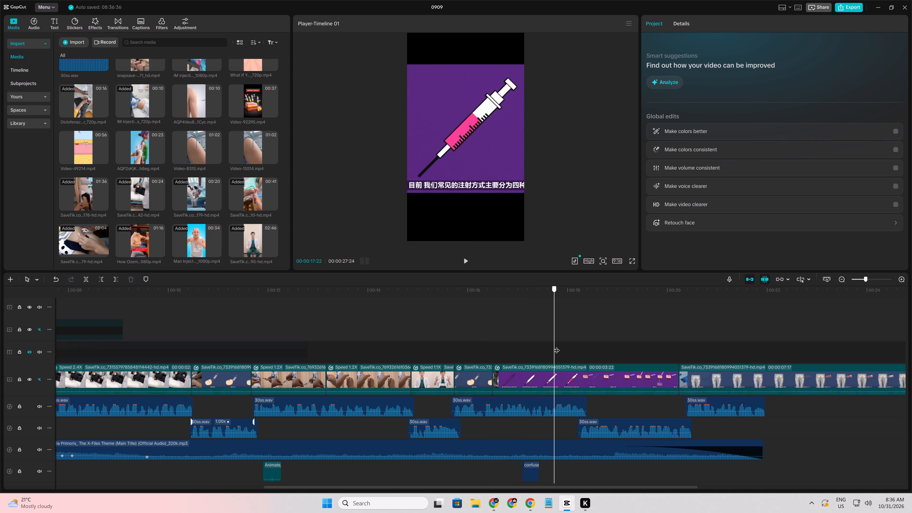
{"action": "left_click_drag", "start_coordinate": [556, 346], "coordinate": [560, 357]}
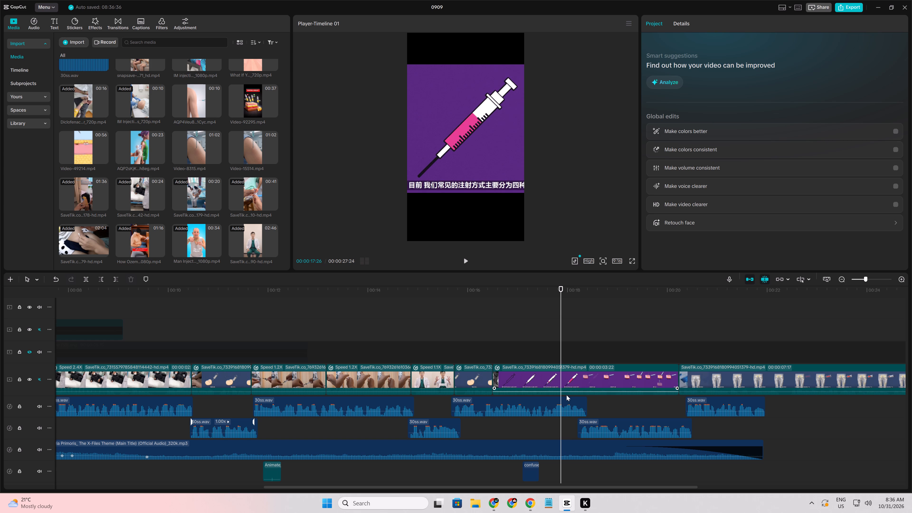
{"action": "left_click", "coordinate": [560, 386]}
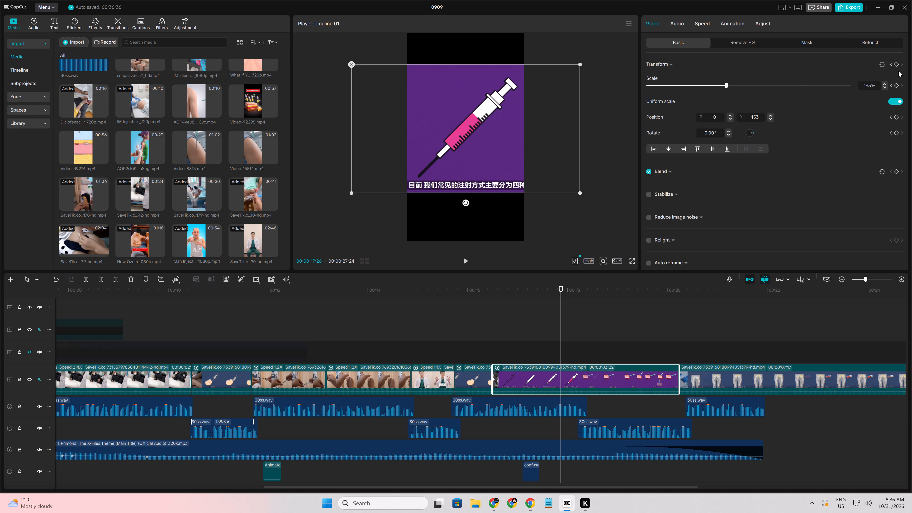
{"action": "left_click", "coordinate": [896, 66]}
At 00:00:17:29, set the purple syringe clip's Y position to 441 and scale to 132%, and start a playback check of the change.
{"action": "key", "text": "Right"}
{"action": "key", "text": "Right"}
{"action": "key", "text": "Right"}
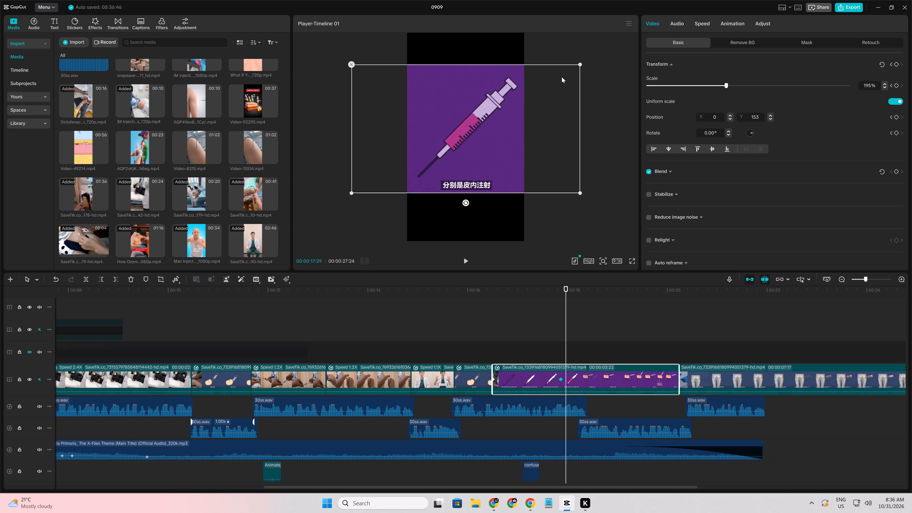
{"action": "left_click_drag", "start_coordinate": [517, 98], "coordinate": [517, 85]}
{"action": "left_click_drag", "start_coordinate": [517, 85], "coordinate": [515, 82]}
{"action": "left_click_drag", "start_coordinate": [578, 47], "coordinate": [528, 79]}
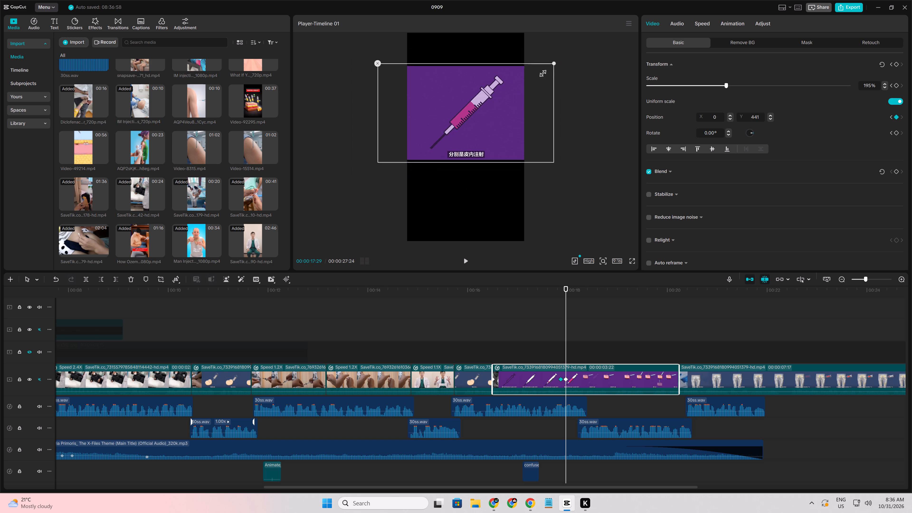
{"action": "left_click_drag", "start_coordinate": [528, 79], "coordinate": [527, 82]}
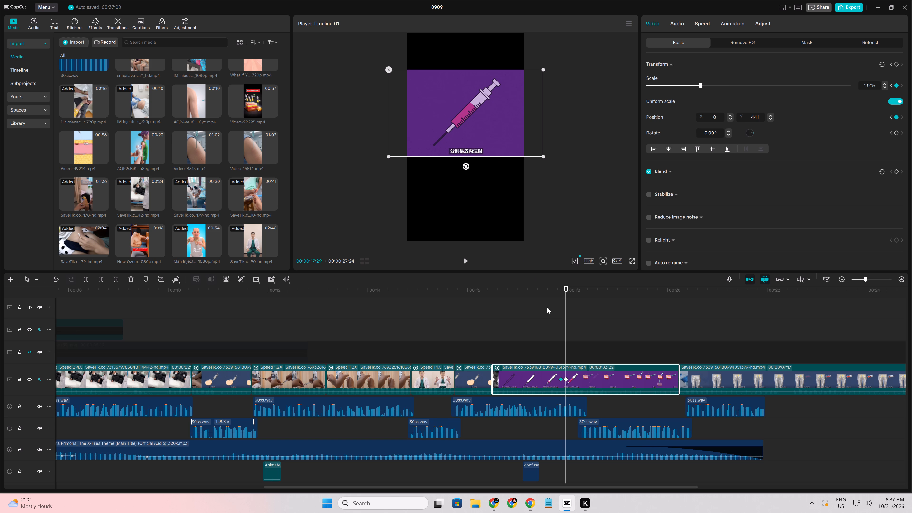
{"action": "left_click", "coordinate": [545, 314]}
{"action": "left_click_drag", "start_coordinate": [545, 314], "coordinate": [526, 324]}
{"action": "key", "text": "space"}
{"action": "key", "text": "space"}
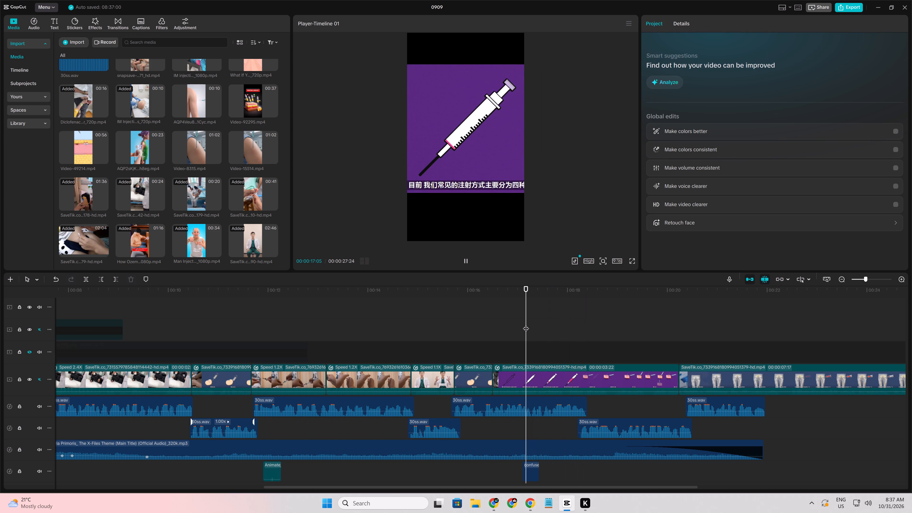
Play through the purple syringe clip and trim its end to 00:00:19:21.
{"action": "key", "text": "space"}
{"action": "key", "text": "space"}
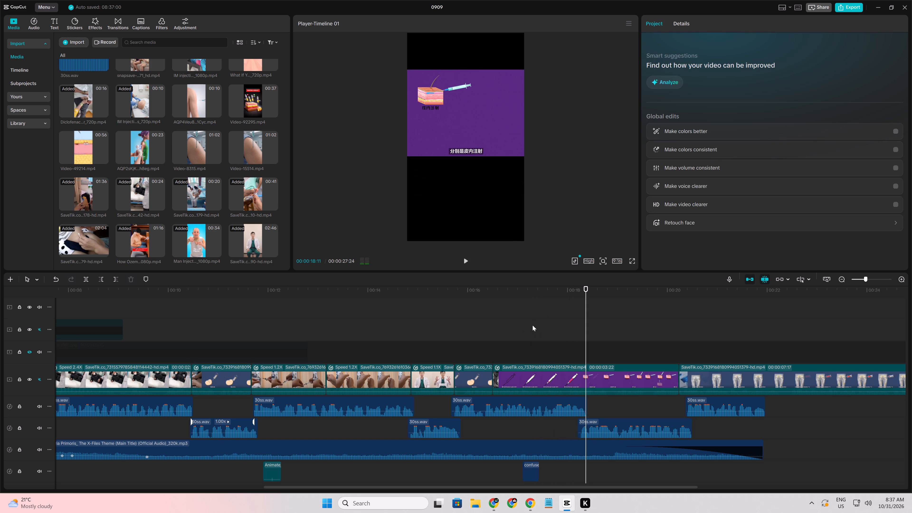
{"action": "key", "text": "space"}
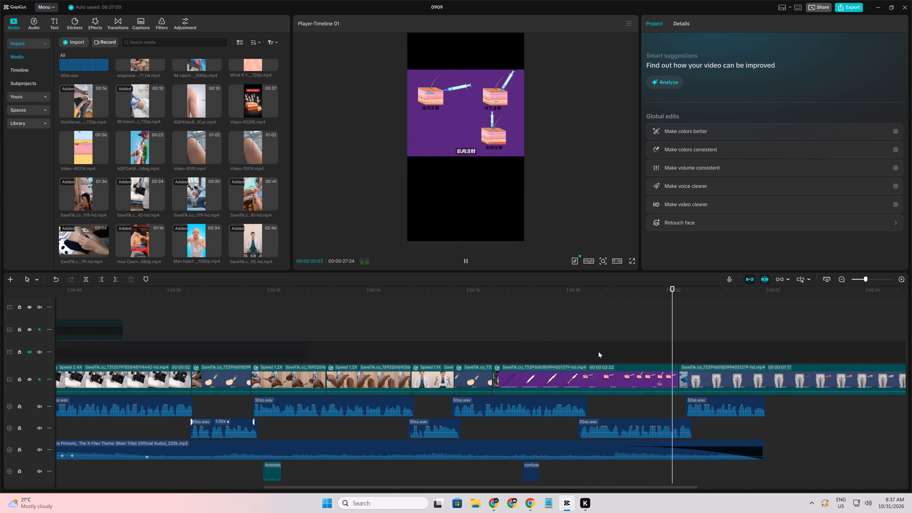
{"action": "key", "text": "space"}
{"action": "left_click", "coordinate": [653, 374]}
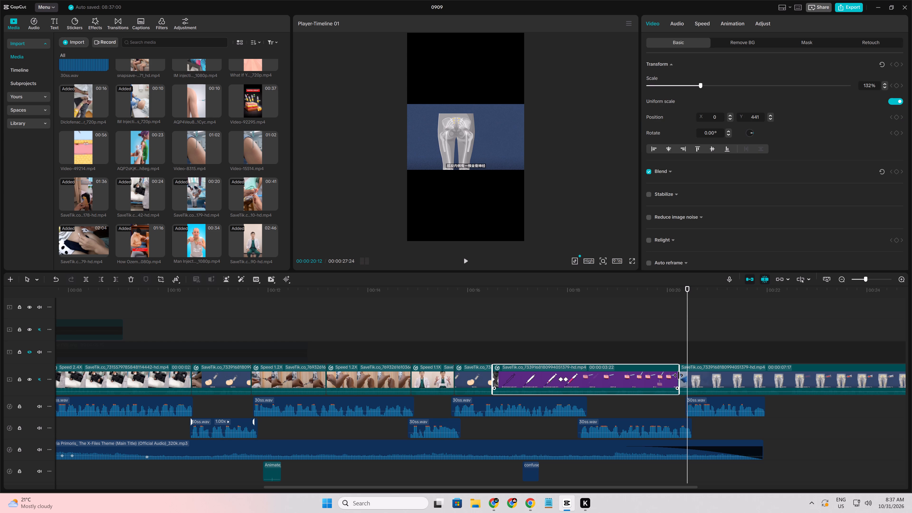
{"action": "left_click_drag", "start_coordinate": [679, 375], "coordinate": [679, 383]}
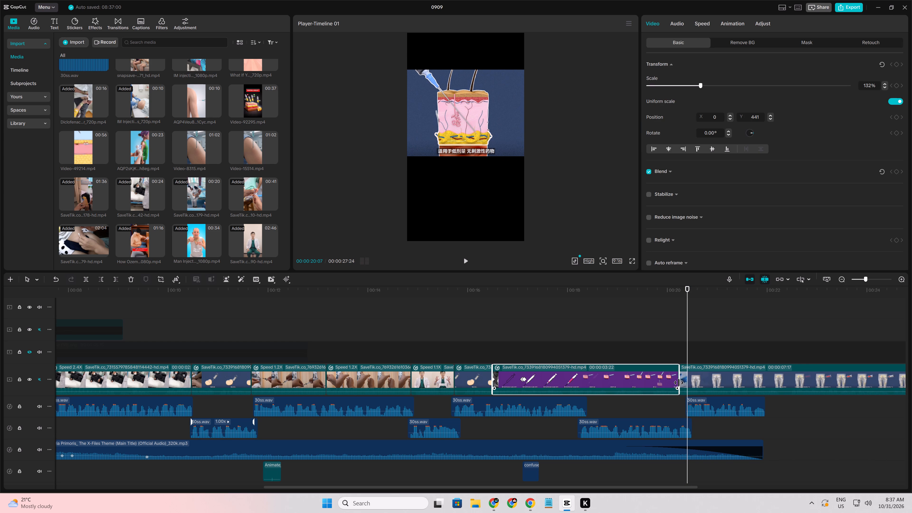
{"action": "left_click_drag", "start_coordinate": [679, 383], "coordinate": [661, 386]}
{"action": "left_click", "coordinate": [604, 314]}
{"action": "left_click_drag", "start_coordinate": [604, 314], "coordinate": [637, 320]}
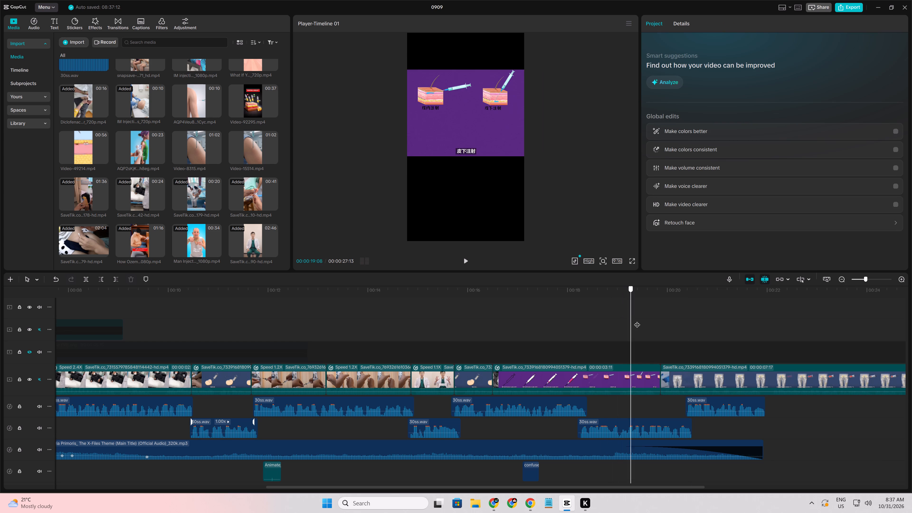
{"action": "left_click_drag", "start_coordinate": [637, 320], "coordinate": [652, 323]}
{"action": "left_click", "coordinate": [644, 374]}
{"action": "key", "text": "w"}
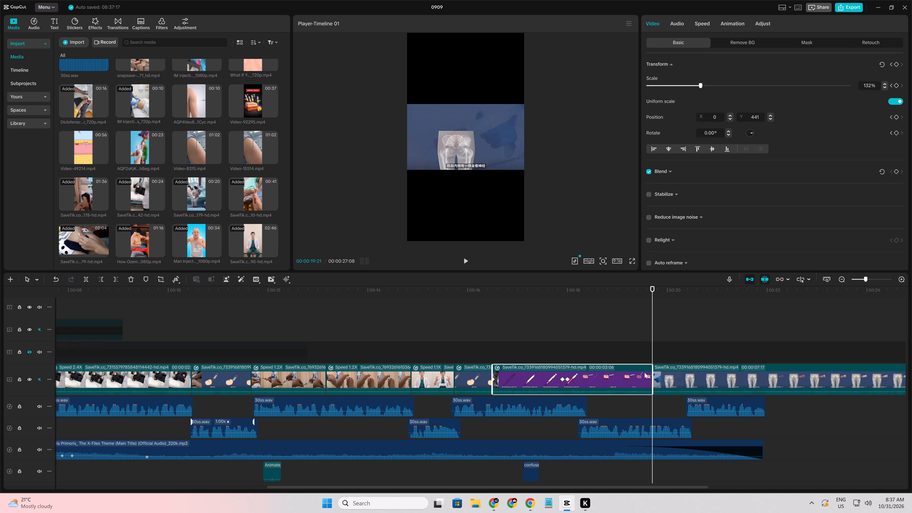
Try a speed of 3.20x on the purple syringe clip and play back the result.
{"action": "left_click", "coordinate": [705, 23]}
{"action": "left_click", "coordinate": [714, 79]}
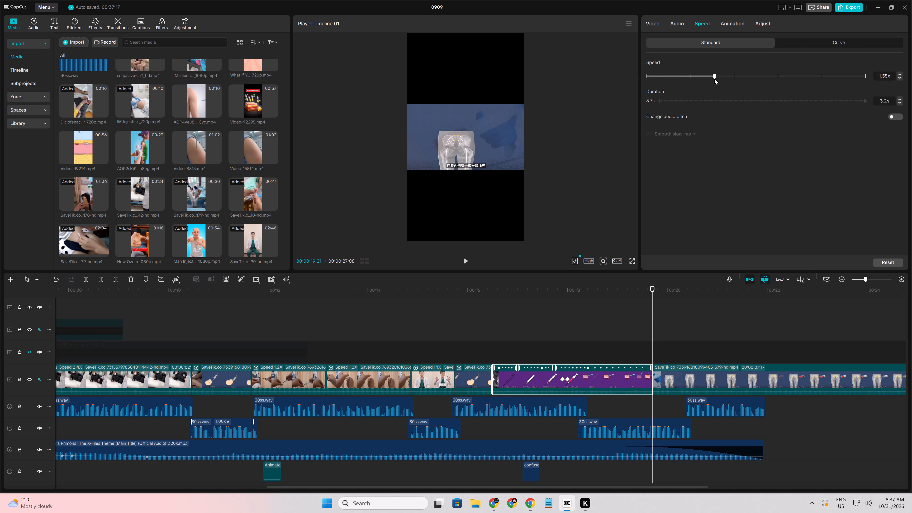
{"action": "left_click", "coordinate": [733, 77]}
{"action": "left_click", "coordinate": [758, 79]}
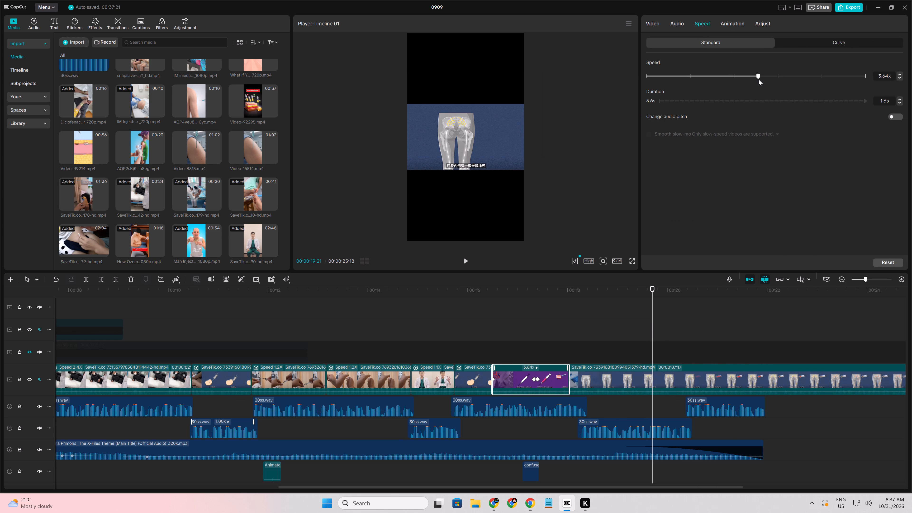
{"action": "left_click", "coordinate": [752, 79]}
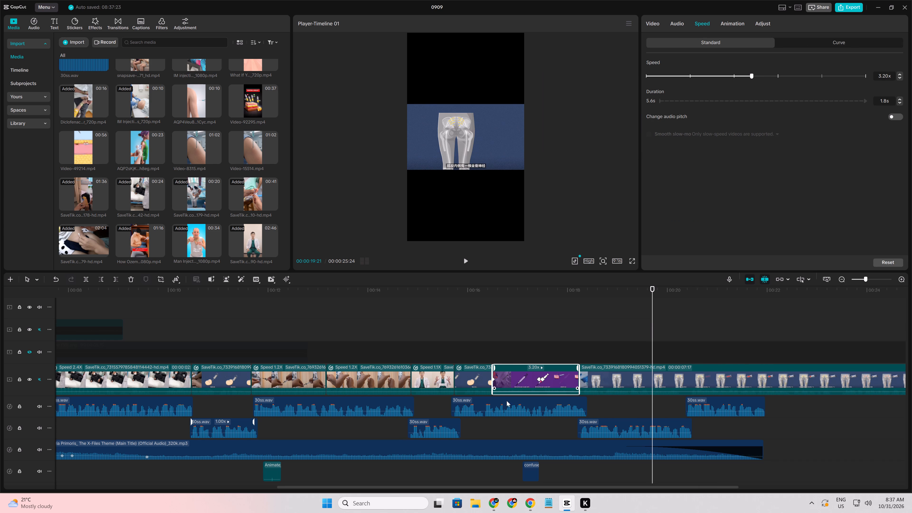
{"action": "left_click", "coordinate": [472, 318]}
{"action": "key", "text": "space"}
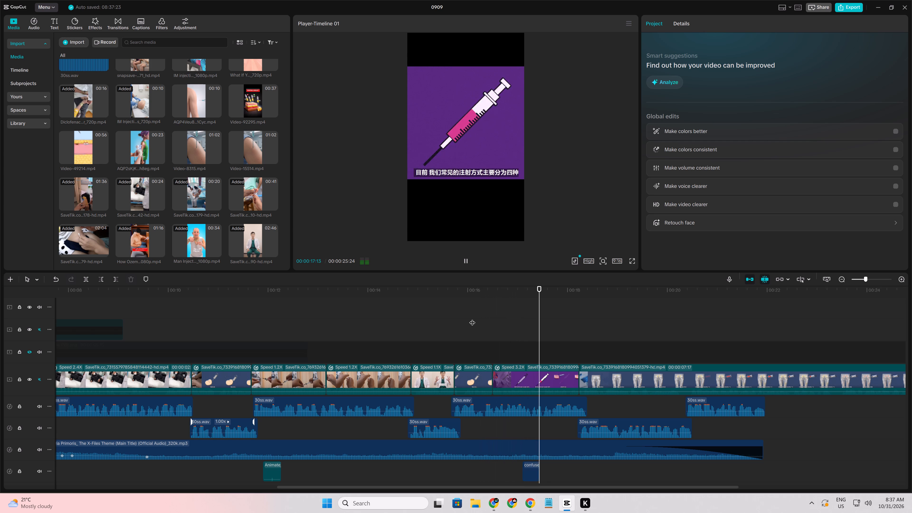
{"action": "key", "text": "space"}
Trim the end of the cartoon injection clip before the purple syringe clip to 00:00:16:11.
{"action": "left_click", "coordinate": [485, 317]}
{"action": "left_click", "coordinate": [453, 321]}
{"action": "key", "text": "space"}
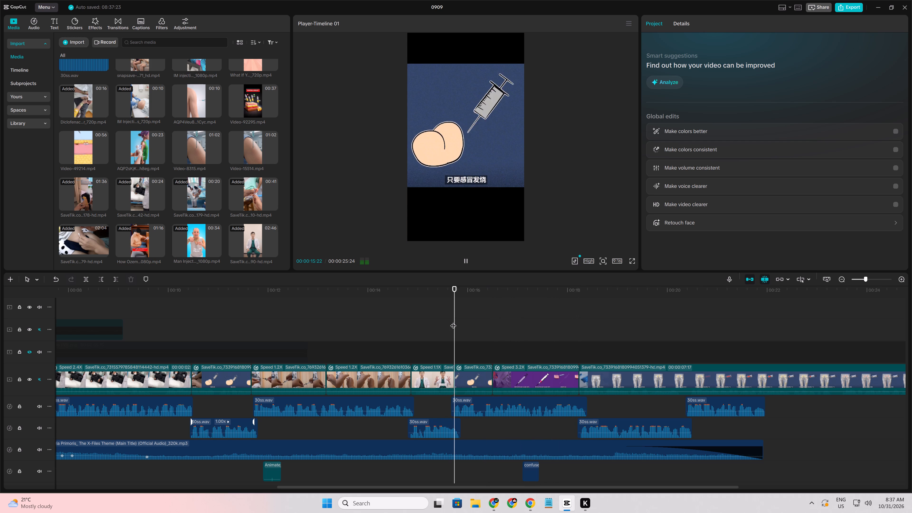
{"action": "key", "text": "space"}
{"action": "left_click", "coordinate": [479, 381]}
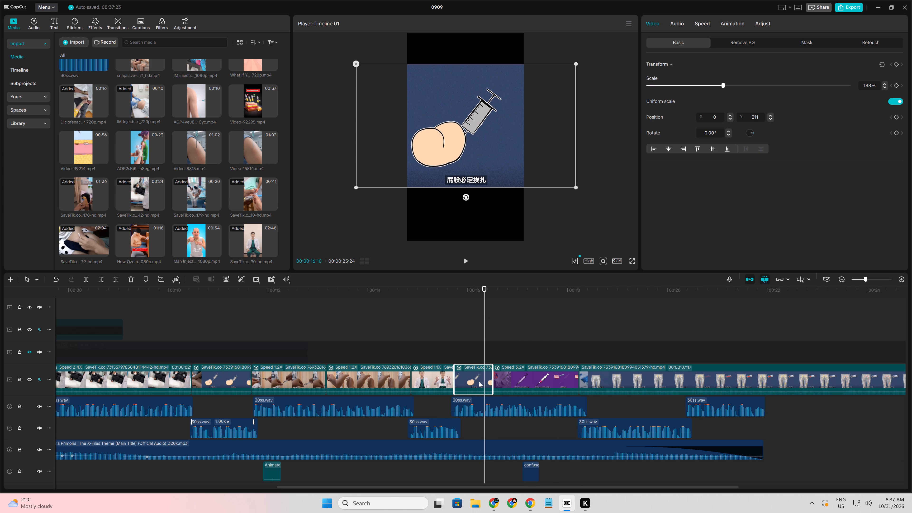
{"action": "key", "text": "Right"}
{"action": "key", "text": "w"}
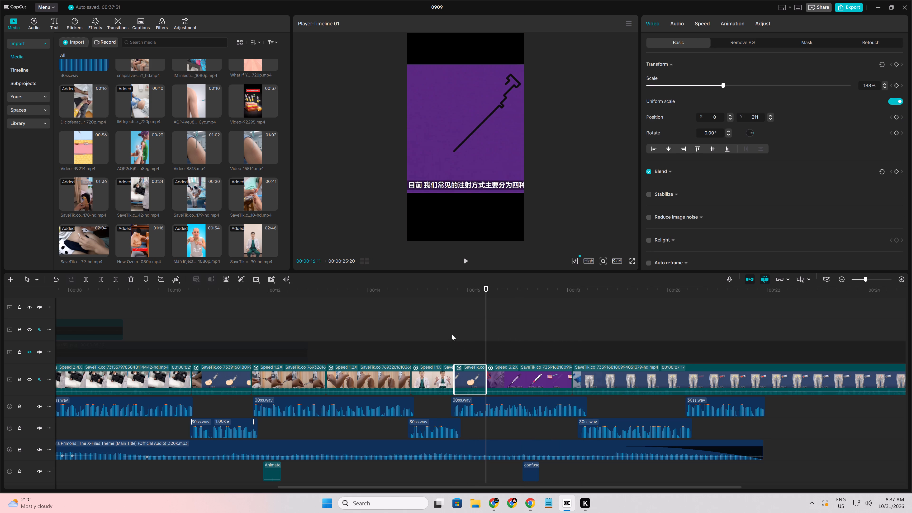
Set the purple syringe clip's speed to 2.78x and check it in playback.
{"action": "left_click", "coordinate": [437, 329]}
{"action": "key", "text": "space"}
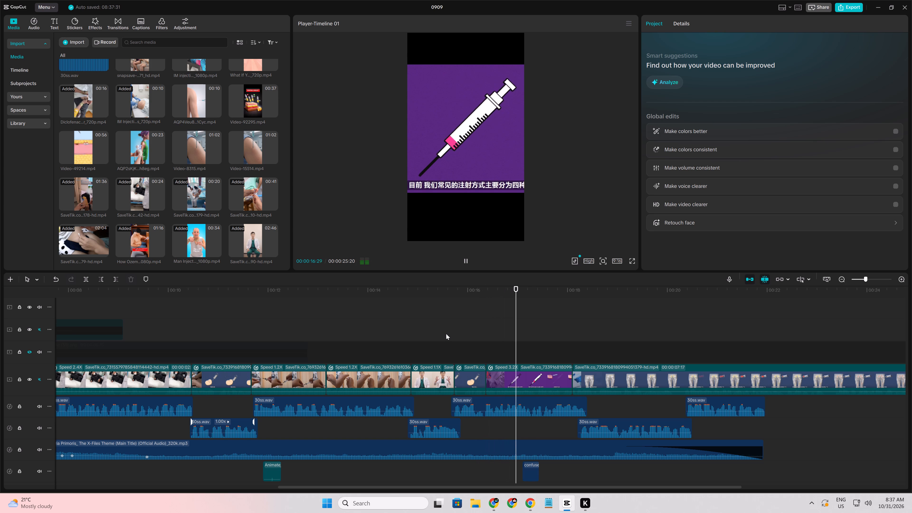
{"action": "key", "text": "space"}
{"action": "left_click", "coordinate": [512, 385]}
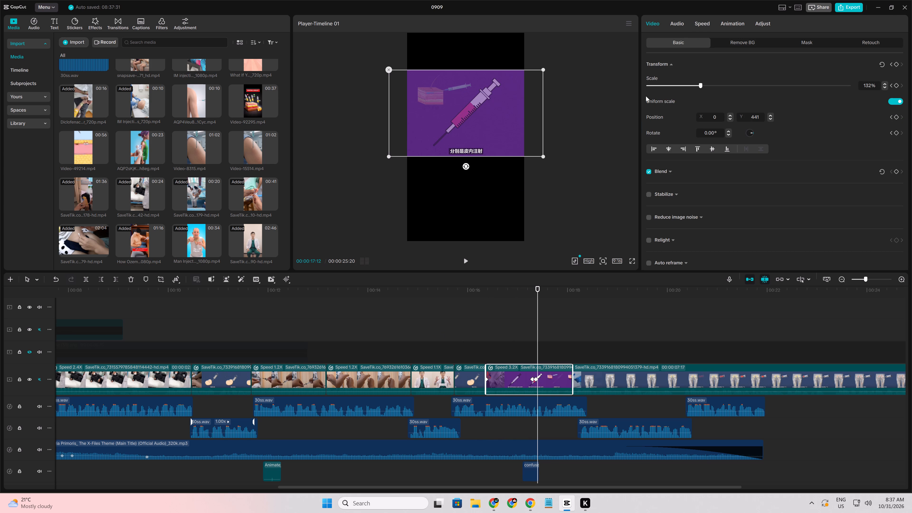
{"action": "left_click", "coordinate": [706, 22]}
{"action": "left_click", "coordinate": [742, 79]}
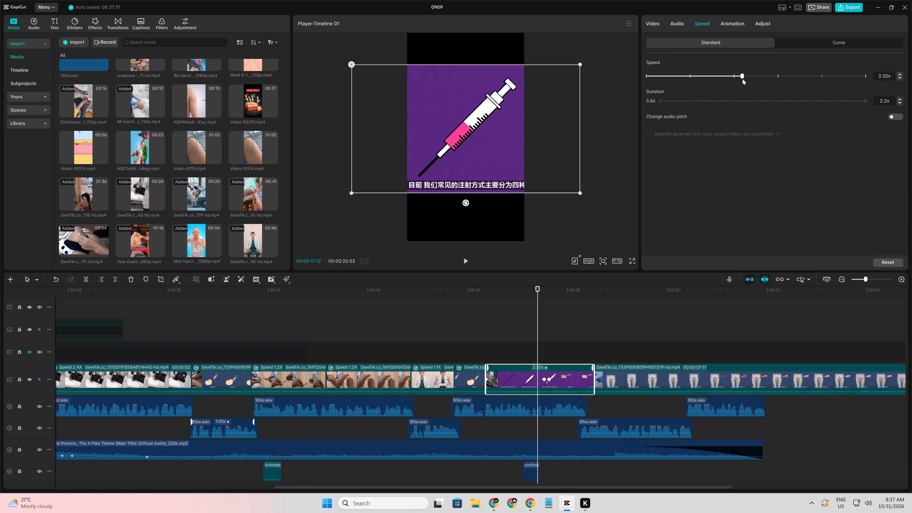
{"action": "left_click", "coordinate": [746, 77]}
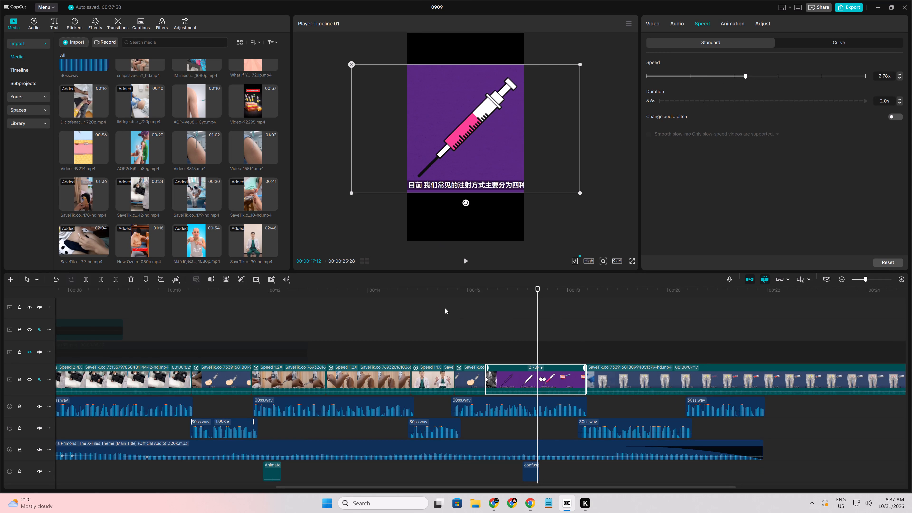
{"action": "left_click", "coordinate": [481, 329]}
{"action": "key", "text": "space"}
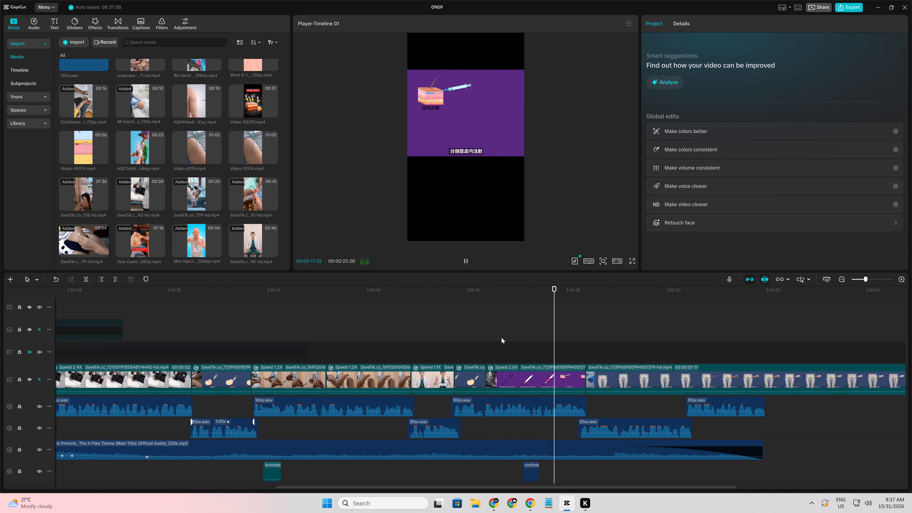
{"action": "key", "text": "space"}
Split the purple syringe clip at 00:00:17:22, where the first skin-layer injection drawing appears.
{"action": "left_click", "coordinate": [530, 345]}
{"action": "left_click_drag", "start_coordinate": [530, 345], "coordinate": [547, 348]}
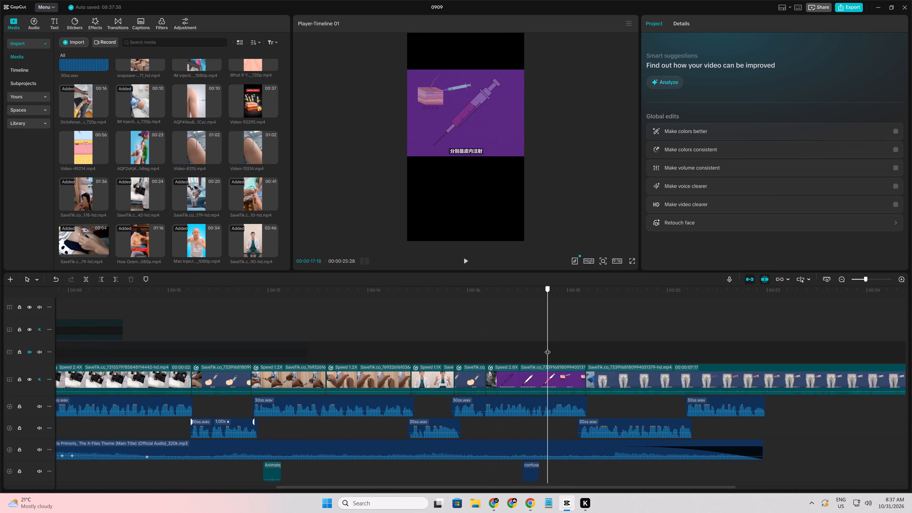
{"action": "left_click_drag", "start_coordinate": [547, 348], "coordinate": [553, 349]}
{"action": "left_click", "coordinate": [559, 376]}
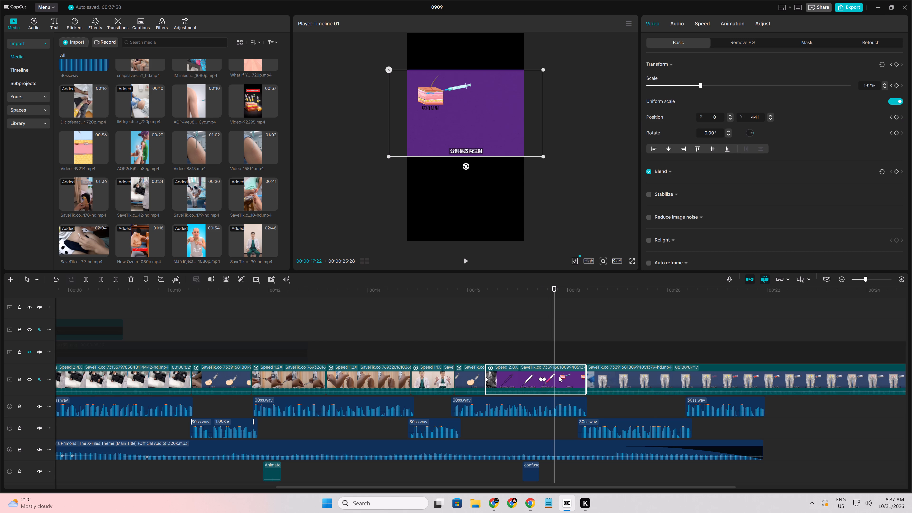
{"action": "key", "text": "ctrl+b"}
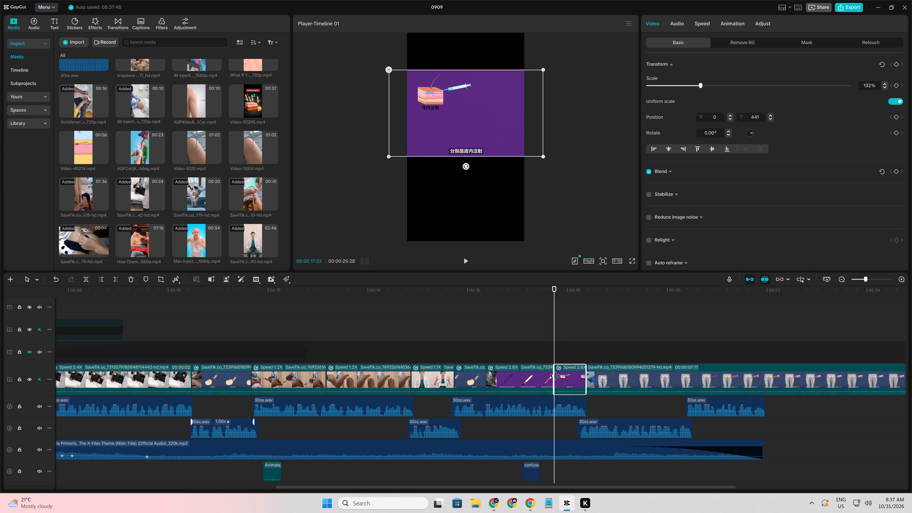
Trim the start of the second purple piece by about 11 frames, extend its end, and play back the section.
{"action": "left_click_drag", "start_coordinate": [555, 376], "coordinate": [574, 379]}
{"action": "left_click_drag", "start_coordinate": [569, 377], "coordinate": [577, 378]}
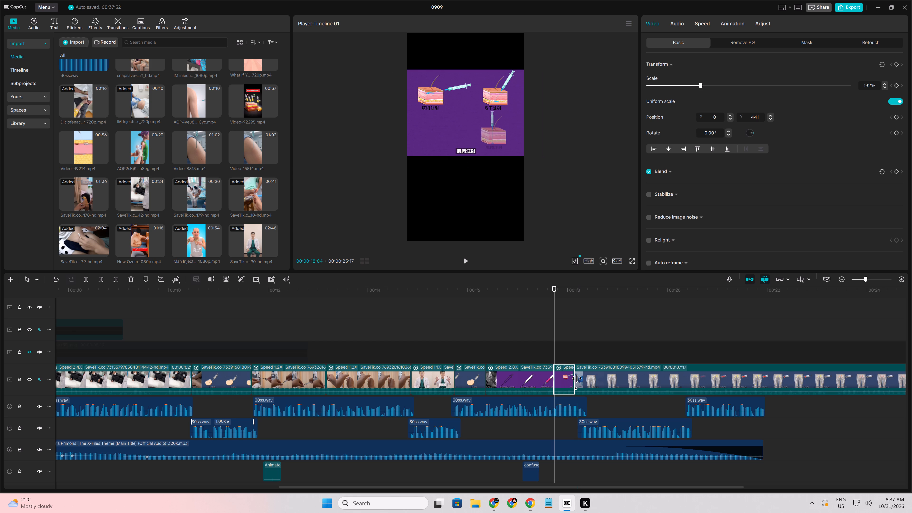
{"action": "left_click_drag", "start_coordinate": [577, 378], "coordinate": [584, 381]}
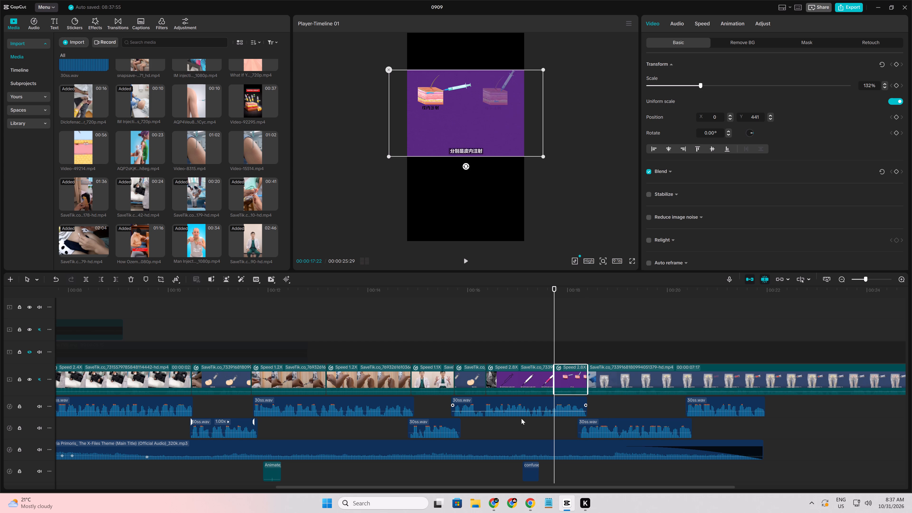
{"action": "left_click", "coordinate": [510, 434]}
{"action": "key", "text": "space"}
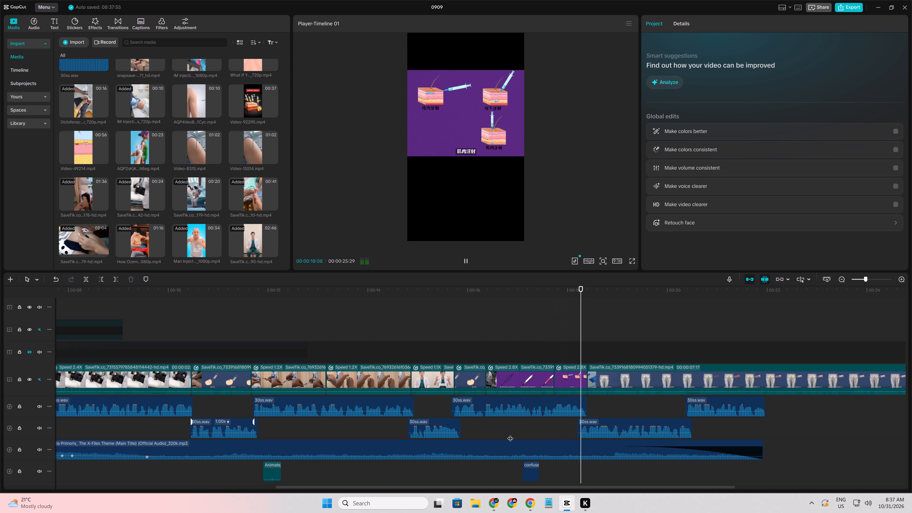
{"action": "key", "text": "space"}
{"action": "left_click", "coordinate": [510, 434]}
{"action": "key", "text": "space"}
{"action": "key", "text": "space"}
Set the speed of the first purple syringe piece to 3.12x and check it in playback.
{"action": "left_click", "coordinate": [531, 380]}
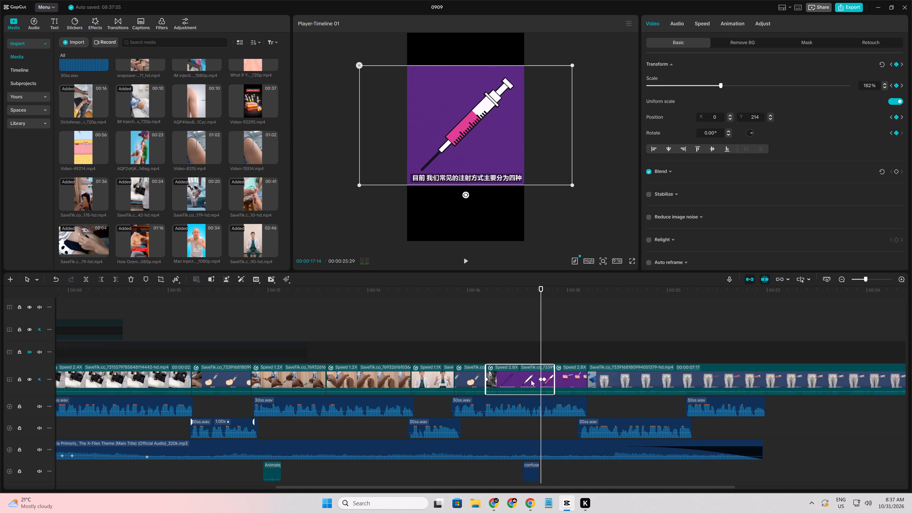
{"action": "left_click", "coordinate": [698, 17]}
{"action": "left_click", "coordinate": [750, 79]}
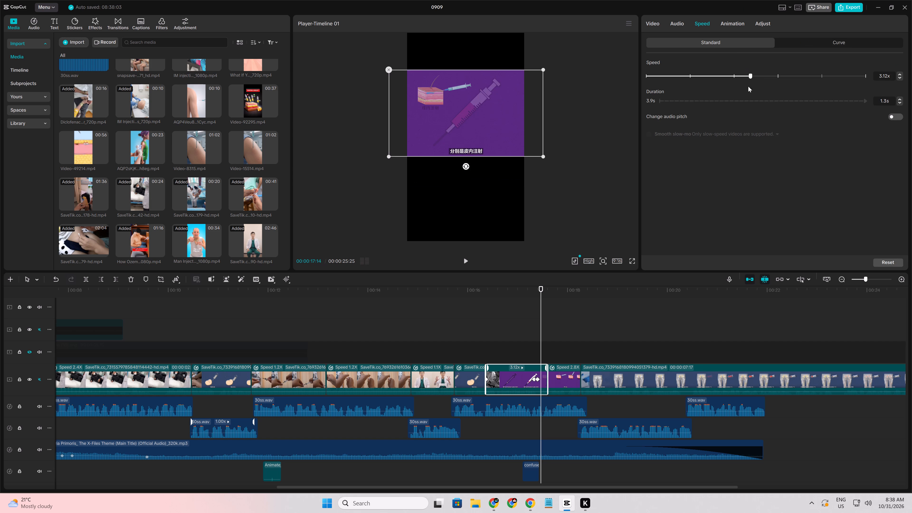
{"action": "left_click", "coordinate": [480, 342]}
{"action": "key", "text": "space"}
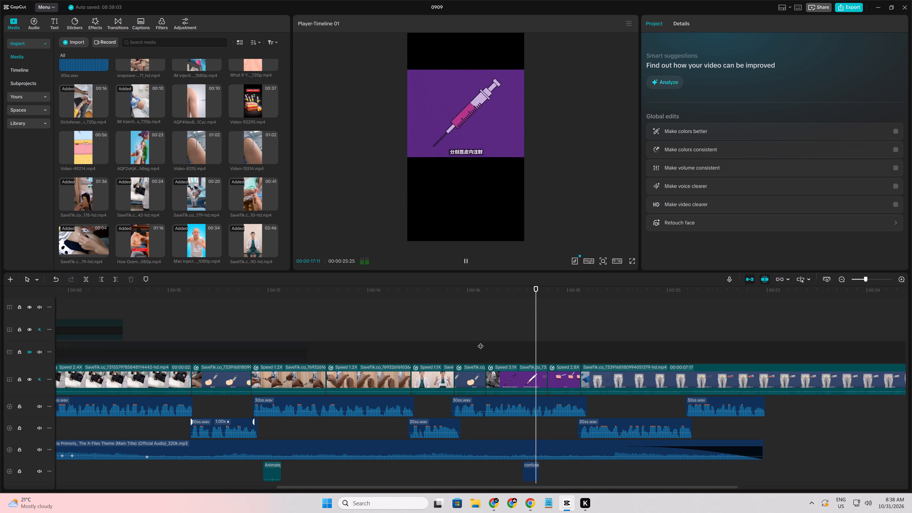
{"action": "key", "text": "space"}
Play on into the leg-bone illustration clip and split it at 00:00:20:12, near the start of the last voice-over segment.
{"action": "key", "text": "space"}
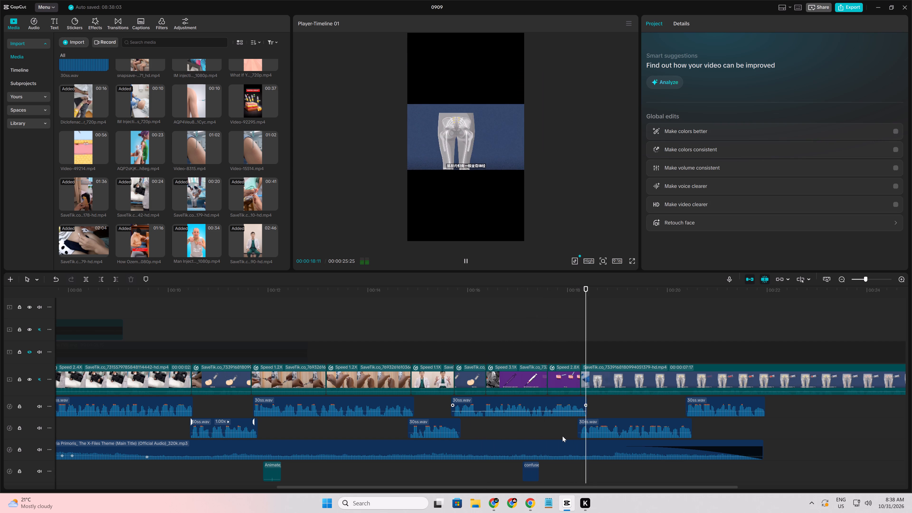
{"action": "scroll", "coordinate": [562, 437], "scroll_direction": "up", "scroll_amount": 4, "text": "ctrl"}
{"action": "key", "text": "space"}
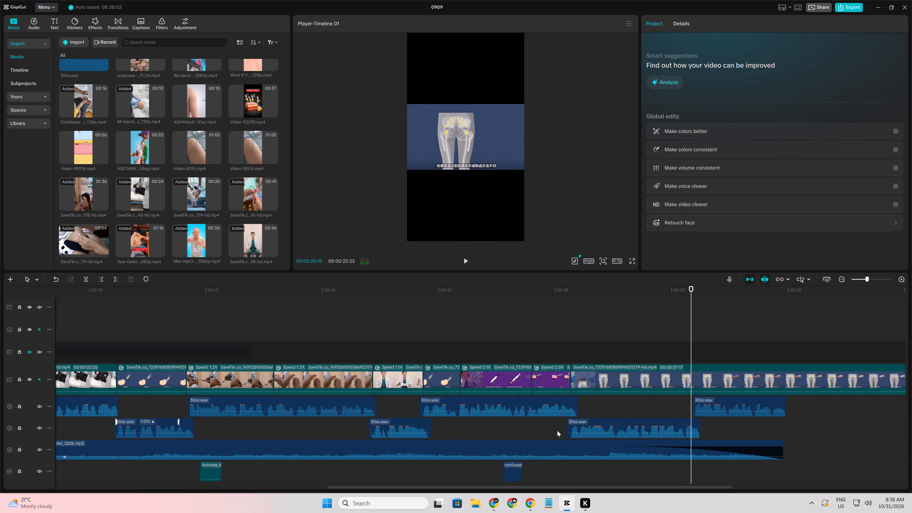
{"action": "left_click", "coordinate": [672, 413]}
{"action": "left_click_drag", "start_coordinate": [673, 413], "coordinate": [696, 412]}
{"action": "left_click", "coordinate": [688, 386]}
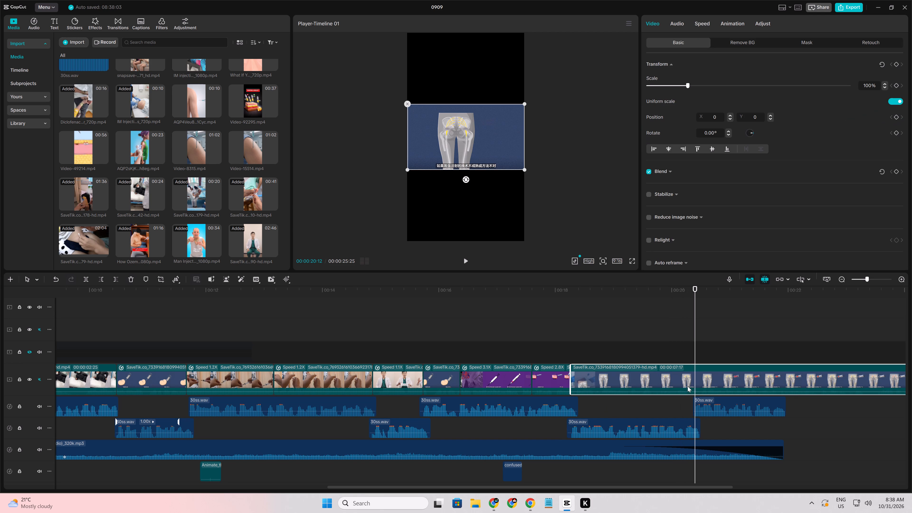
{"action": "key", "text": "ctrl+b"}
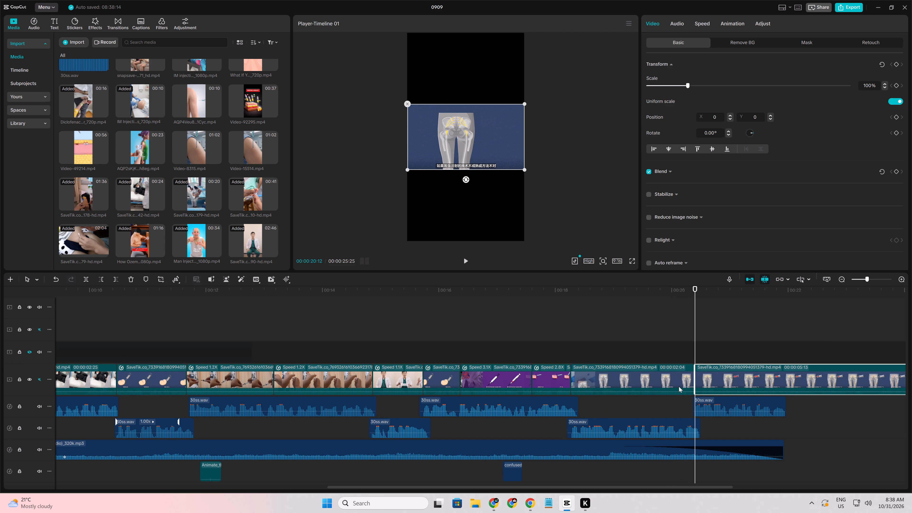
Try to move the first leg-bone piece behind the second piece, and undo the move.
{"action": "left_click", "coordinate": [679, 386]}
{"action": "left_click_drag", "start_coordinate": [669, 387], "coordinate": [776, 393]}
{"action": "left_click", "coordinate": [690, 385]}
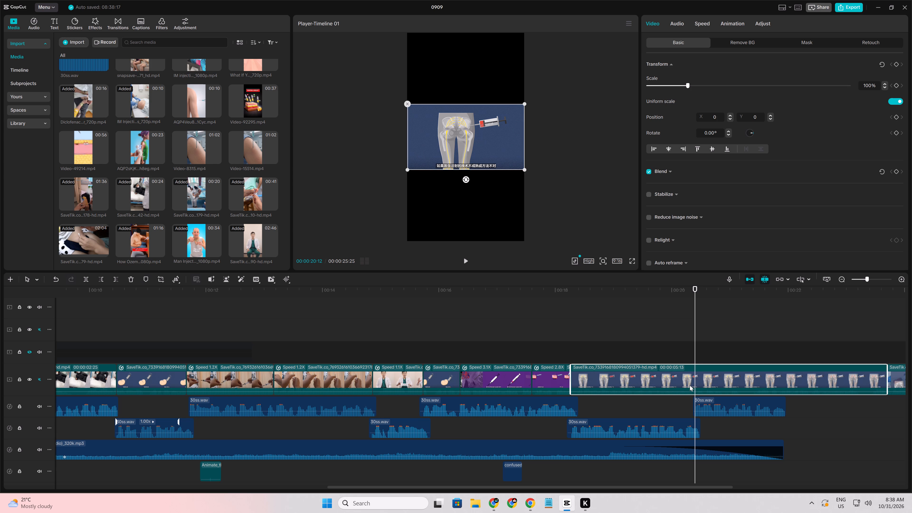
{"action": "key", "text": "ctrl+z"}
Duplicate the first leg-bone piece and insert the copy on the main track at 00:00:20:12, between the two pieces.
{"action": "left_click", "coordinate": [668, 384]}
{"action": "key", "text": "ctrl+c"}
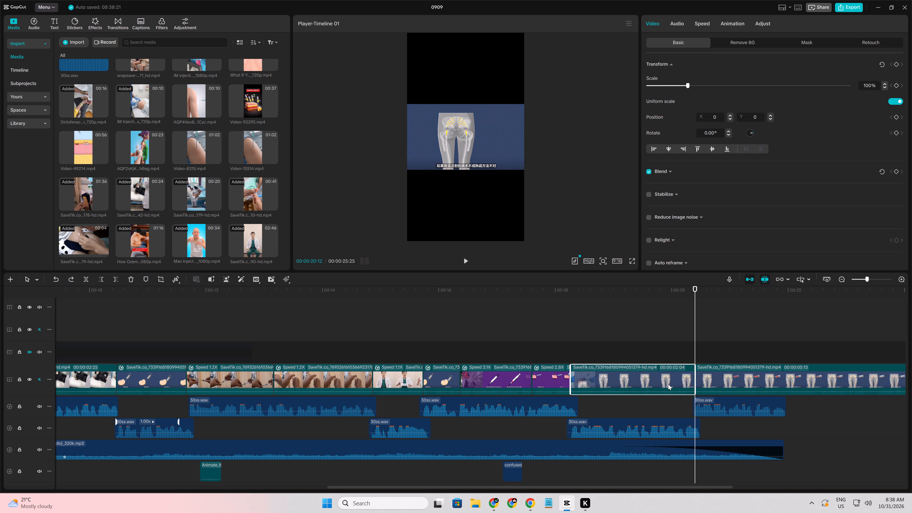
{"action": "key", "text": "ctrl+v"}
{"action": "left_click_drag", "start_coordinate": [721, 355], "coordinate": [723, 383]}
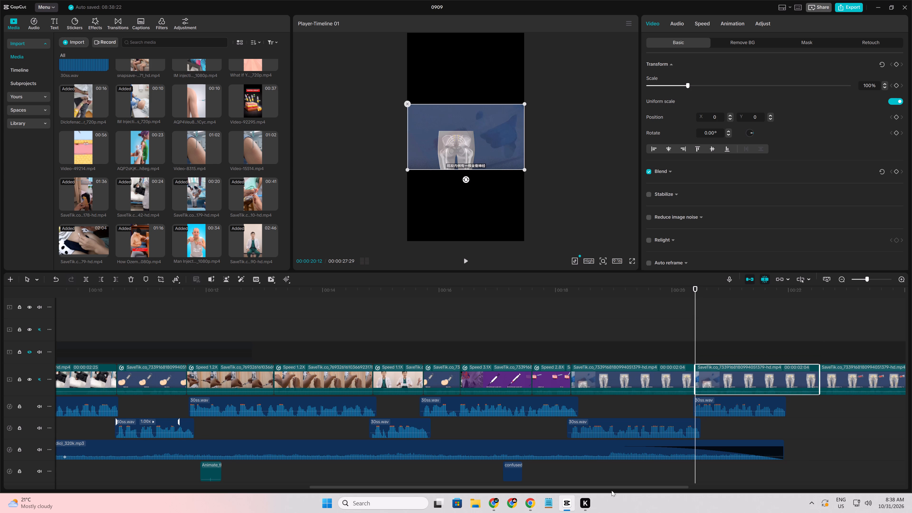
{"action": "left_click_drag", "start_coordinate": [616, 487], "coordinate": [777, 489]}
{"action": "scroll", "coordinate": [458, 410], "scroll_direction": "up", "scroll_amount": 1, "text": "ctrl"}
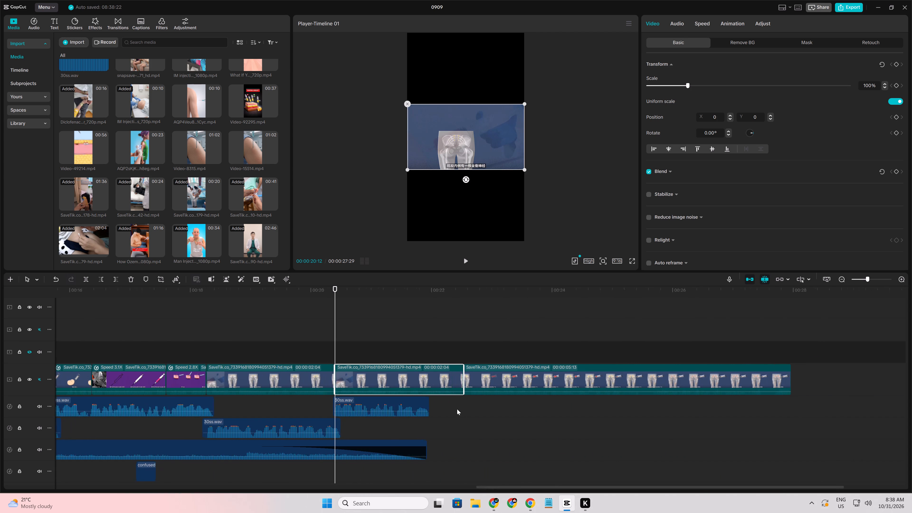
Examine the three leg-bone illustration pieces against the last voice-over segment to decide where to cut them.
{"action": "scroll", "coordinate": [457, 409], "scroll_direction": "up", "scroll_amount": 8, "text": "ctrl"}
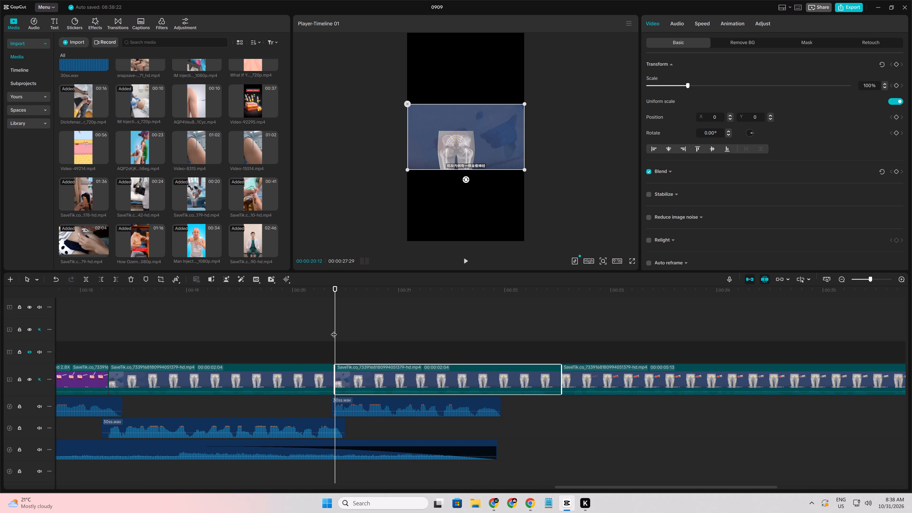
{"action": "left_click", "coordinate": [334, 330]}
{"action": "left_click_drag", "start_coordinate": [334, 330], "coordinate": [497, 369]}
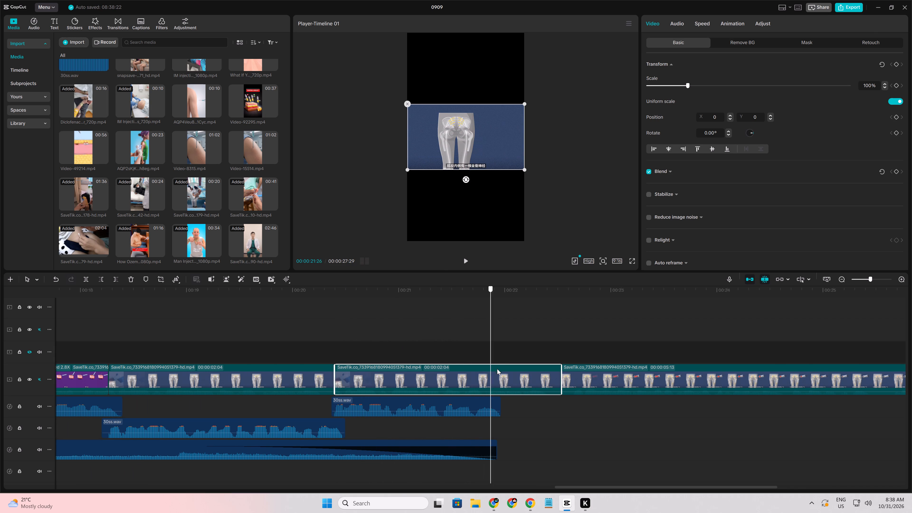
{"action": "left_click_drag", "start_coordinate": [497, 369], "coordinate": [833, 379]}
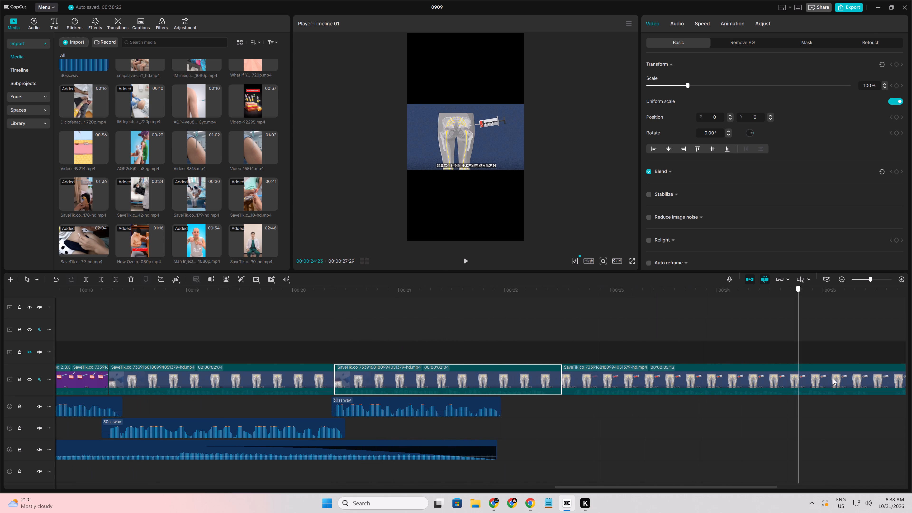
{"action": "left_click_drag", "start_coordinate": [833, 379], "coordinate": [696, 382]}
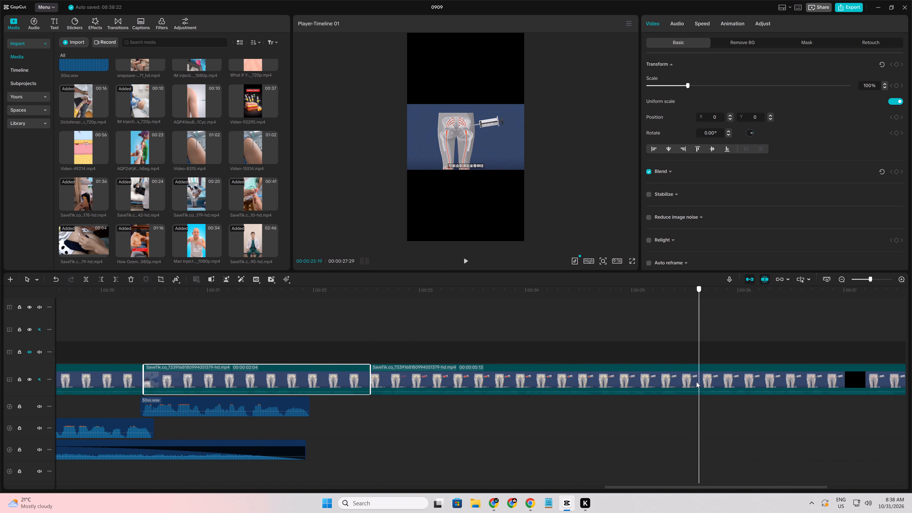
{"action": "left_click_drag", "start_coordinate": [696, 382], "coordinate": [223, 389]}
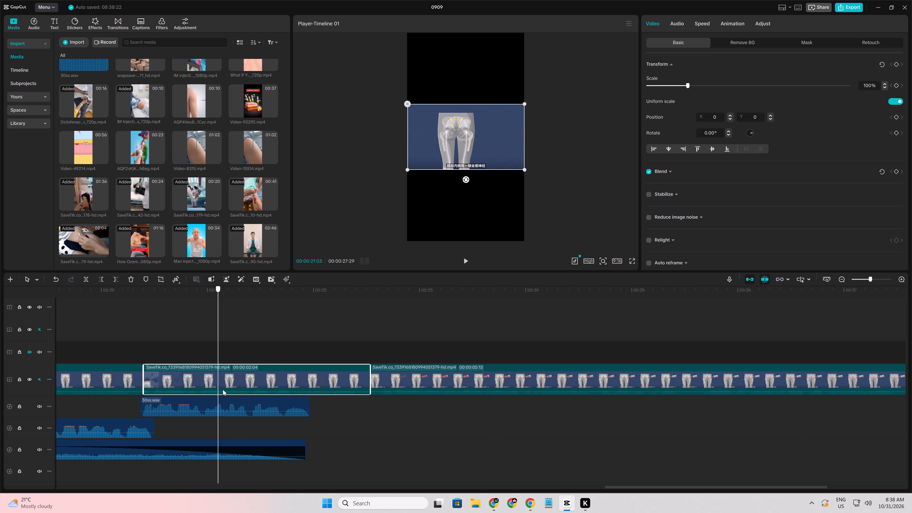
{"action": "left_click_drag", "start_coordinate": [223, 389], "coordinate": [668, 385]}
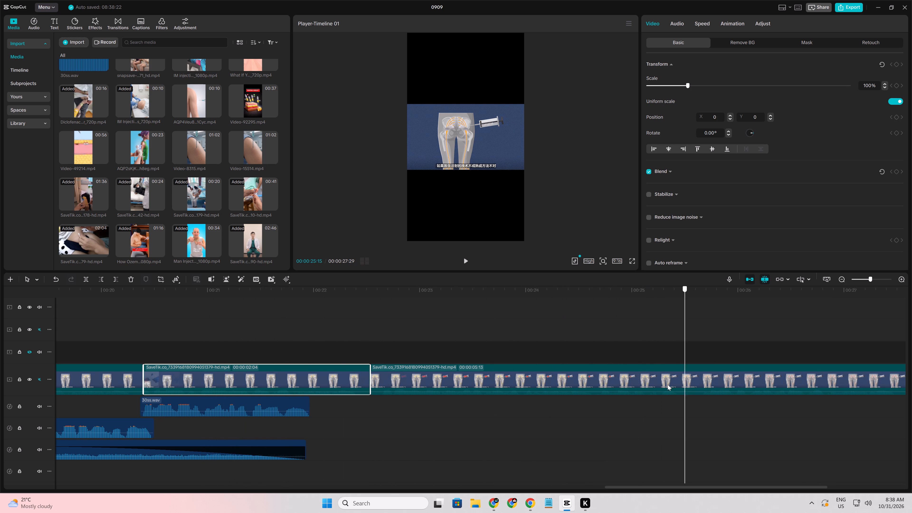
{"action": "left_click_drag", "start_coordinate": [668, 385], "coordinate": [130, 371]}
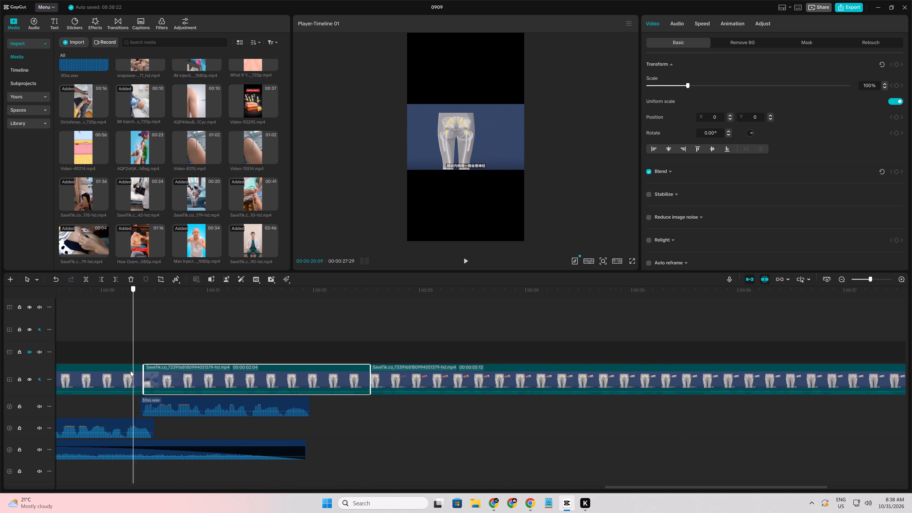
{"action": "left_click_drag", "start_coordinate": [130, 371], "coordinate": [397, 382]}
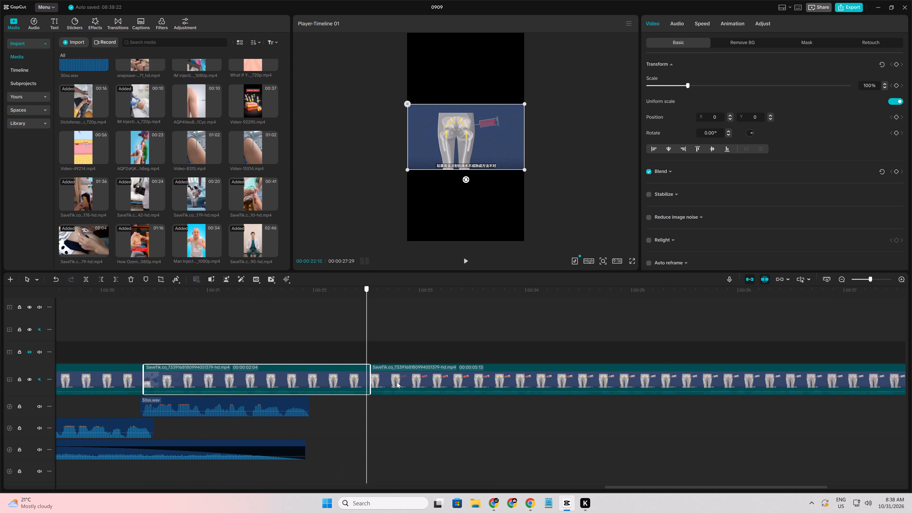
{"action": "left_click_drag", "start_coordinate": [397, 382], "coordinate": [316, 351]}
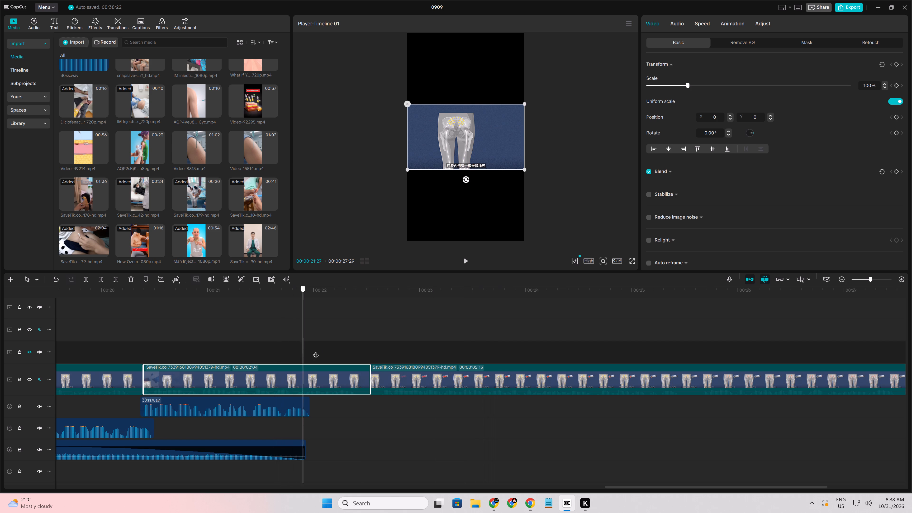
{"action": "left_click_drag", "start_coordinate": [316, 351], "coordinate": [132, 389]}
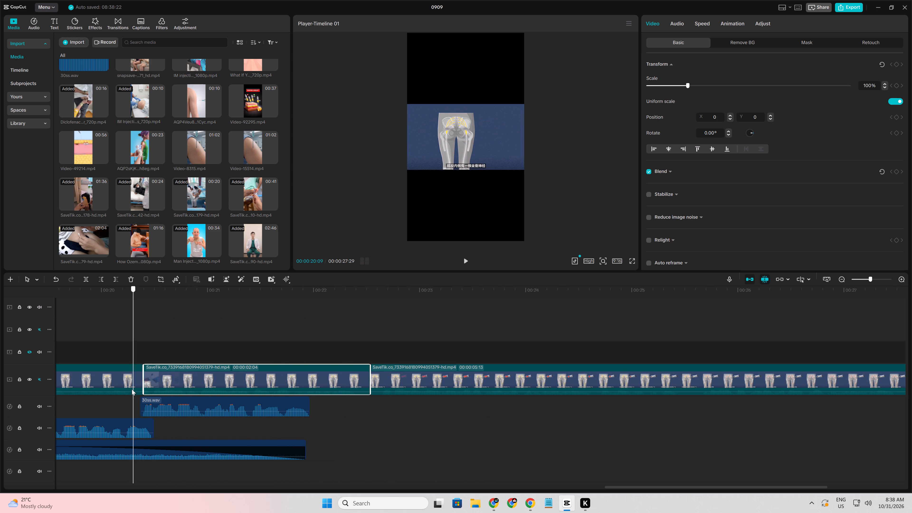
Trim off the copied leg-bone piece's footage after 00:00:20:29, closing the gap with the following piece.
{"action": "left_click_drag", "start_coordinate": [132, 389], "coordinate": [203, 375]}
{"action": "left_click", "coordinate": [203, 375]}
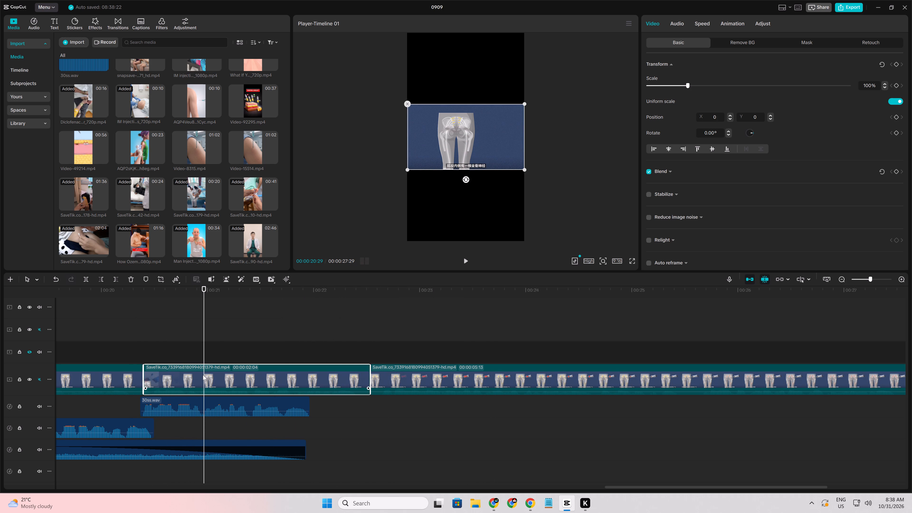
{"action": "key", "text": "w"}
Review the syringe part of the last leg-bone piece and trim off its footage after 00:00:25:10.
{"action": "left_click", "coordinate": [202, 323]}
{"action": "left_click_drag", "start_coordinate": [203, 322], "coordinate": [256, 345]}
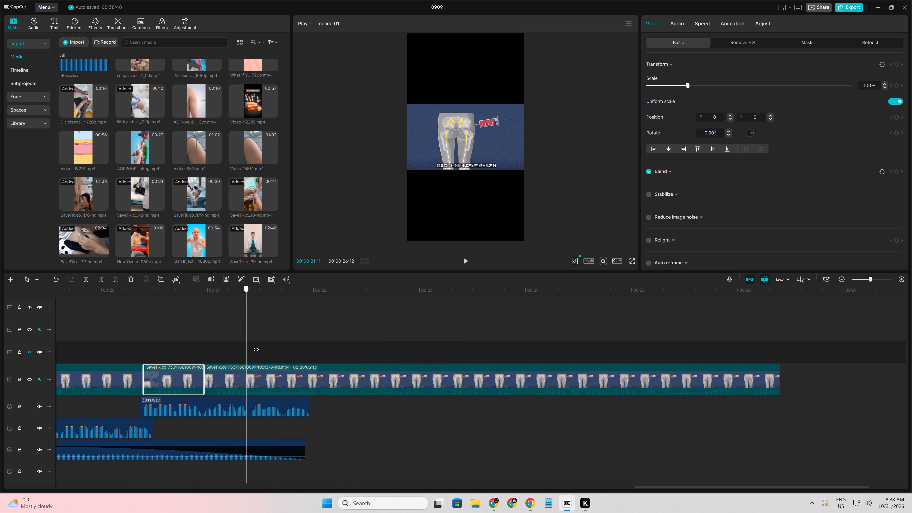
{"action": "left_click_drag", "start_coordinate": [256, 345], "coordinate": [151, 369]}
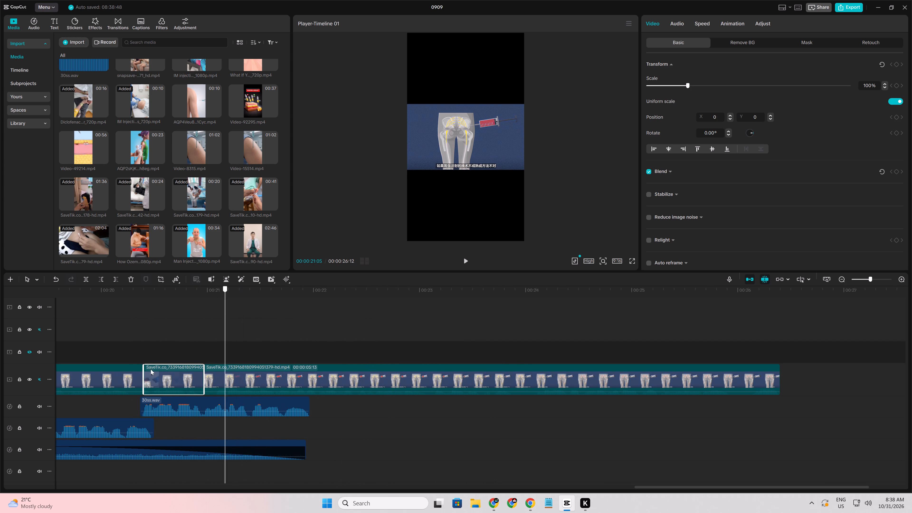
{"action": "left_click_drag", "start_coordinate": [151, 369], "coordinate": [666, 378]}
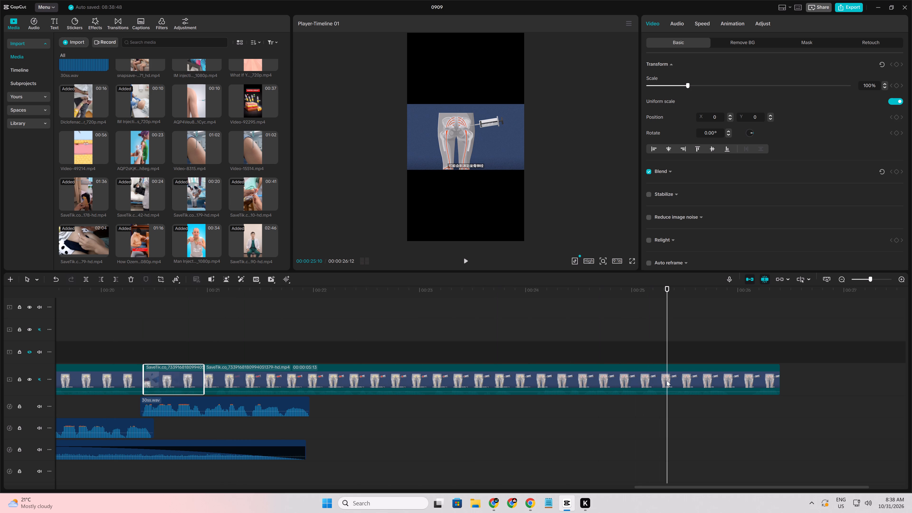
{"action": "left_click", "coordinate": [667, 380]}
{"action": "key", "text": "w"}
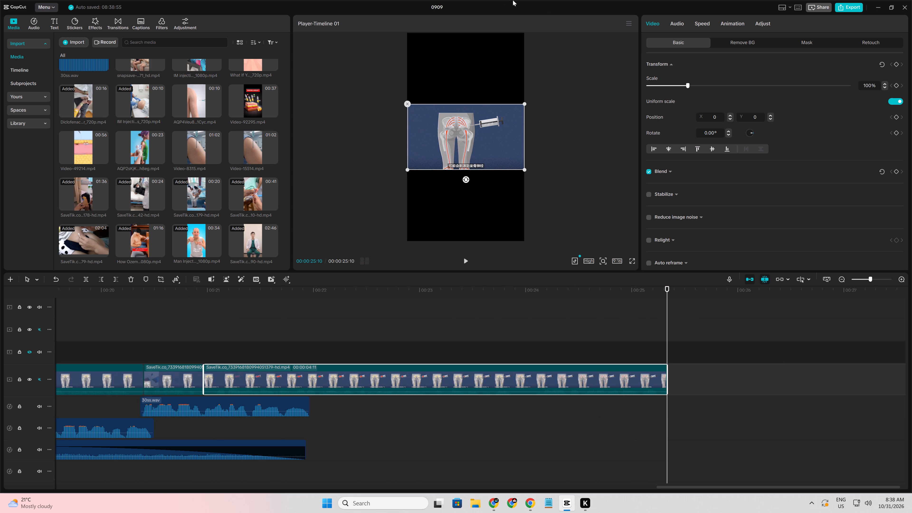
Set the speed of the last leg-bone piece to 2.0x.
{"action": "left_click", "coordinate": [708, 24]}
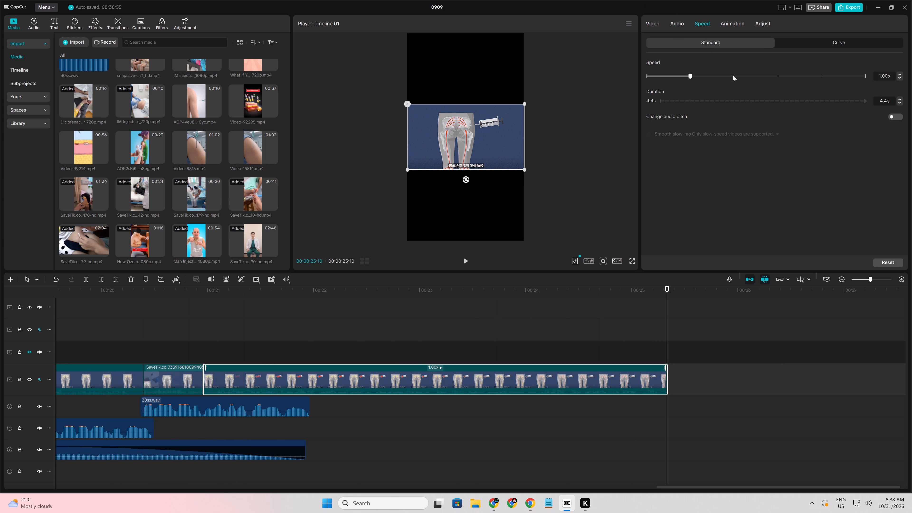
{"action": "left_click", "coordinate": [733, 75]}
Set the speed of the copied and last leg-bone pieces together to 3.32x and check the ending in playback.
{"action": "left_click_drag", "start_coordinate": [397, 342], "coordinate": [453, 367]}
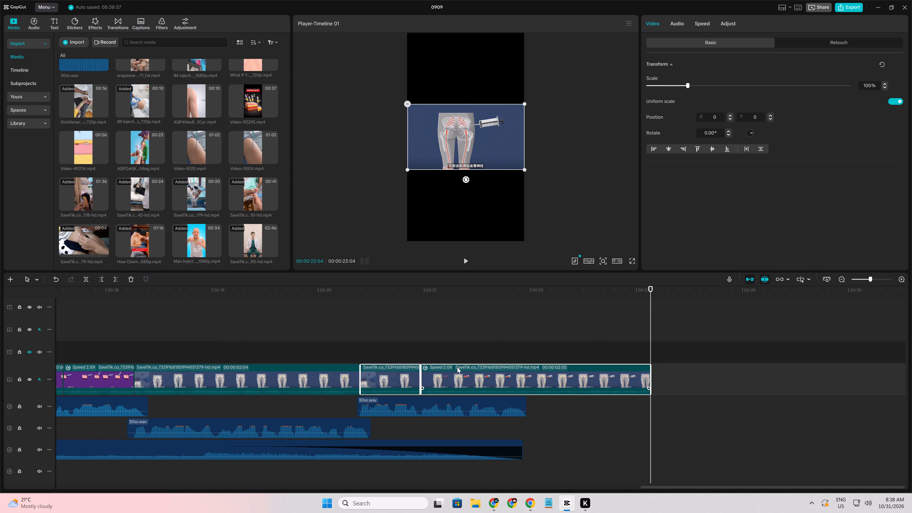
{"action": "left_click", "coordinate": [705, 23]}
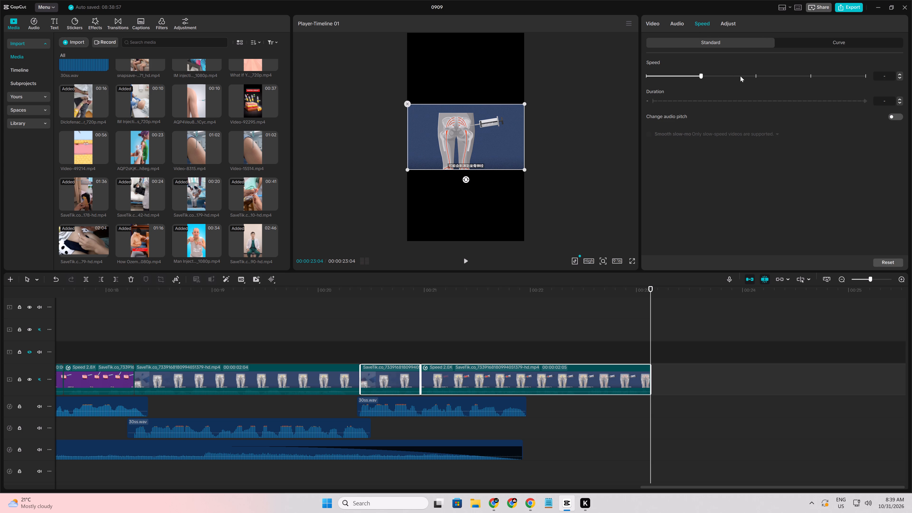
{"action": "left_click", "coordinate": [740, 76]}
{"action": "left_click", "coordinate": [765, 79]}
{"action": "left_click", "coordinate": [822, 81]}
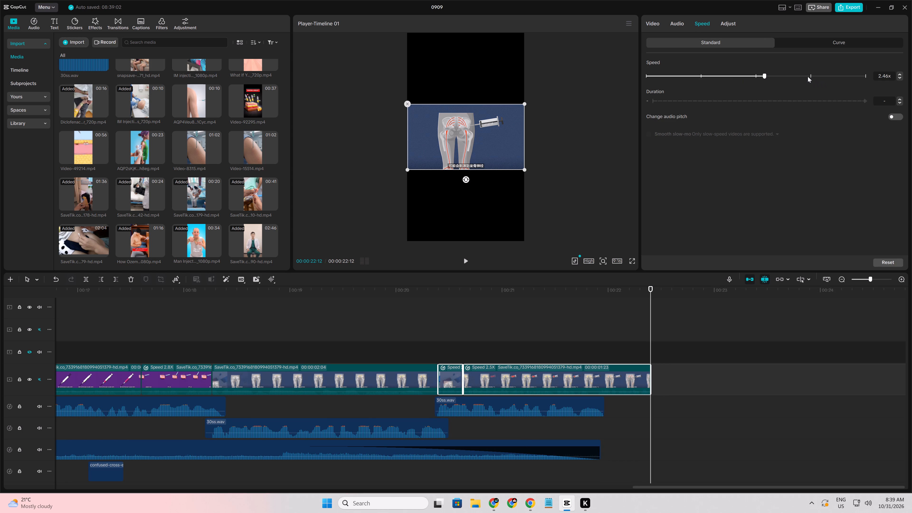
{"action": "left_click", "coordinate": [787, 80]}
{"action": "left_click", "coordinate": [780, 78]}
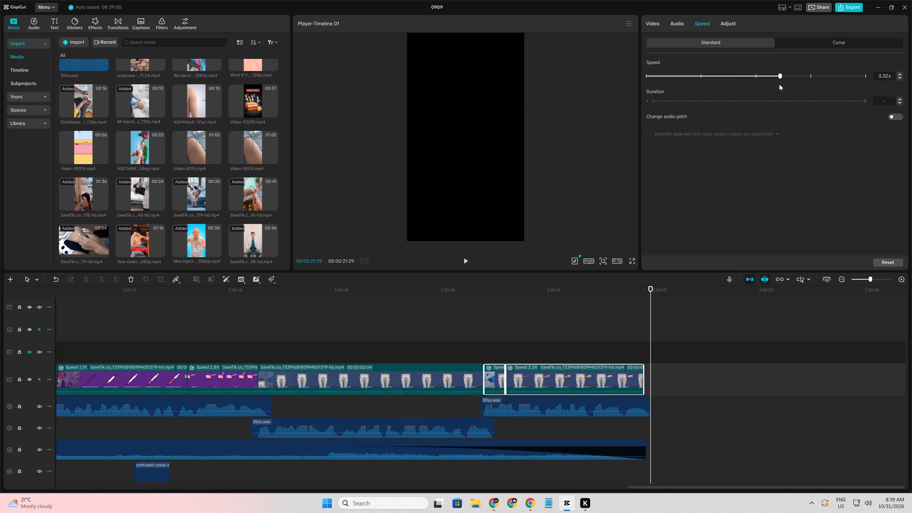
{"action": "left_click", "coordinate": [439, 414]}
{"action": "key", "text": "space"}
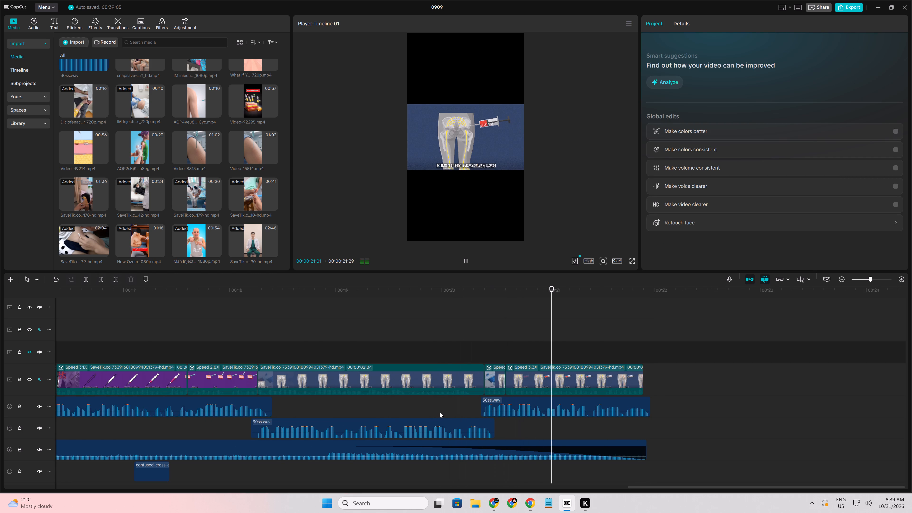
{"action": "key", "text": "space"}
{"action": "key", "text": "space"}
{"action": "key", "text": "space"}
Split the last leg-bone piece at 00:00:21:05, where the syringe is in view.
{"action": "left_click", "coordinate": [502, 346]}
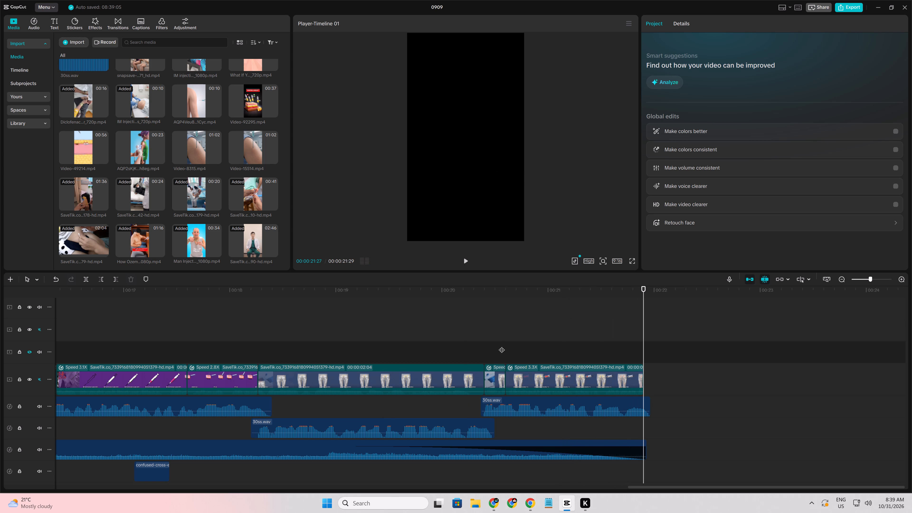
{"action": "left_click_drag", "start_coordinate": [502, 346], "coordinate": [510, 366]}
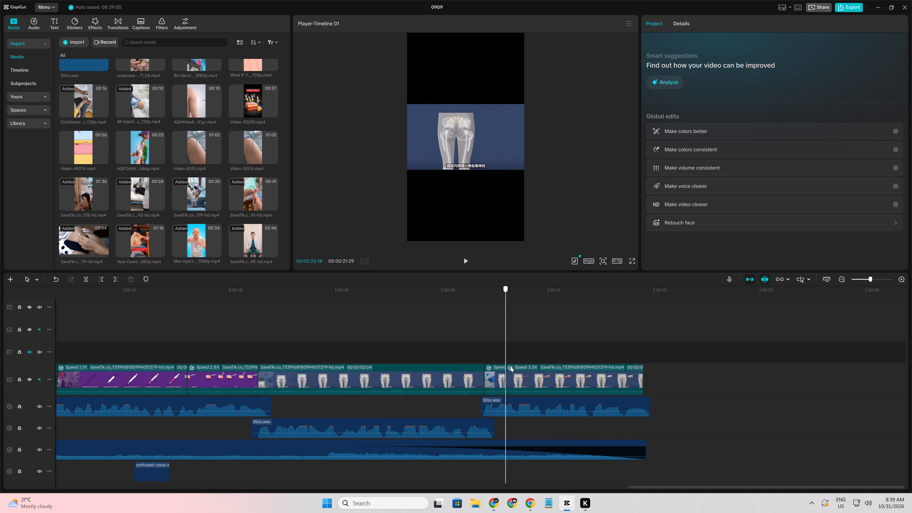
{"action": "left_click_drag", "start_coordinate": [510, 366], "coordinate": [565, 382]}
{"action": "left_click", "coordinate": [542, 384]}
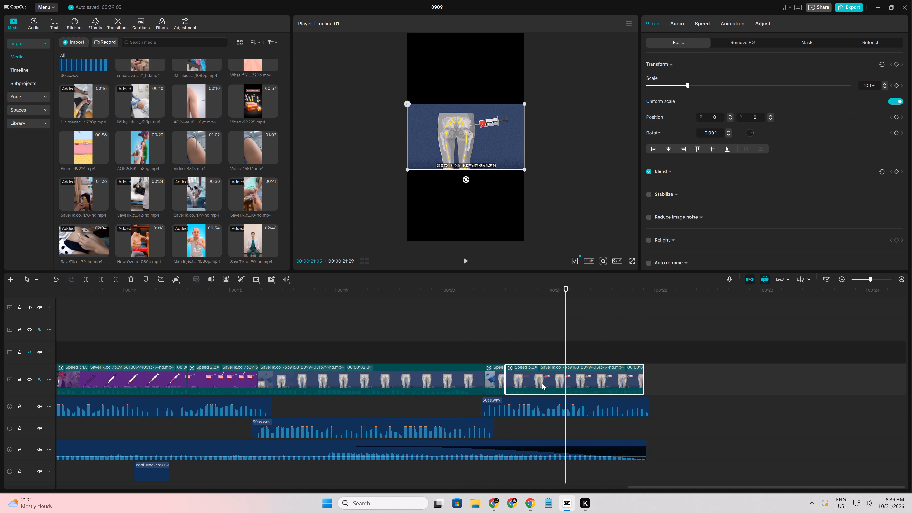
{"action": "key", "text": "ctrl+b"}
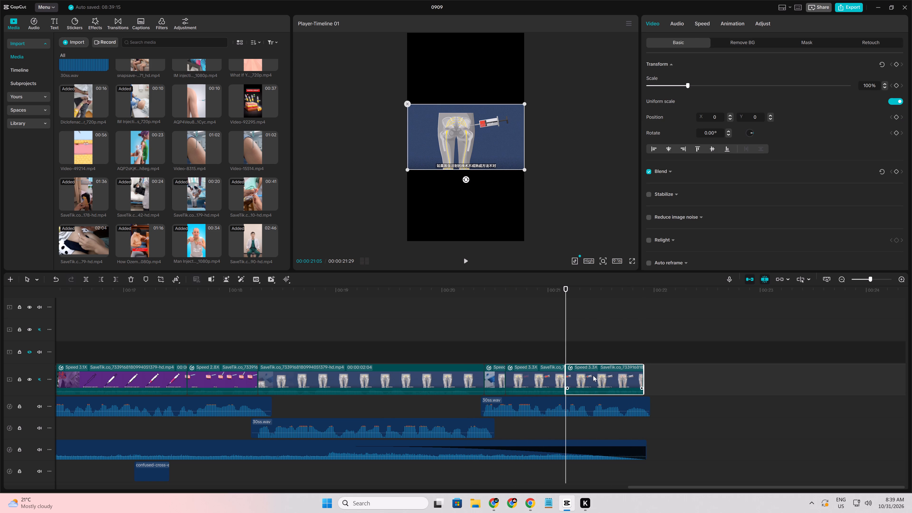
Extend the final leg-bone piece's end to 00:00:22:16, and trim its start until the timeline ends at 00:00:22:00.
{"action": "left_click_drag", "start_coordinate": [643, 371], "coordinate": [725, 385]}
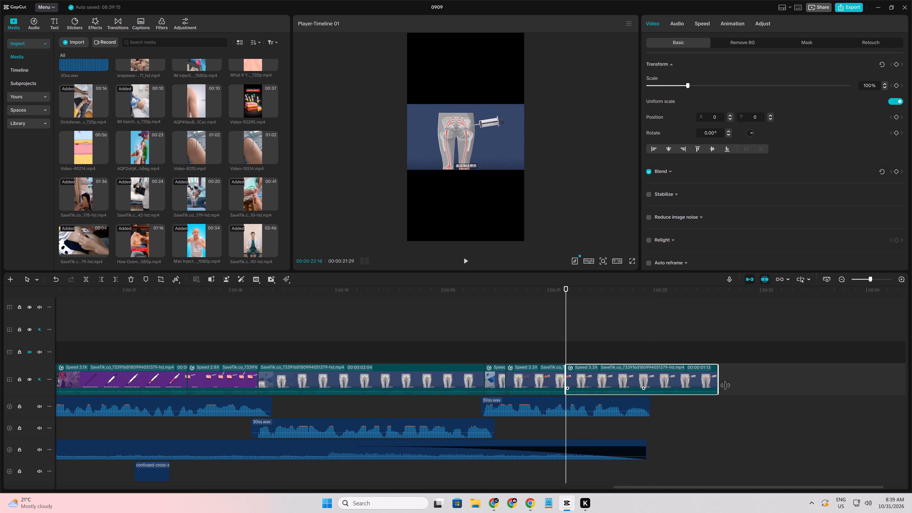
{"action": "left_click_drag", "start_coordinate": [725, 385], "coordinate": [710, 388]}
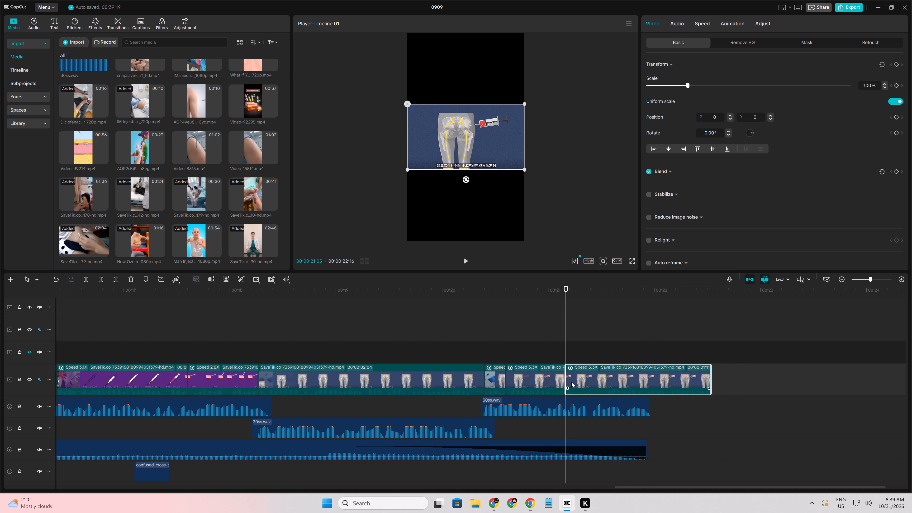
{"action": "left_click_drag", "start_coordinate": [567, 380], "coordinate": [622, 385]}
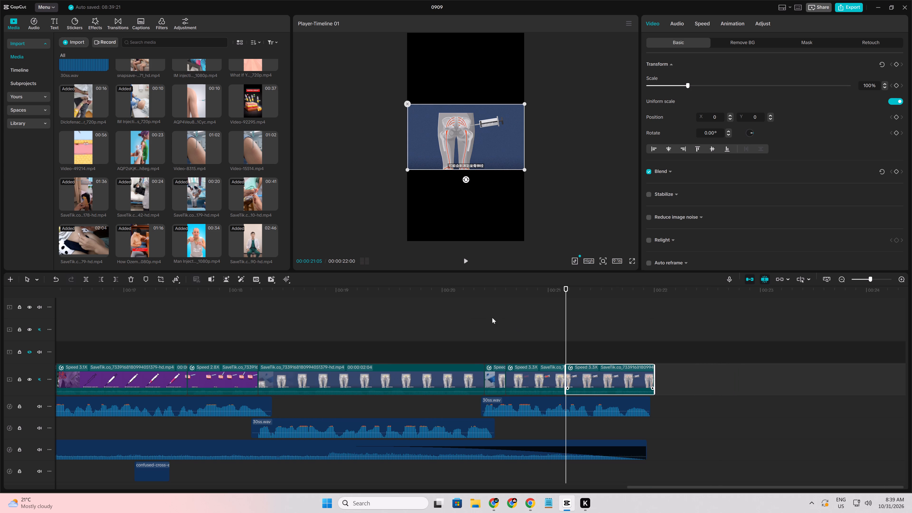
Play back the ending to check the cut between the last two leg-bone pieces.
{"action": "left_click", "coordinate": [470, 311]}
{"action": "key", "text": "space"}
{"action": "key", "text": "space"}
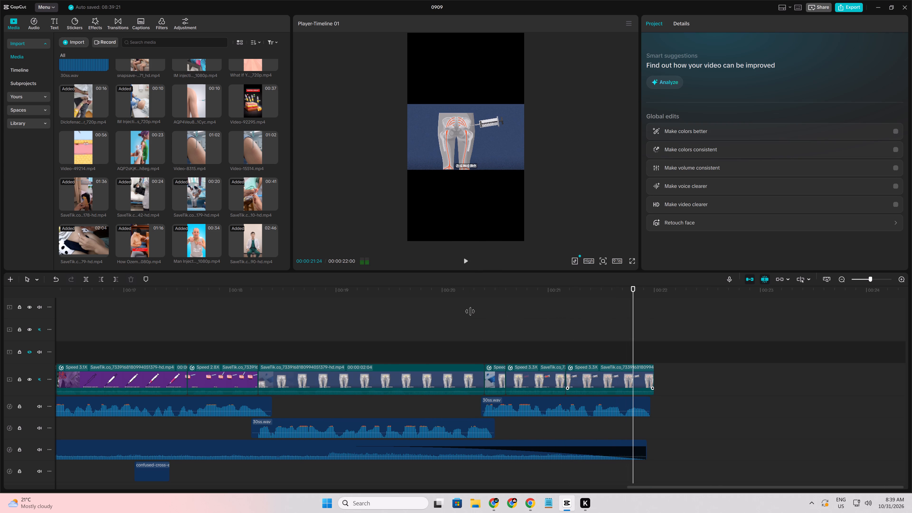
{"action": "left_click", "coordinate": [470, 311]}
{"action": "key", "text": "space"}
{"action": "key", "text": "space"}
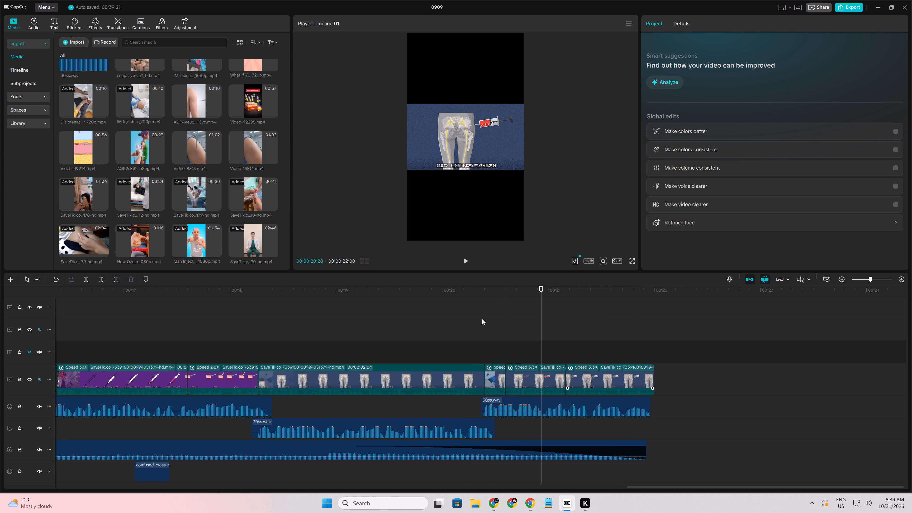
{"action": "key", "text": "space"}
{"action": "key", "text": "space"}
Restore footage at the final leg-bone piece's start until the timeline ends at 00:00:22:13, and scrub through the result.
{"action": "left_click", "coordinate": [580, 388]}
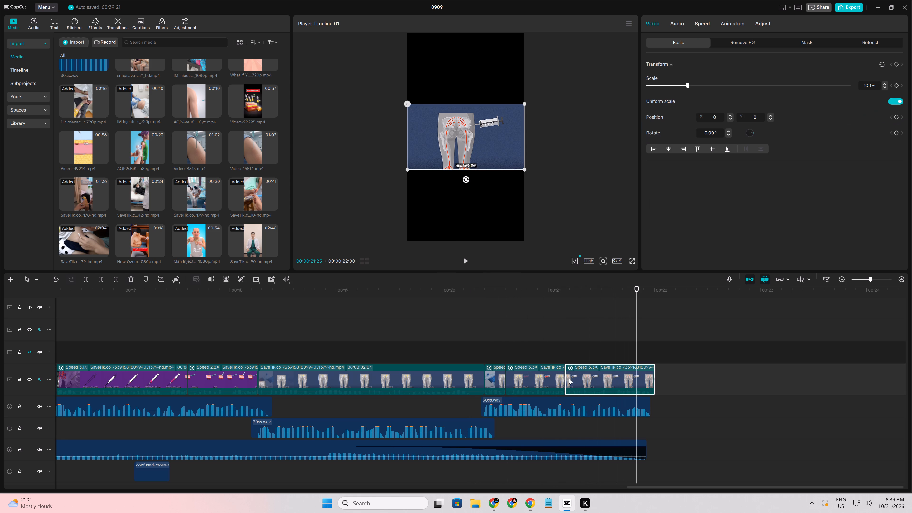
{"action": "left_click_drag", "start_coordinate": [567, 376], "coordinate": [523, 385]}
{"action": "left_click", "coordinate": [556, 319]}
{"action": "left_click_drag", "start_coordinate": [556, 319], "coordinate": [585, 327]}
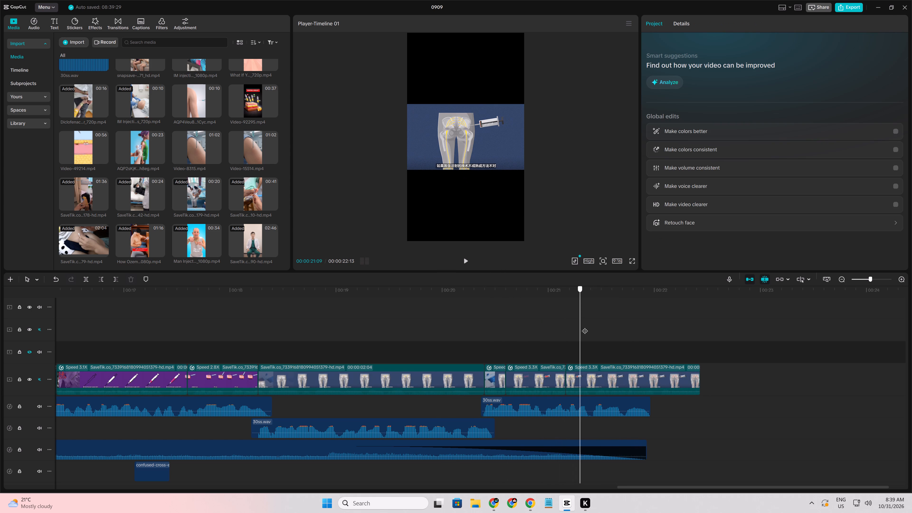
{"action": "left_click_drag", "start_coordinate": [585, 327], "coordinate": [671, 361]}
Set the speed of the final leg-bone piece to about 4.0x.
{"action": "left_click", "coordinate": [670, 376]}
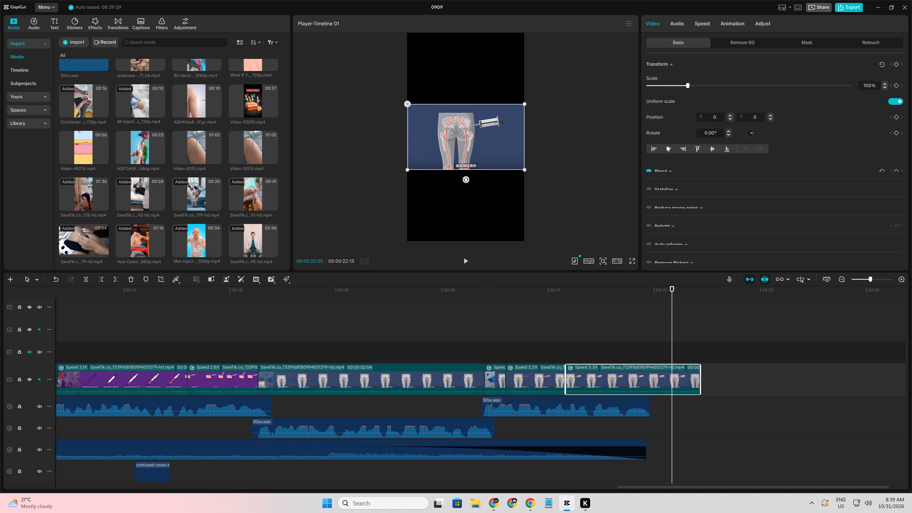
{"action": "left_click", "coordinate": [704, 24]}
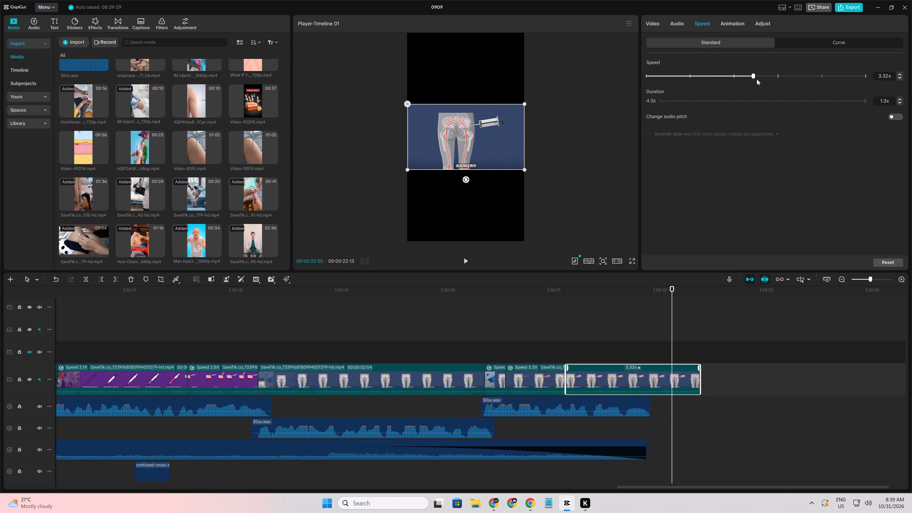
{"action": "left_click", "coordinate": [759, 79]}
{"action": "left_click", "coordinate": [761, 79]}
{"action": "left_click", "coordinate": [763, 79]}
{"action": "left_click", "coordinate": [646, 320]}
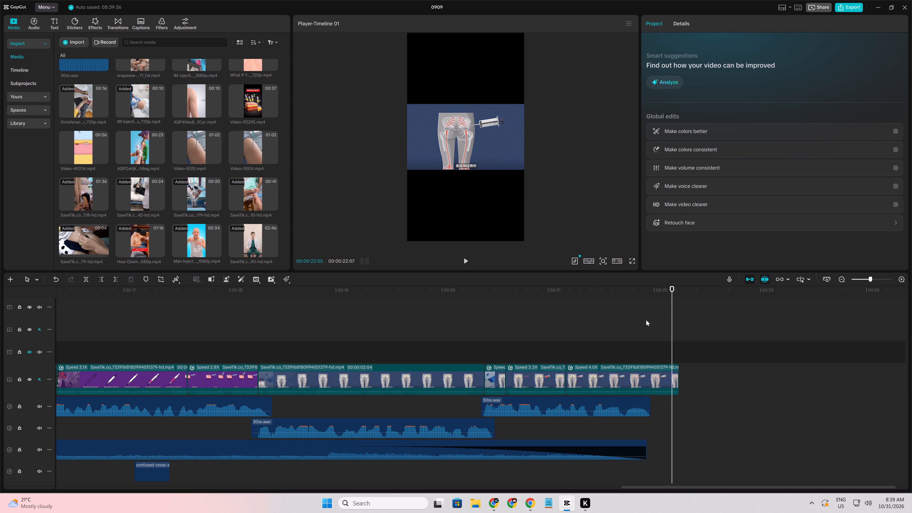
Trim the final leg-bone piece's end to 00:00:22:01, play back the ending, and shorten it further to 00:00:21:29 to match the voice-over.
{"action": "left_click_drag", "start_coordinate": [646, 320], "coordinate": [658, 323]}
{"action": "left_click", "coordinate": [656, 390]}
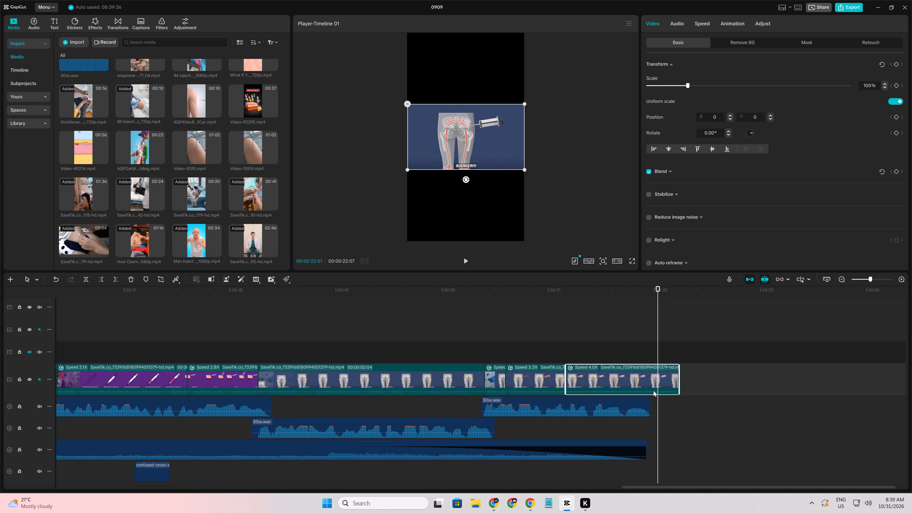
{"action": "key", "text": "w"}
{"action": "left_click", "coordinate": [440, 307]}
{"action": "key", "text": "space"}
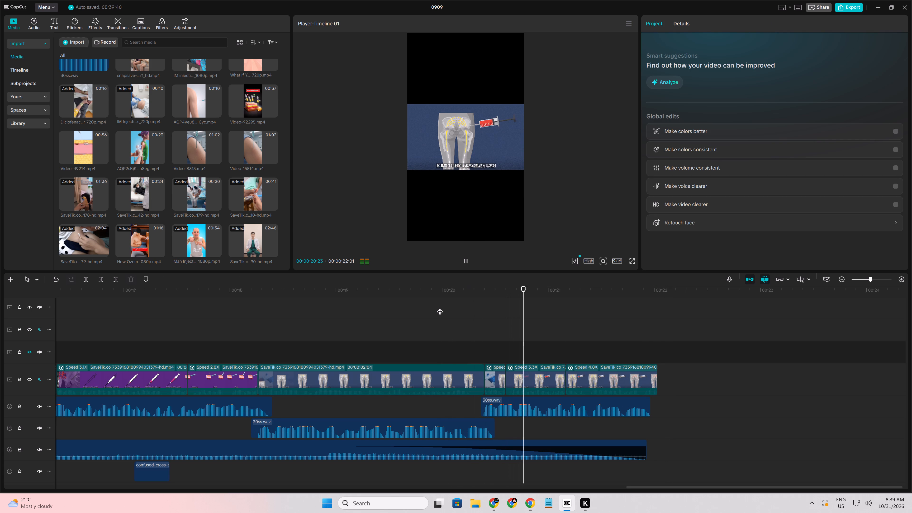
{"action": "key", "text": "space"}
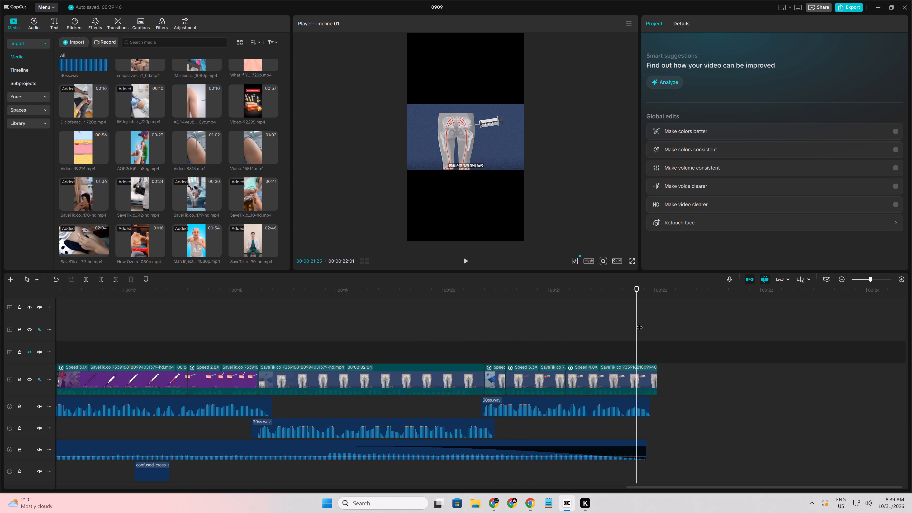
{"action": "left_click", "coordinate": [639, 323]}
{"action": "left_click_drag", "start_coordinate": [639, 323], "coordinate": [649, 324]}
{"action": "left_click", "coordinate": [645, 378]}
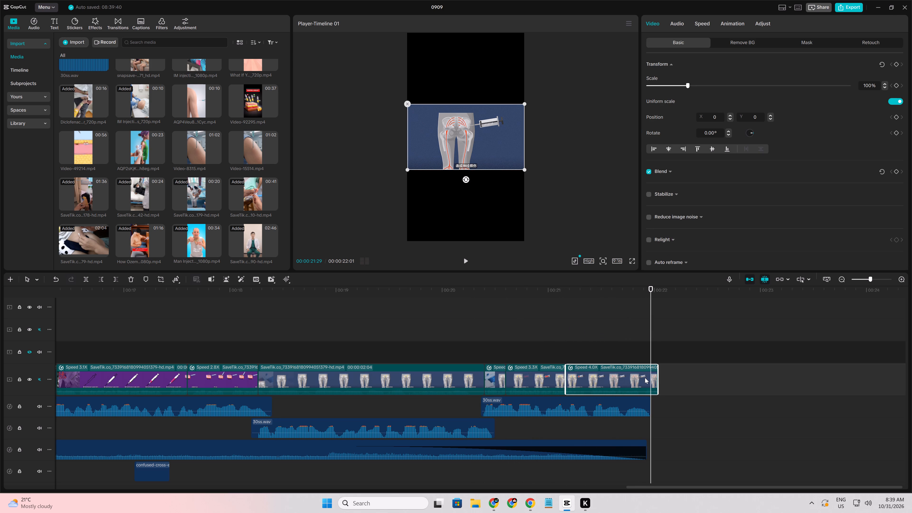
{"action": "key", "text": "Left"}
{"action": "key", "text": "Right"}
{"action": "key", "text": "w"}
{"action": "left_click", "coordinate": [635, 340]}
{"action": "left_click_drag", "start_coordinate": [635, 340], "coordinate": [670, 347]}
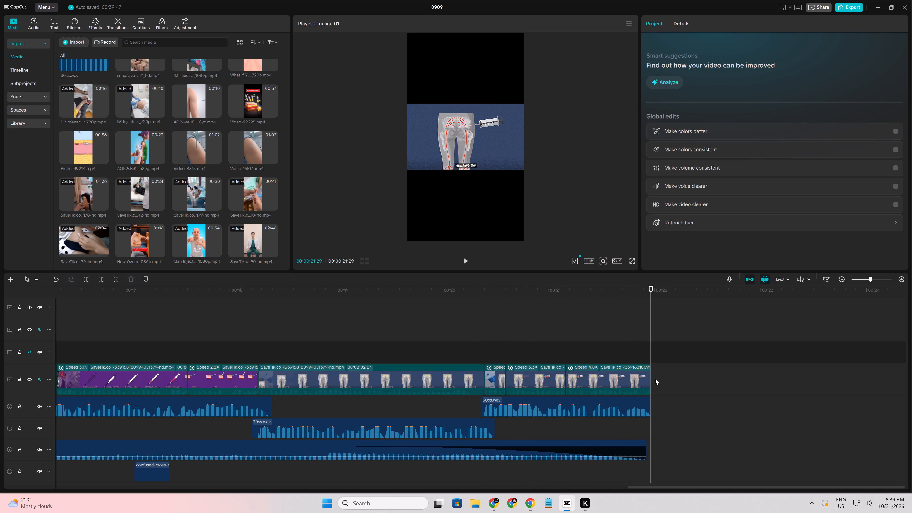
Combine the last three leg-bone pieces on the main track into one compound clip.
{"action": "left_click_drag", "start_coordinate": [690, 377], "coordinate": [690, 377]}
{"action": "left_click_drag", "start_coordinate": [690, 377], "coordinate": [495, 383]}
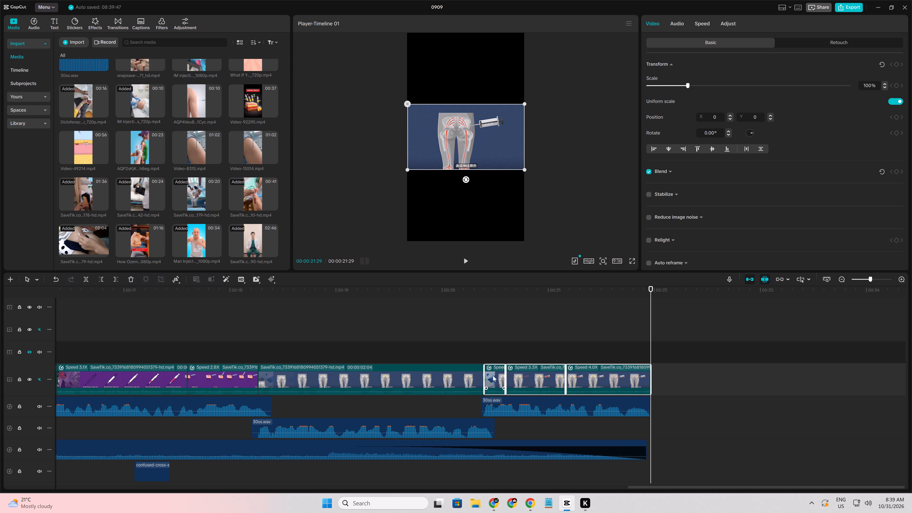
{"action": "right_click", "coordinate": [493, 375]}
{"action": "left_click", "coordinate": [513, 318]}
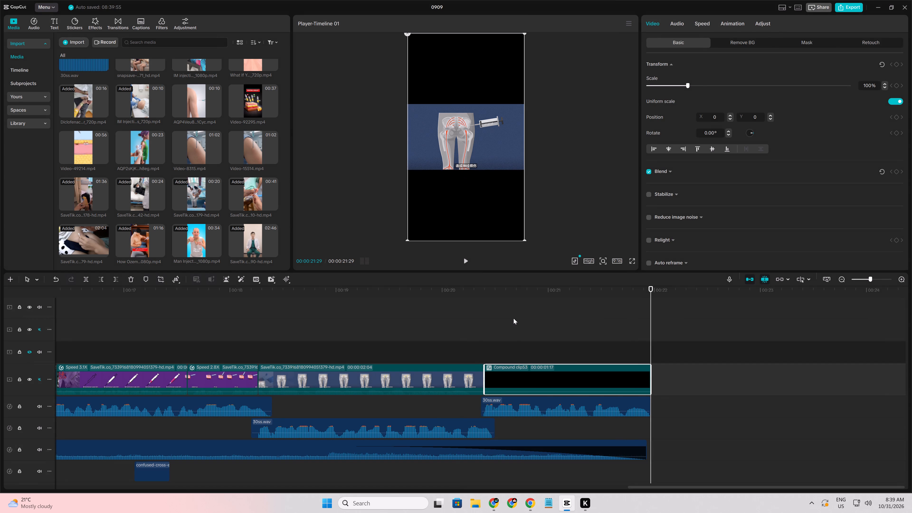
Crop the new compound clip to the blue leg-bone picture, cutting away the black areas above and below it.
{"action": "left_click", "coordinate": [162, 279]}
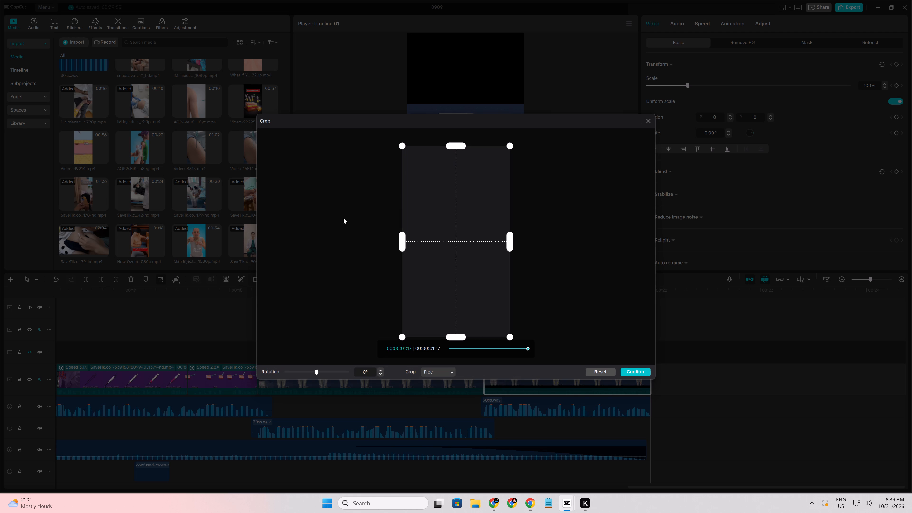
{"action": "left_click_drag", "start_coordinate": [461, 146], "coordinate": [458, 210]}
{"action": "left_click_drag", "start_coordinate": [456, 338], "coordinate": [451, 291]}
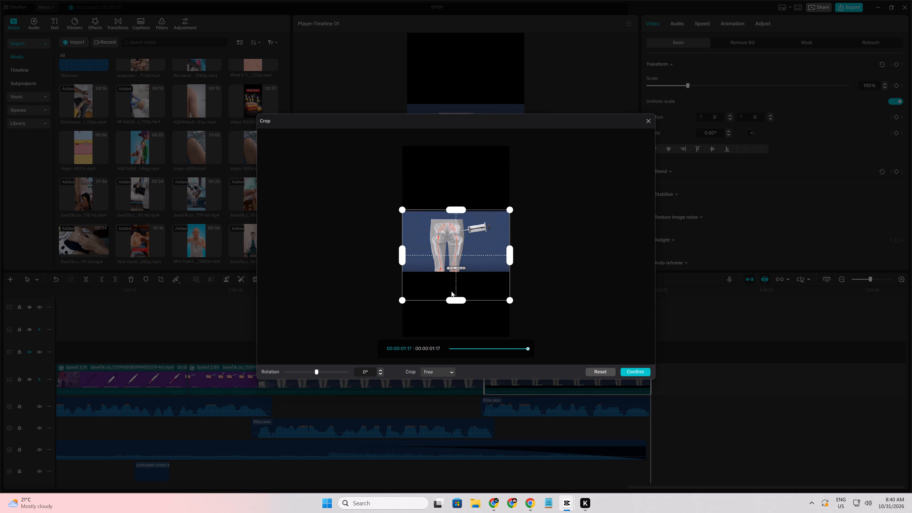
{"action": "left_click_drag", "start_coordinate": [451, 291], "coordinate": [450, 273]}
{"action": "left_click", "coordinate": [632, 373]}
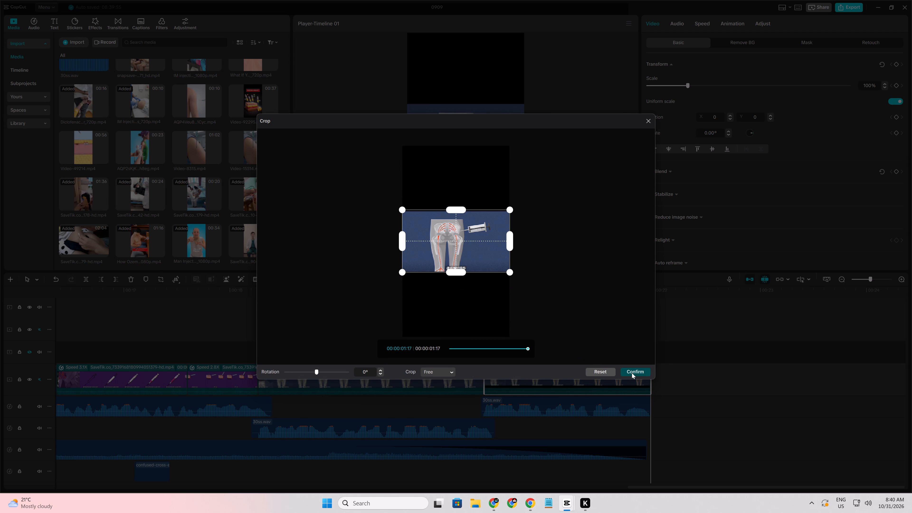
At 00:00:20:12, scale the compound clip to 189%, position it at X 318, Y 46, and add a transform keyframe.
{"action": "left_click", "coordinate": [469, 338]}
{"action": "left_click_drag", "start_coordinate": [469, 338], "coordinate": [483, 340]}
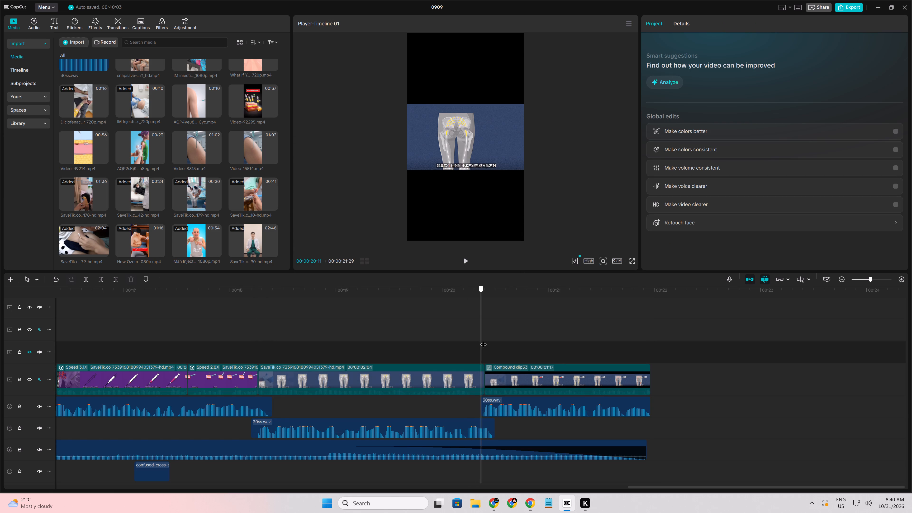
{"action": "left_click_drag", "start_coordinate": [483, 340], "coordinate": [484, 340]}
{"action": "left_click", "coordinate": [503, 379]}
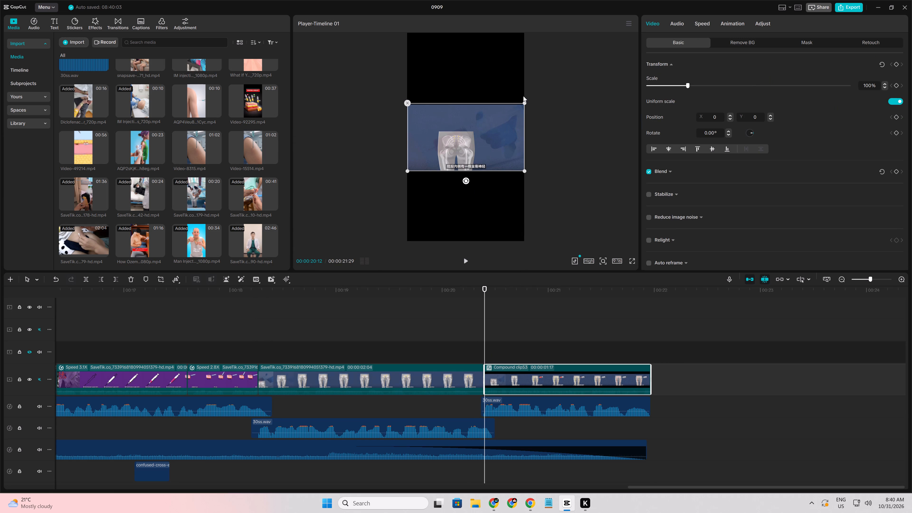
{"action": "left_click_drag", "start_coordinate": [525, 106], "coordinate": [621, 89]}
{"action": "left_click_drag", "start_coordinate": [476, 127], "coordinate": [493, 124]}
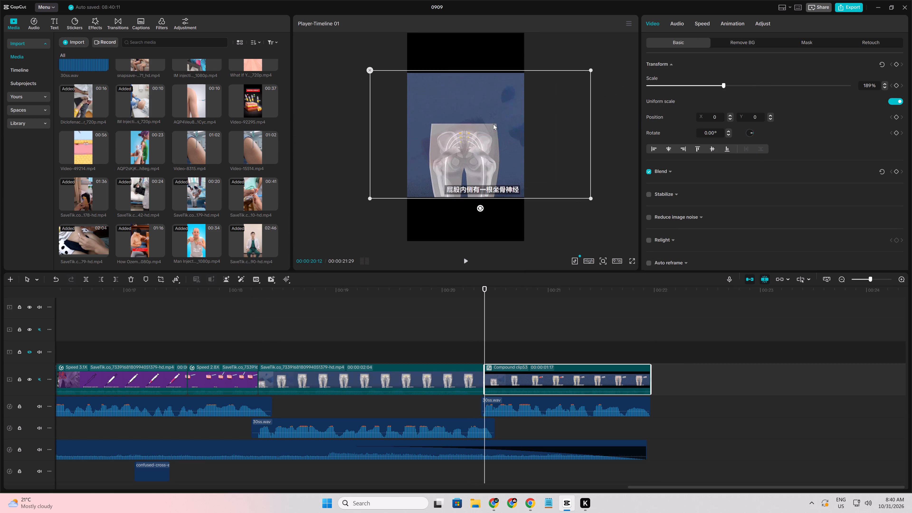
{"action": "left_click_drag", "start_coordinate": [493, 124], "coordinate": [493, 125]}
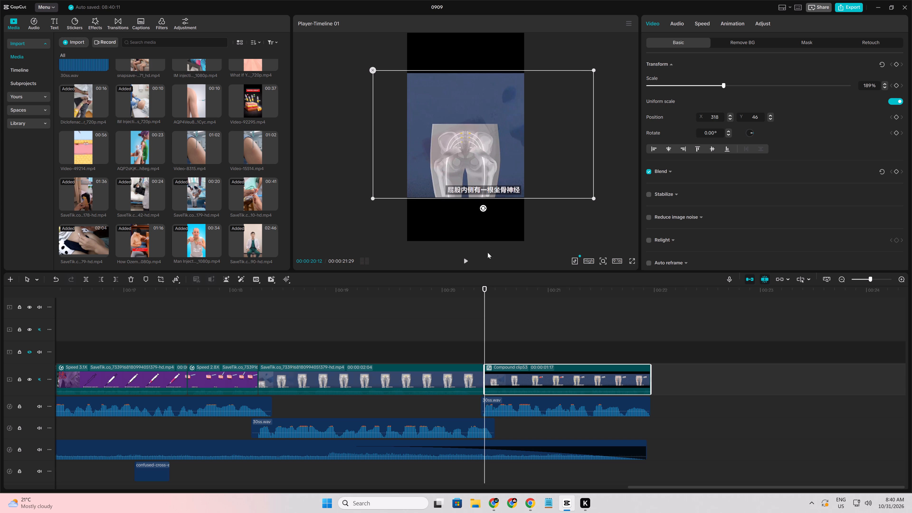
{"action": "left_click", "coordinate": [894, 66]}
Enlarge the compound clip to 204% at 00:00:20:13 and scrub across its start to check the zoom.
{"action": "key", "text": "Right"}
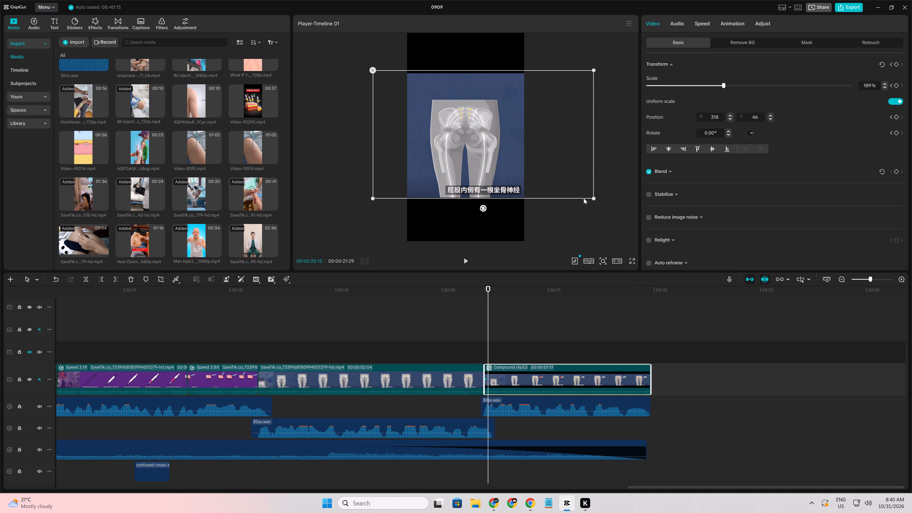
{"action": "left_click_drag", "start_coordinate": [594, 200], "coordinate": [608, 207]}
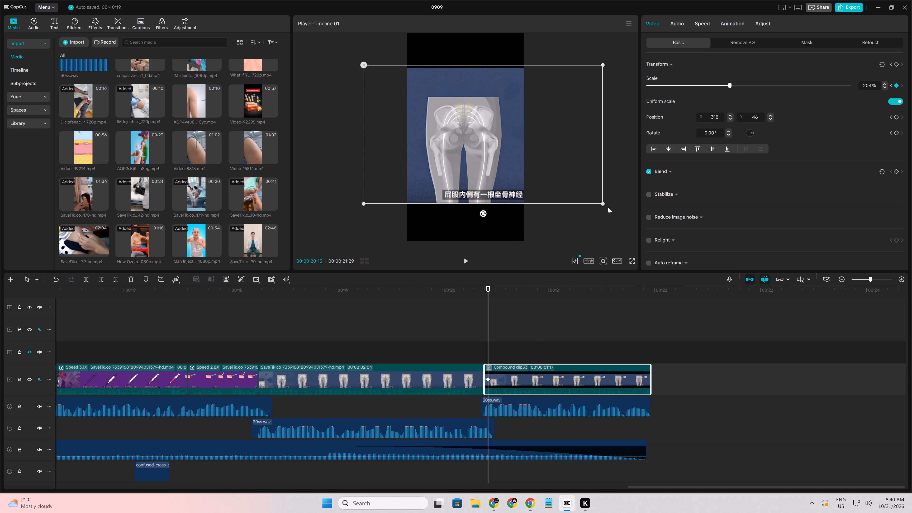
{"action": "left_click", "coordinate": [477, 324]}
{"action": "left_click_drag", "start_coordinate": [477, 324], "coordinate": [494, 328]}
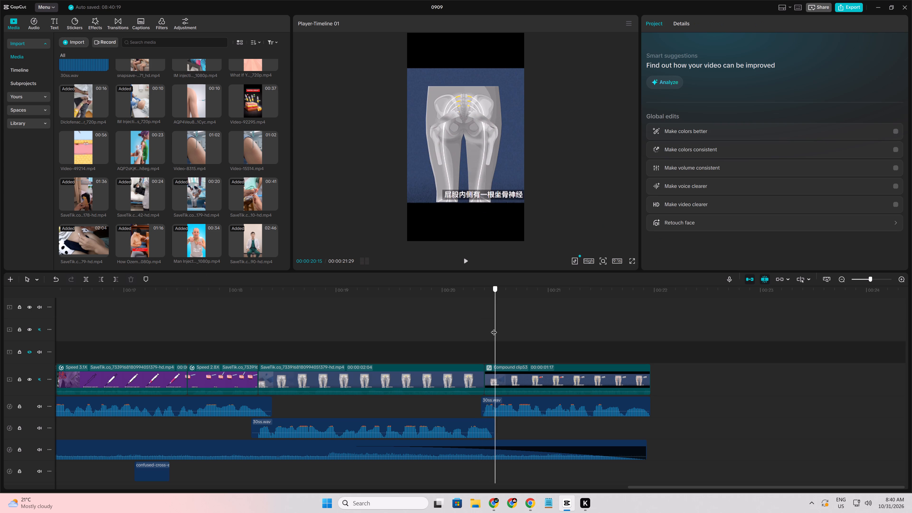
{"action": "left_click_drag", "start_coordinate": [494, 328], "coordinate": [482, 331]}
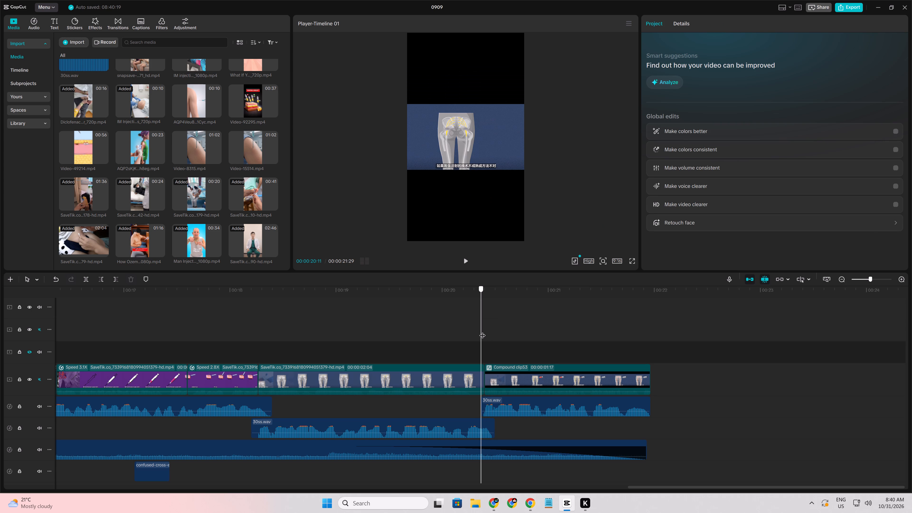
Add a transform keyframe to the compound clip at 00:00:20:20.
{"action": "left_click_drag", "start_coordinate": [482, 331], "coordinate": [508, 336]}
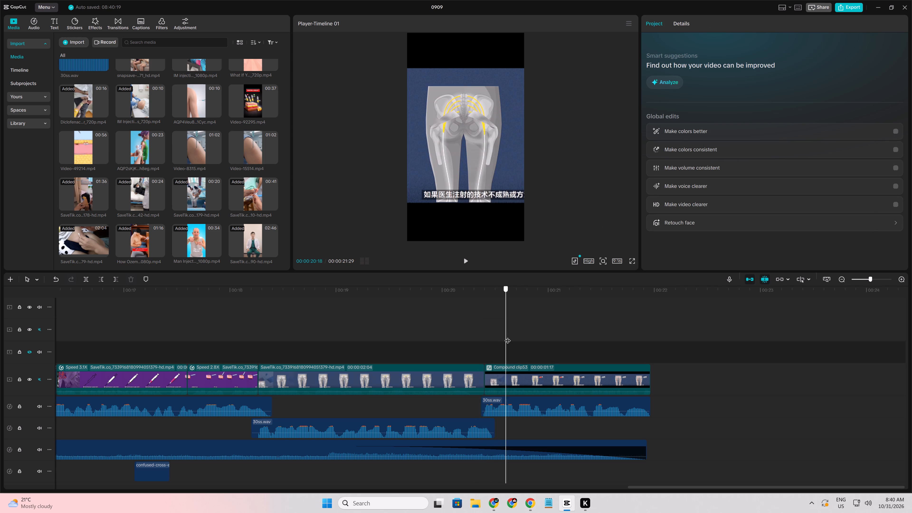
{"action": "left_click_drag", "start_coordinate": [508, 336], "coordinate": [513, 343]}
{"action": "left_click", "coordinate": [530, 381]}
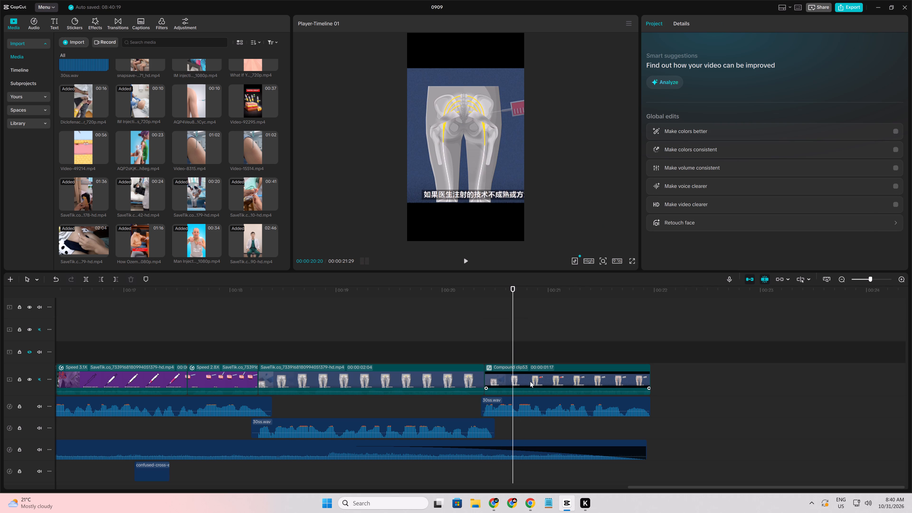
{"action": "left_click", "coordinate": [901, 70]}
{"action": "left_click", "coordinate": [896, 68]}
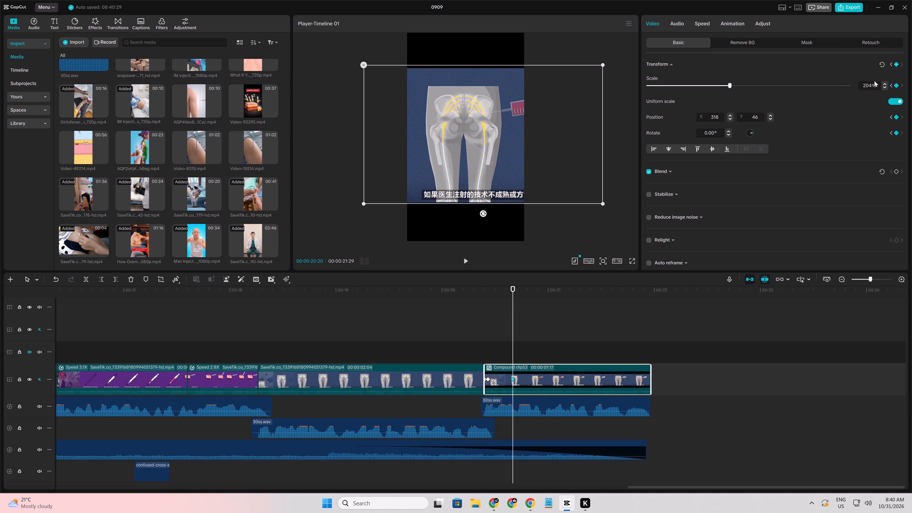
At 00:00:21:01, reposition the compound clip to X -46, Y 61 to bring the syringe into frame, and play back the move.
{"action": "left_click_drag", "start_coordinate": [515, 308], "coordinate": [546, 314]}
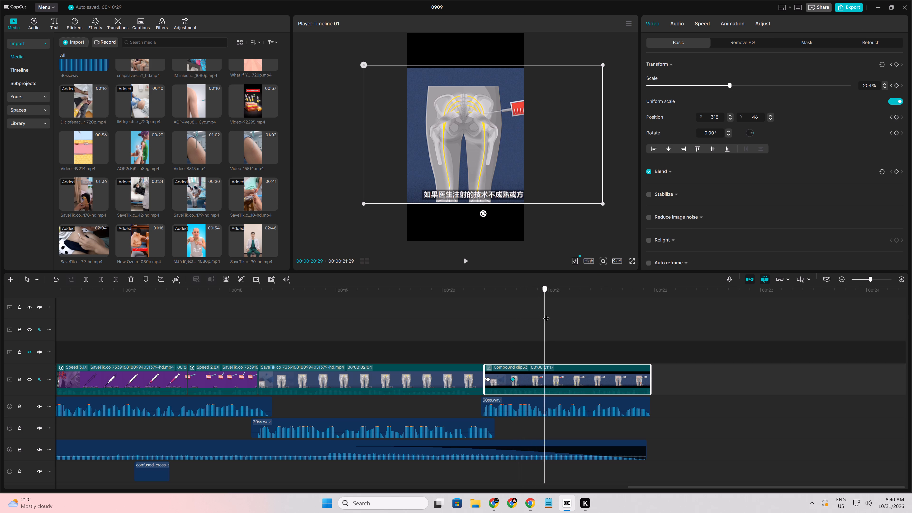
{"action": "left_click_drag", "start_coordinate": [546, 314], "coordinate": [550, 315]}
{"action": "left_click_drag", "start_coordinate": [480, 118], "coordinate": [460, 118]}
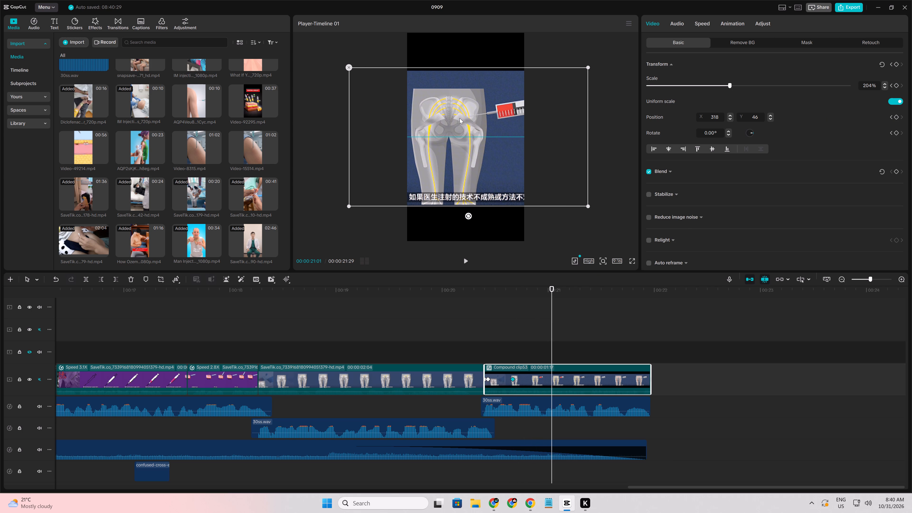
{"action": "left_click_drag", "start_coordinate": [460, 118], "coordinate": [460, 117]}
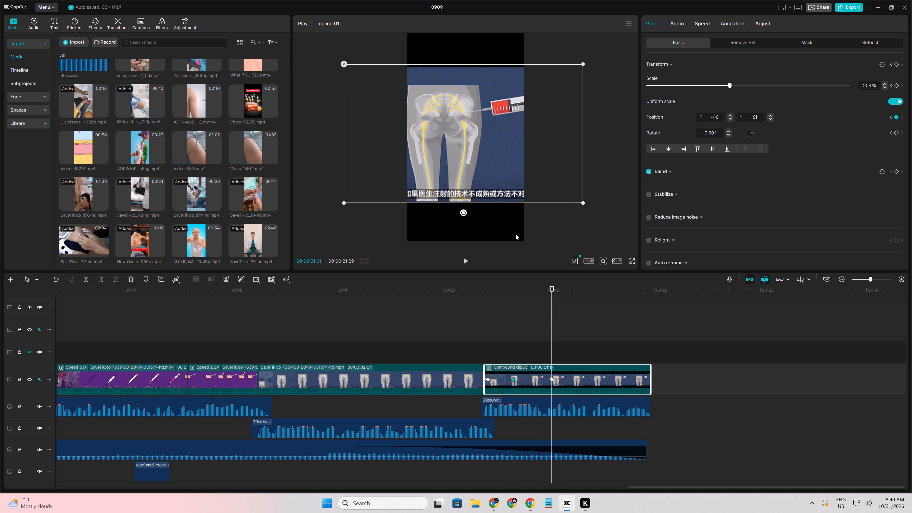
{"action": "left_click", "coordinate": [519, 291]}
{"action": "left_click", "coordinate": [501, 289]}
{"action": "key", "text": "space"}
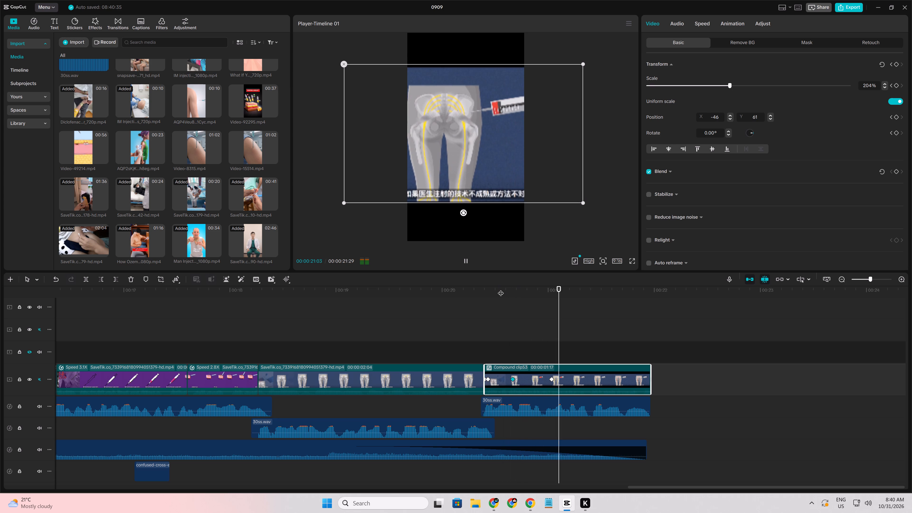
{"action": "key", "text": "space"}
{"action": "left_click", "coordinate": [472, 322]}
{"action": "key", "text": "space"}
{"action": "key", "text": "space"}
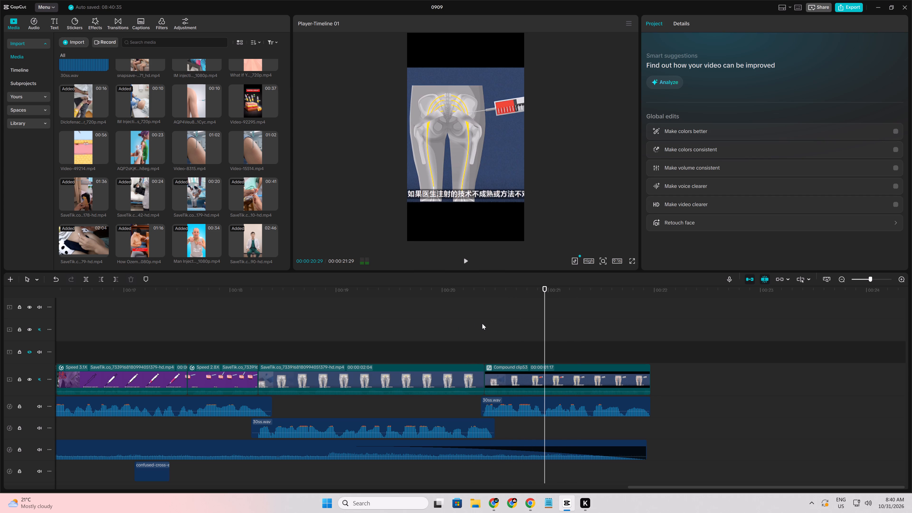
Move the compound clip's 00:00:21:01 position keyframe to just after the 00:00:20:20 keyframe, and play back the faster pan.
{"action": "left_click", "coordinate": [518, 371]}
{"action": "left_click_drag", "start_coordinate": [550, 381], "coordinate": [525, 380]}
{"action": "left_click", "coordinate": [489, 327]}
{"action": "key", "text": "space"}
{"action": "key", "text": "space"}
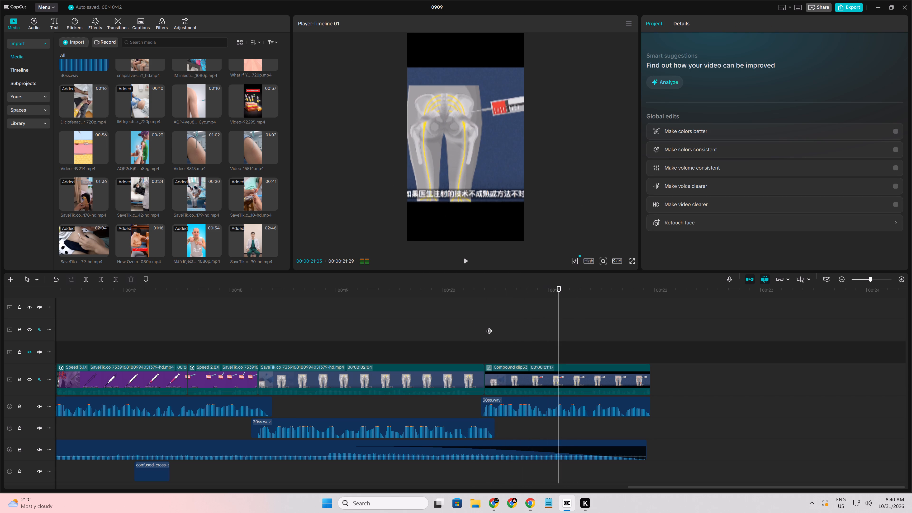
Add a transform keyframe at 00:00:21:04, zoom the compound clip out to 156% at X 0, Y 119 by 00:00:21:06, and play back the ending.
{"action": "left_click", "coordinate": [567, 370]}
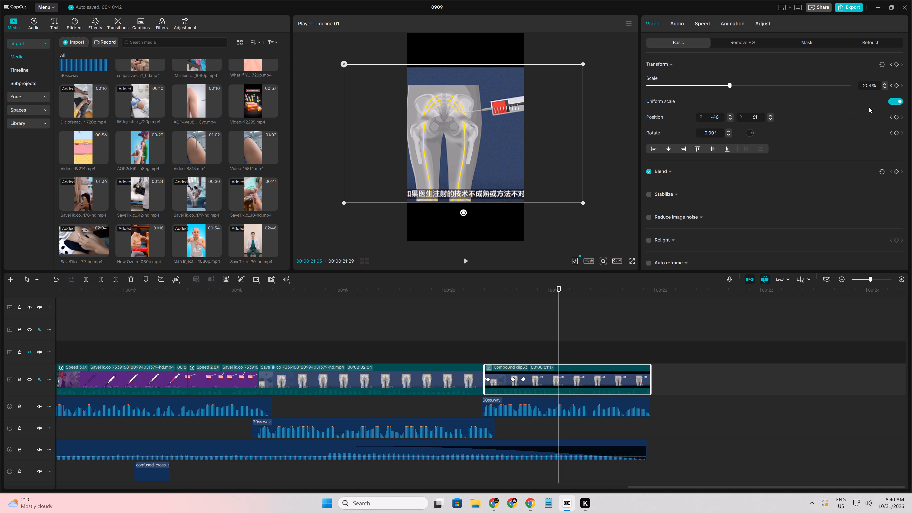
{"action": "key", "text": "space"}
{"action": "key", "text": "space"}
{"action": "left_click", "coordinate": [896, 65]}
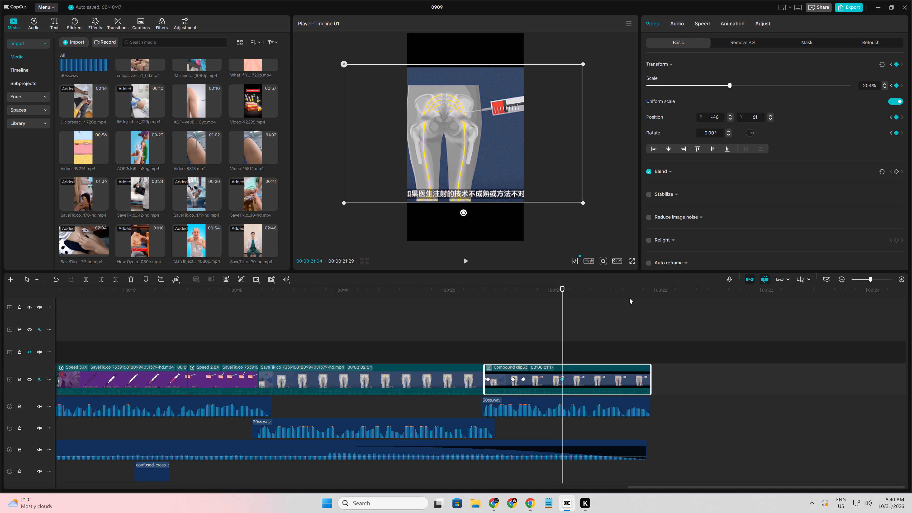
{"action": "key", "text": "Right"}
{"action": "key", "text": "Right"}
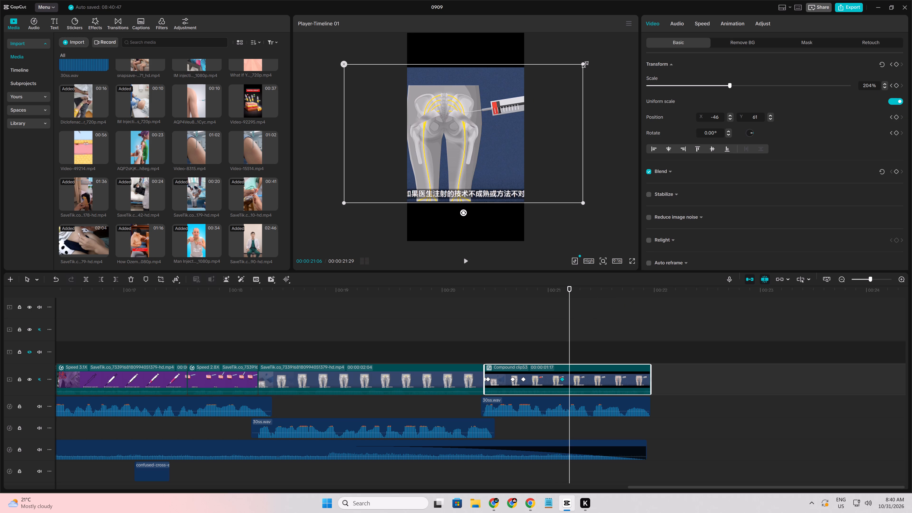
{"action": "left_click_drag", "start_coordinate": [584, 63], "coordinate": [534, 76]}
{"action": "left_click_drag", "start_coordinate": [499, 109], "coordinate": [500, 105]}
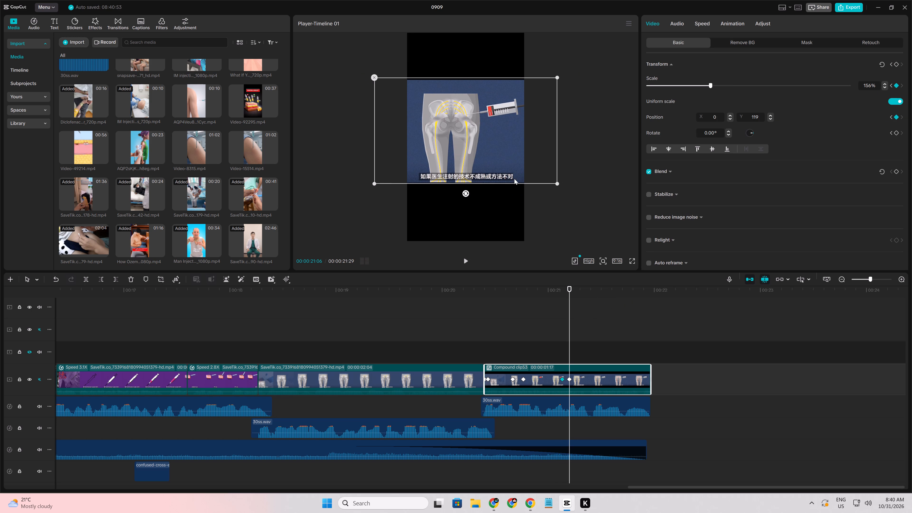
{"action": "left_click", "coordinate": [541, 320]}
{"action": "key", "text": "space"}
{"action": "key", "text": "space"}
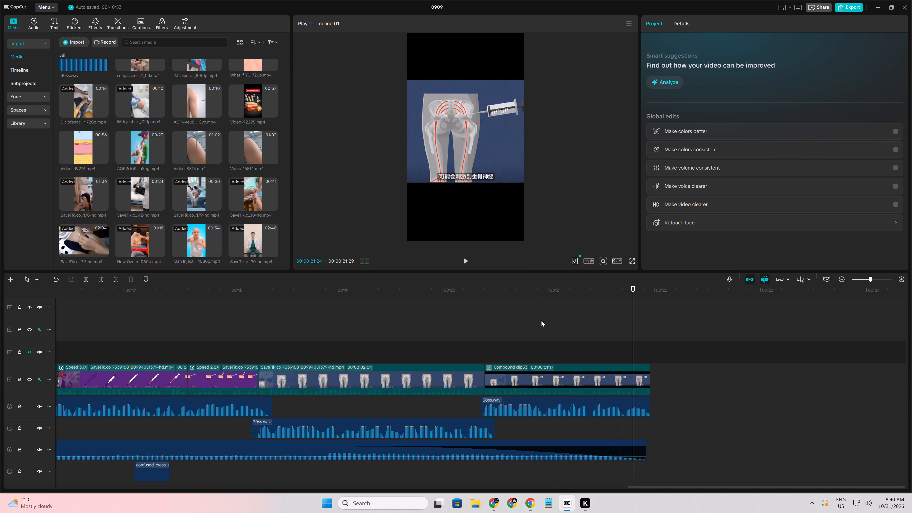
Fill the canvas behind the final compound clip with the second-level blur background.
{"action": "left_click", "coordinate": [578, 330]}
{"action": "left_click_drag", "start_coordinate": [578, 330], "coordinate": [651, 347]}
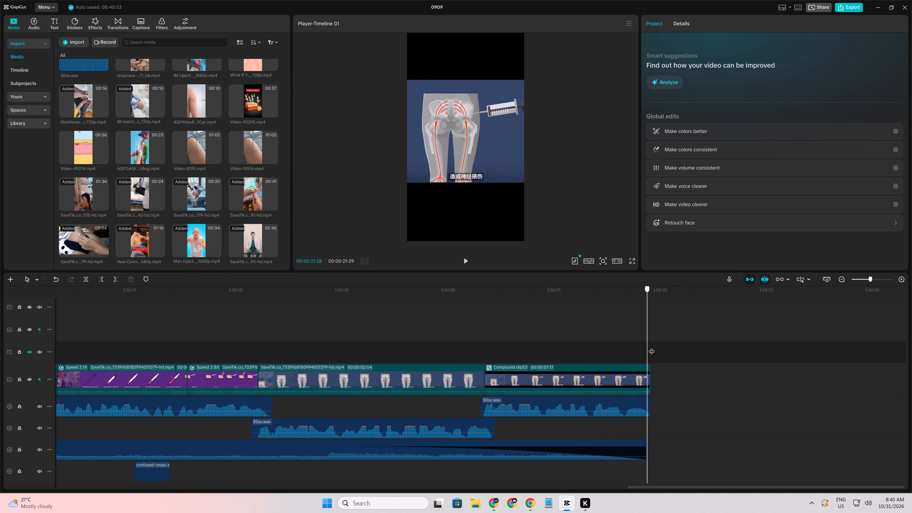
{"action": "left_click_drag", "start_coordinate": [651, 347], "coordinate": [668, 351]}
{"action": "left_click", "coordinate": [615, 372]}
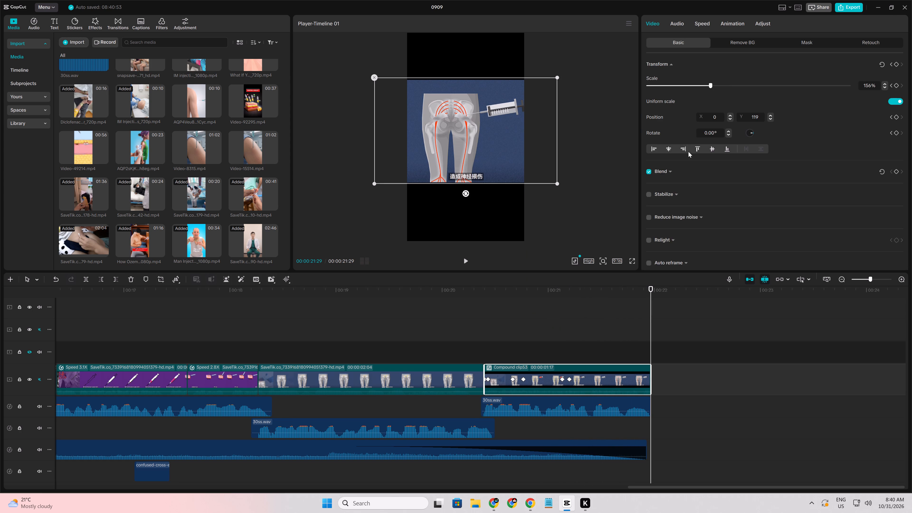
{"action": "scroll", "coordinate": [708, 142], "scroll_direction": "down", "scroll_amount": 7}
{"action": "left_click", "coordinate": [663, 250]}
{"action": "scroll", "coordinate": [663, 250], "scroll_direction": "down", "scroll_amount": 2}
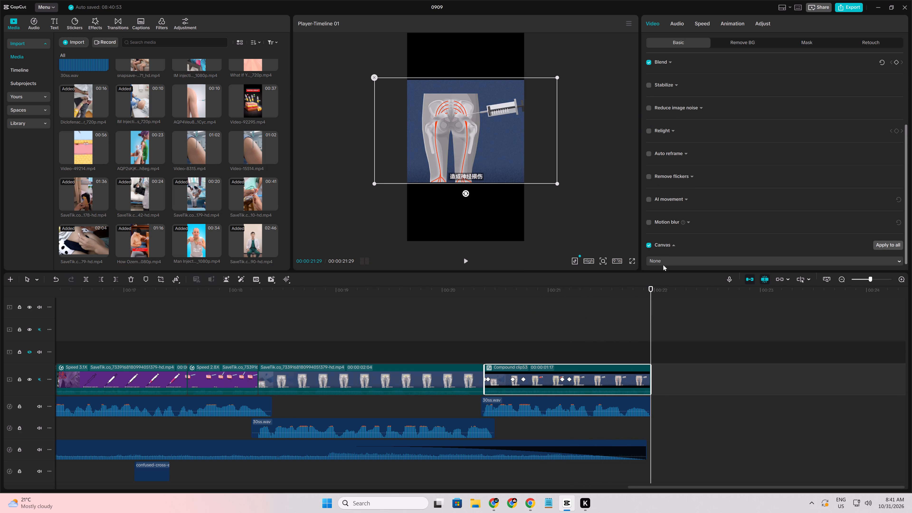
{"action": "left_click", "coordinate": [663, 265]}
{"action": "scroll", "coordinate": [678, 240], "scroll_direction": "down", "scroll_amount": 2}
{"action": "left_click", "coordinate": [674, 247]}
{"action": "left_click", "coordinate": [672, 254]}
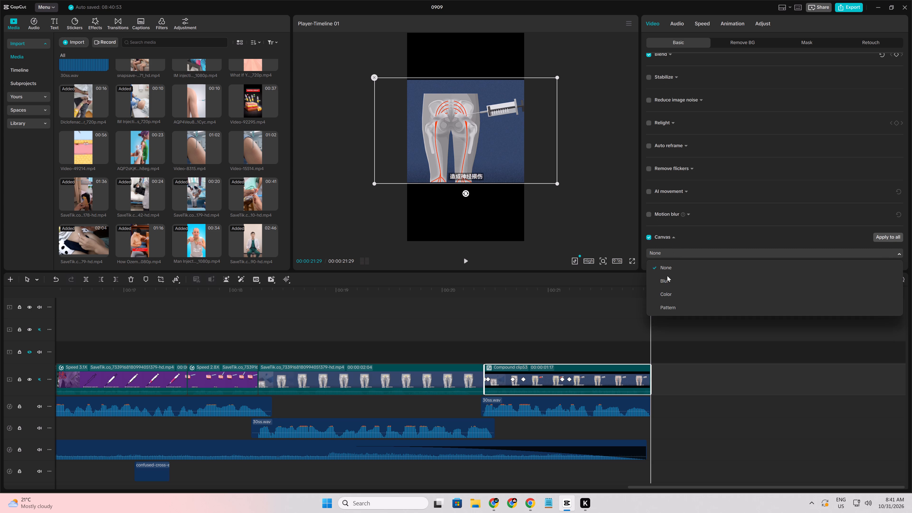
{"action": "left_click", "coordinate": [666, 278]}
{"action": "scroll", "coordinate": [686, 219], "scroll_direction": "down", "scroll_amount": 2}
{"action": "left_click", "coordinate": [690, 230]}
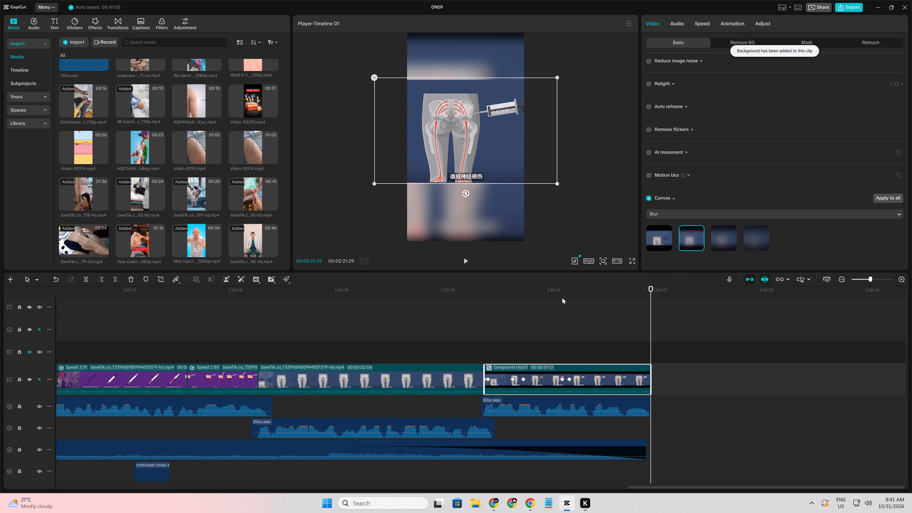
Combine all the 30ss.wav voice-over segments on the two audio tracks into one compound clip.
{"action": "left_click_drag", "start_coordinate": [670, 402], "coordinate": [0, 430]}
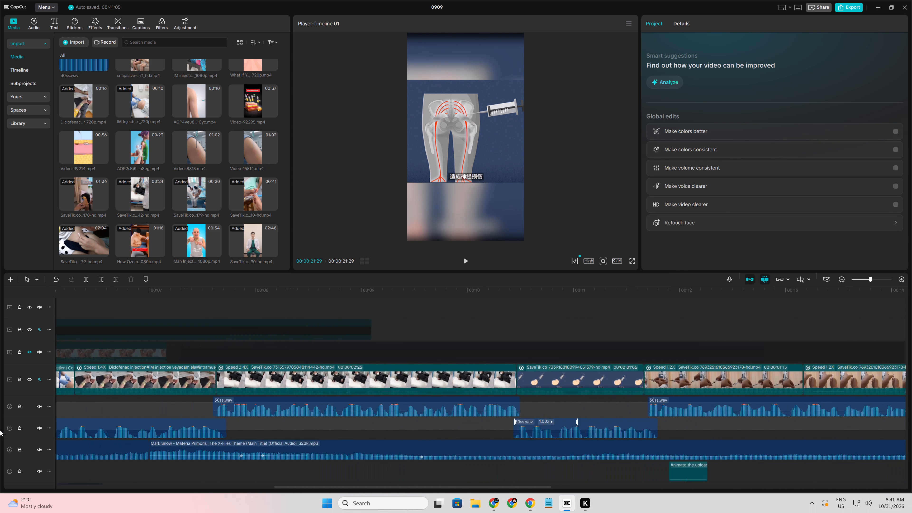
{"action": "left_click_drag", "start_coordinate": [0, 430], "coordinate": [115, 428]}
{"action": "right_click", "coordinate": [115, 428]}
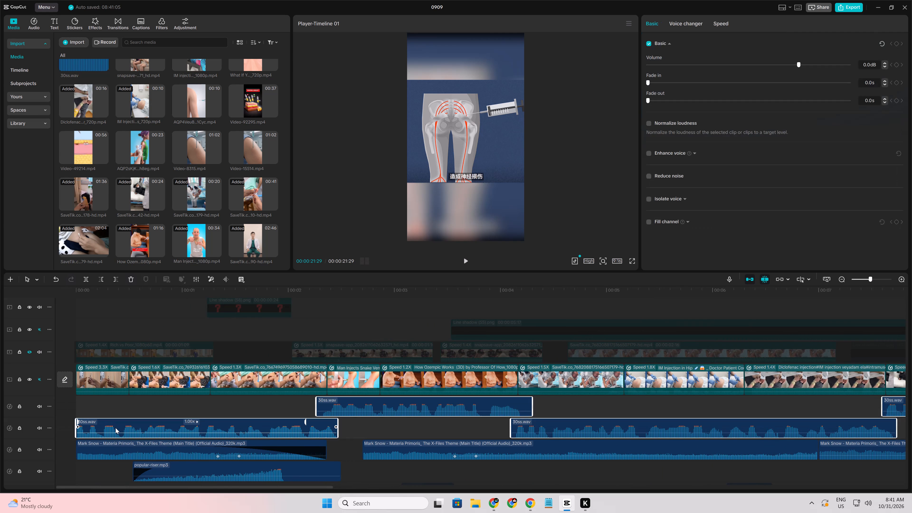
{"action": "left_click", "coordinate": [148, 385]}
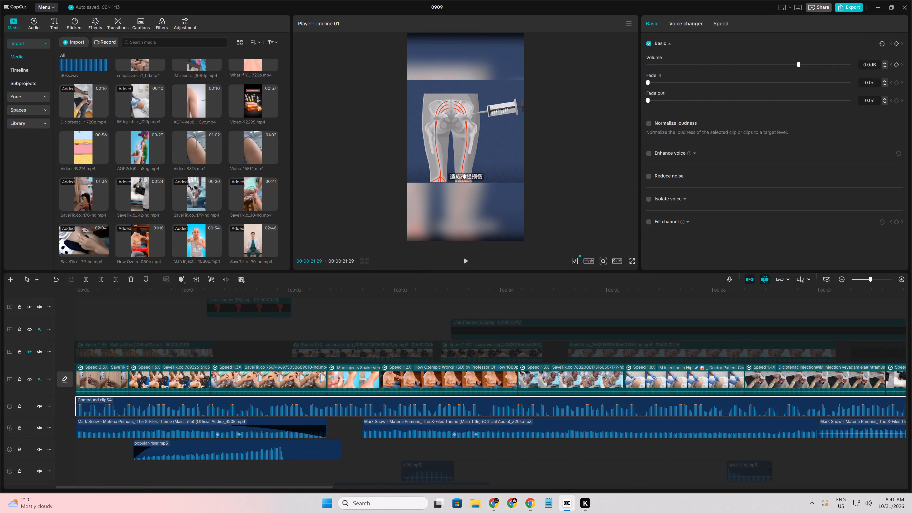
Set the voice-over compound clip's volume to 6 dB, trying 7 dB first.
{"action": "triple_click", "coordinate": [866, 66]}
{"action": "key", "text": "7"}
{"action": "key", "text": "Return"}
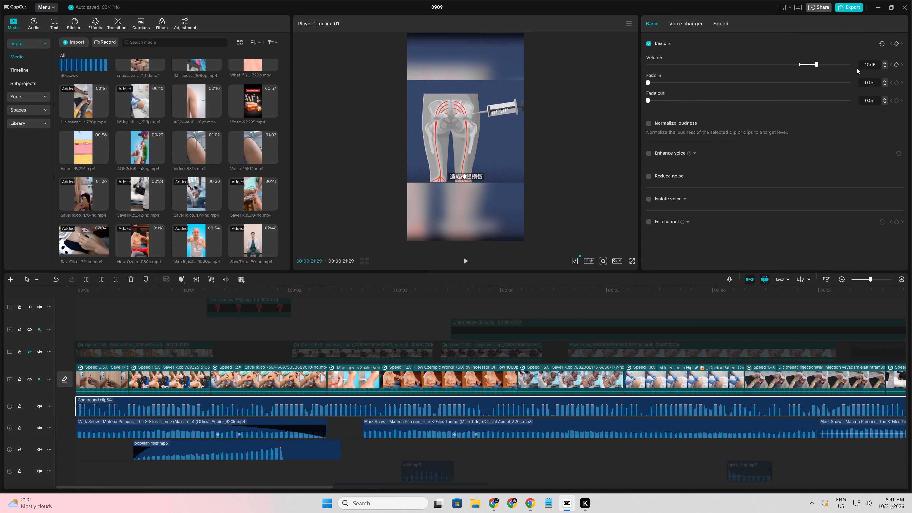
{"action": "triple_click", "coordinate": [866, 66]}
{"action": "key", "text": "6"}
{"action": "key", "text": "Return"}
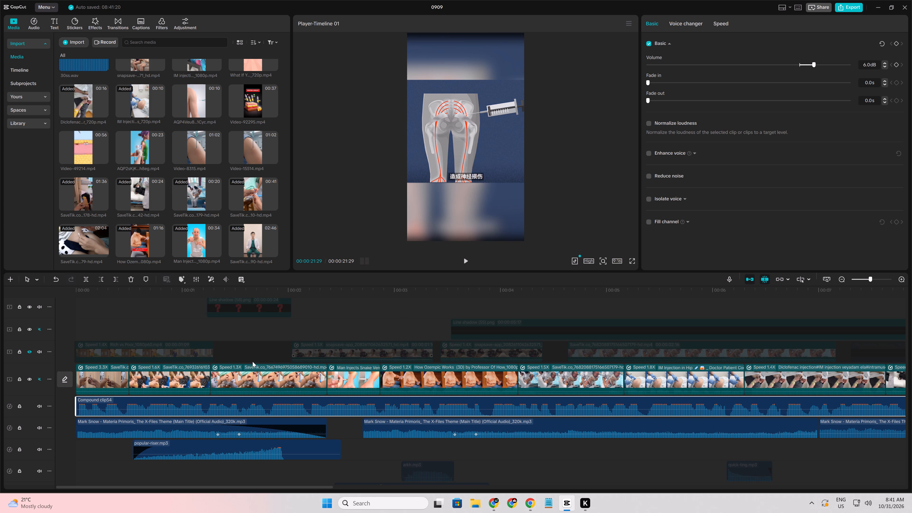
Add a transform keyframe at 00:00:00:00 on the opening syringe clip and set its scale to 130%.
{"action": "left_click", "coordinate": [236, 328]}
{"action": "left_click_drag", "start_coordinate": [236, 328], "coordinate": [205, 331]}
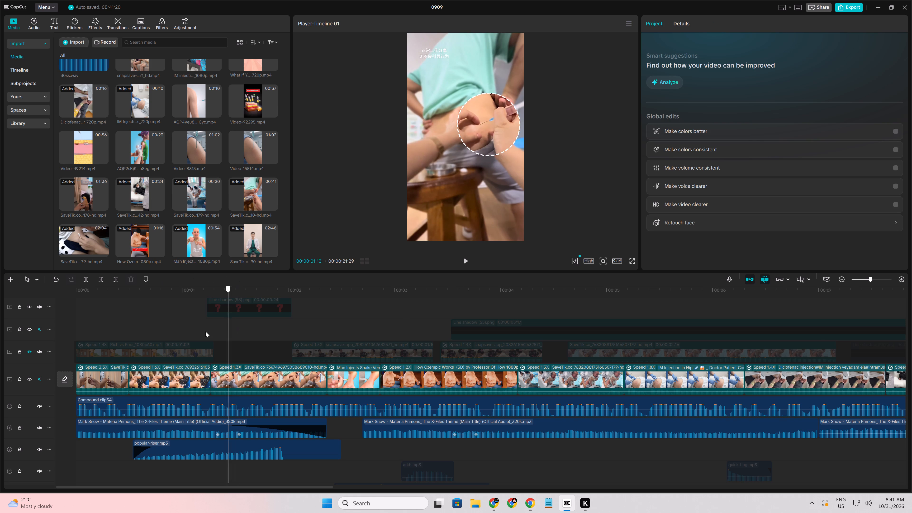
{"action": "left_click_drag", "start_coordinate": [205, 331], "coordinate": [0, 323]}
{"action": "left_click", "coordinate": [87, 371]}
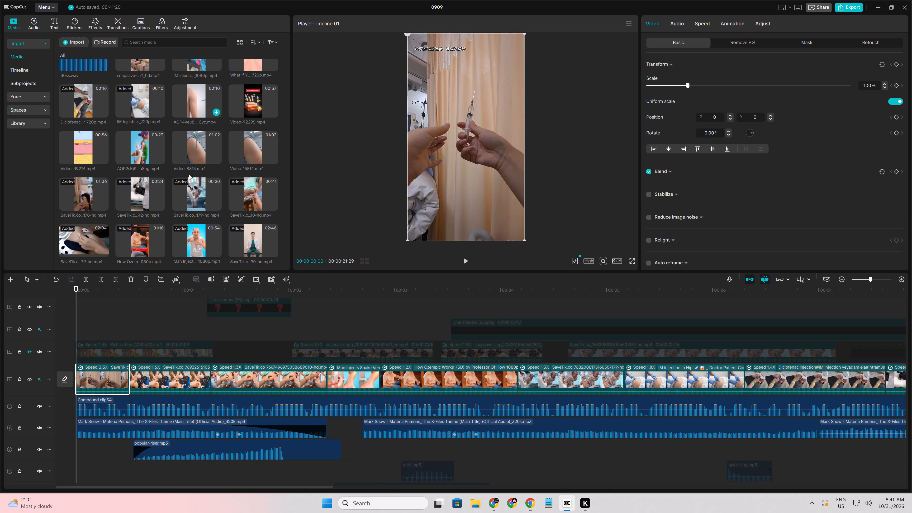
{"action": "scroll", "coordinate": [86, 424], "scroll_direction": "up", "scroll_amount": 6, "text": "ctrl"}
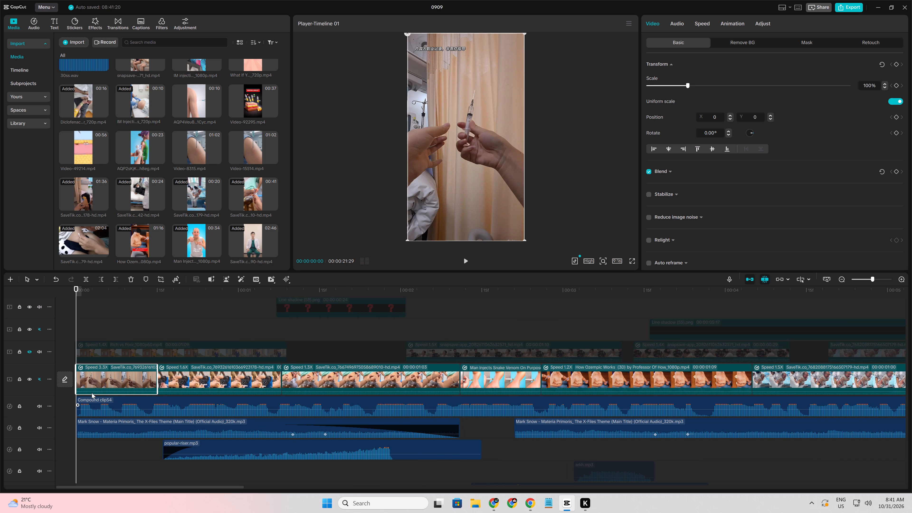
{"action": "left_click", "coordinate": [897, 64]}
{"action": "double_click", "coordinate": [866, 89]}
{"action": "type", "text": "130"}
{"action": "key", "text": "Return"}
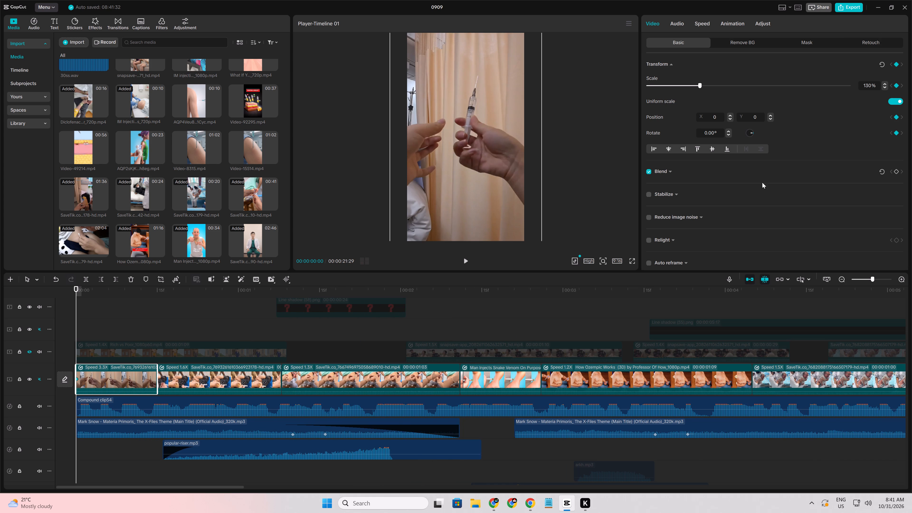
Set the opening clip's scale to 100% at 00:00:00:01 and play back the quick zoom-out.
{"action": "key", "text": "Right"}
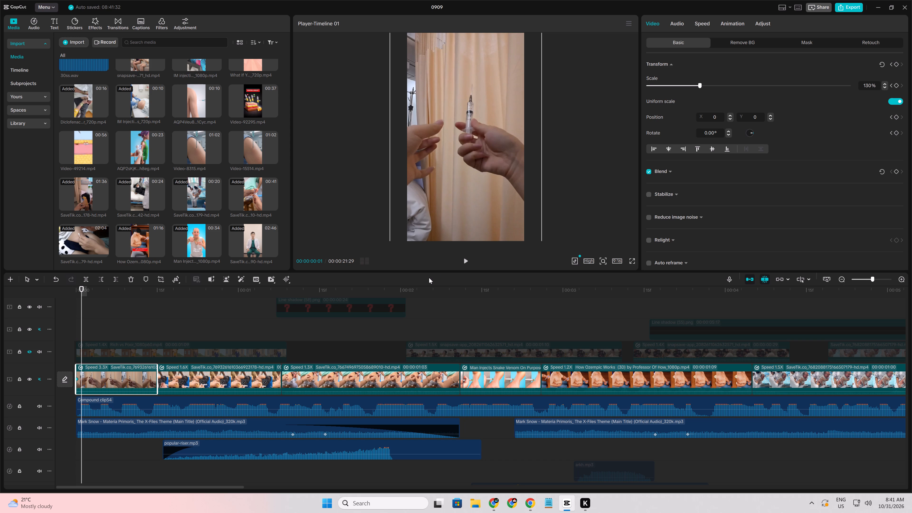
{"action": "double_click", "coordinate": [870, 89]}
{"action": "type", "text": "100"}
{"action": "key", "text": "Return"}
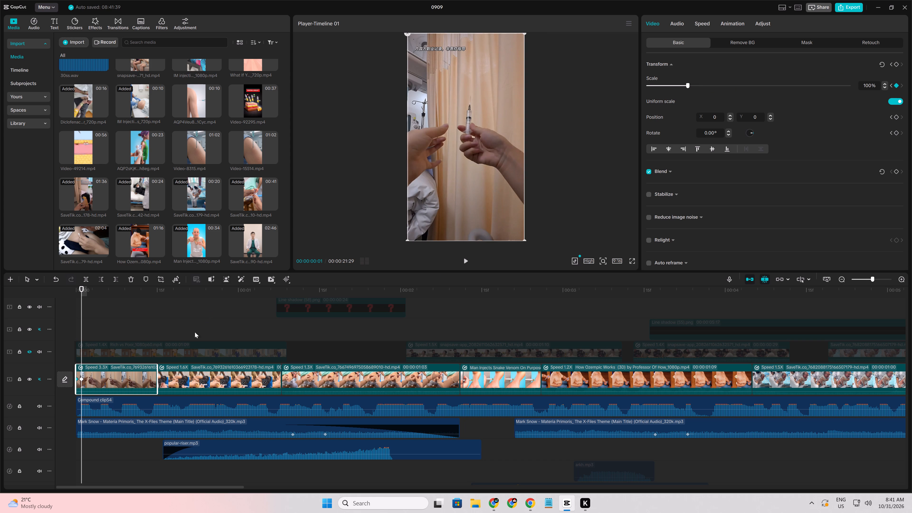
{"action": "left_click", "coordinate": [181, 332]}
{"action": "left_click_drag", "start_coordinate": [181, 332], "coordinate": [7, 353]}
{"action": "key", "text": "space"}
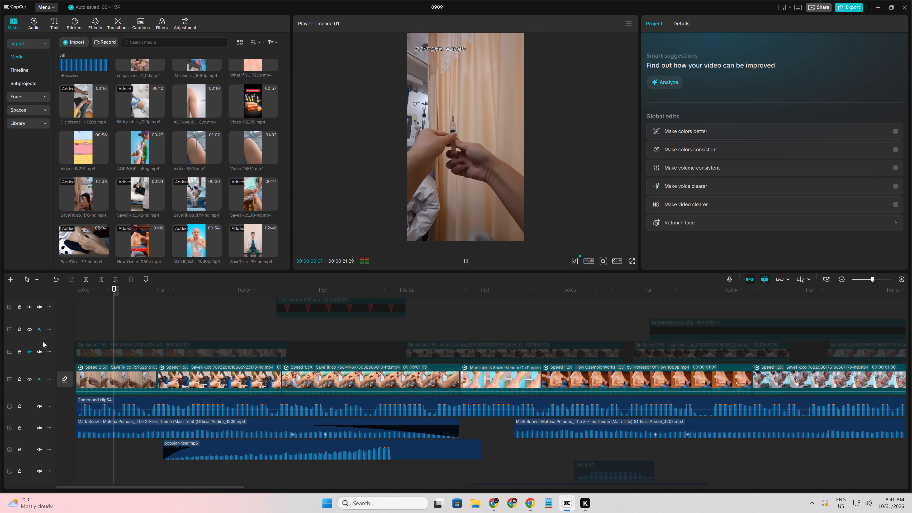
{"action": "key", "text": "space"}
Enlarge the opening syringe clip to 120% at 00:00:00:04.
{"action": "left_click", "coordinate": [122, 379]}
{"action": "key", "text": "Right"}
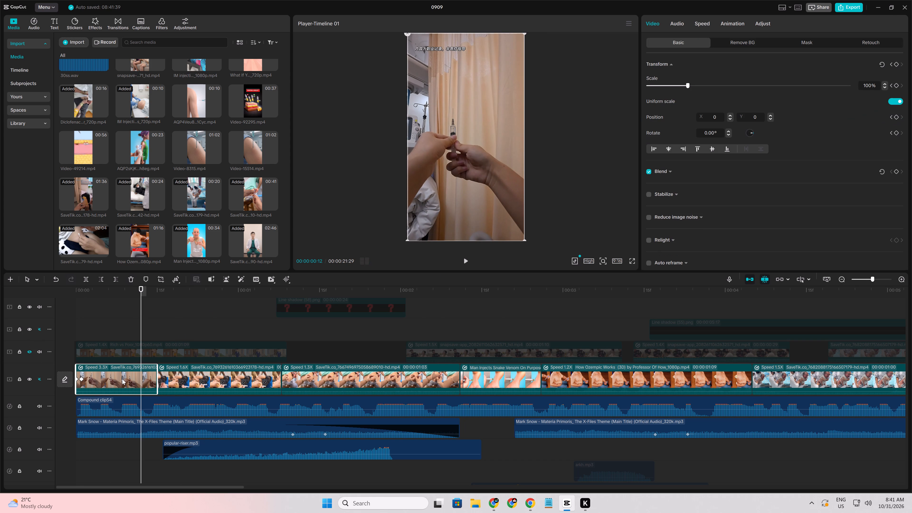
{"action": "key", "text": "Right"}
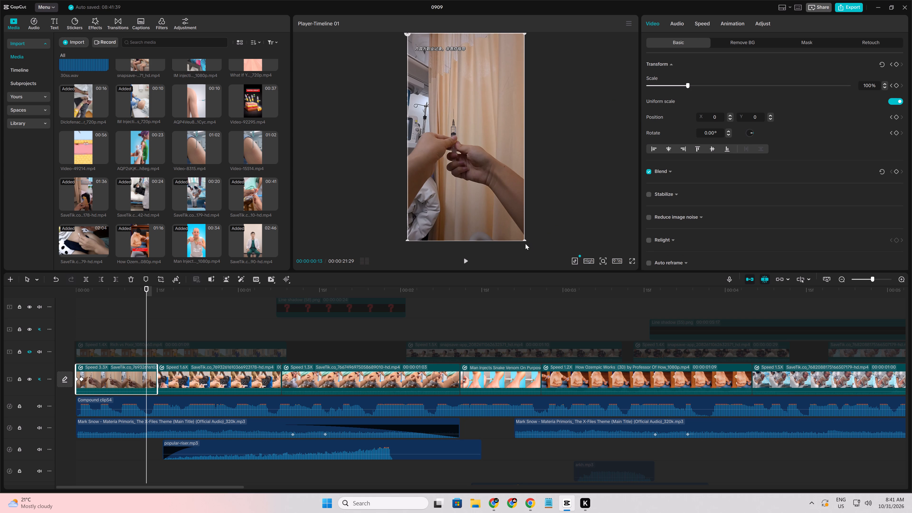
{"action": "left_click", "coordinate": [126, 312]}
{"action": "left_click_drag", "start_coordinate": [126, 312], "coordinate": [38, 337]}
{"action": "left_click", "coordinate": [107, 376]}
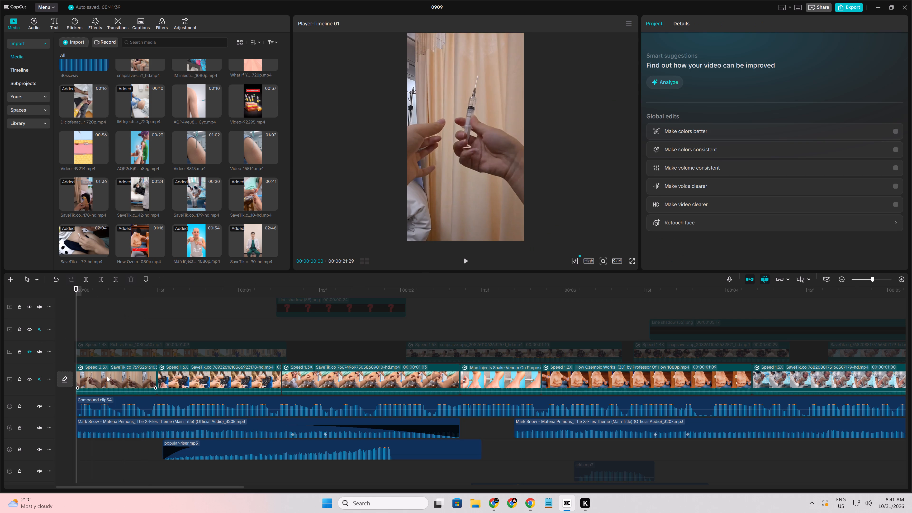
{"action": "key", "text": "Right"}
{"action": "key", "text": "Right"}
{"action": "key", "text": "Right"}
{"action": "key", "text": "Right"}
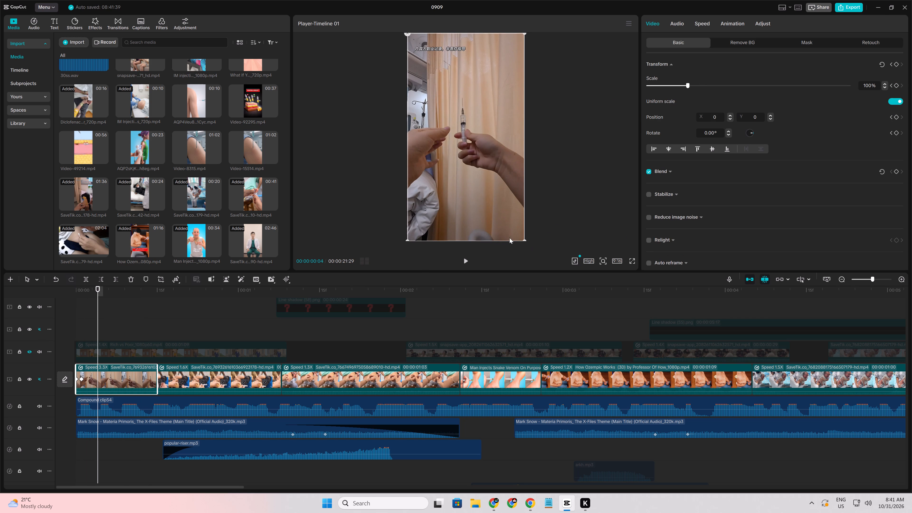
{"action": "left_click_drag", "start_coordinate": [523, 239], "coordinate": [548, 259]}
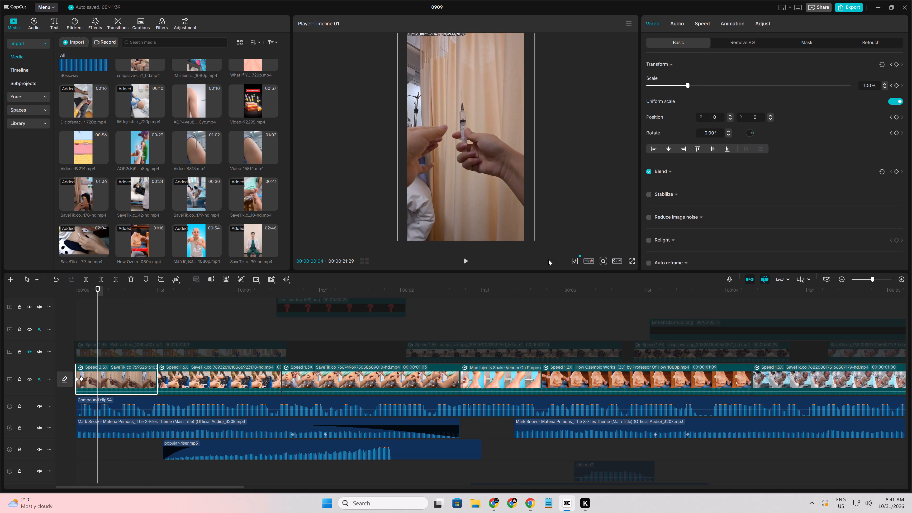
{"action": "left_click_drag", "start_coordinate": [548, 259], "coordinate": [554, 261]}
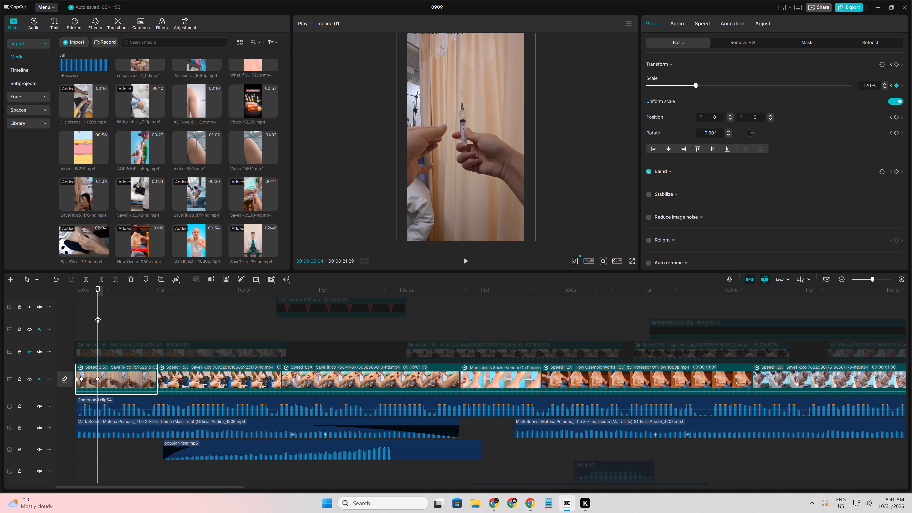
At 00:00:00:14, enlarge the opening clip to 150%, shift it horizontally to centre the syringe, and play back the zoom.
{"action": "left_click_drag", "start_coordinate": [96, 316], "coordinate": [153, 336]}
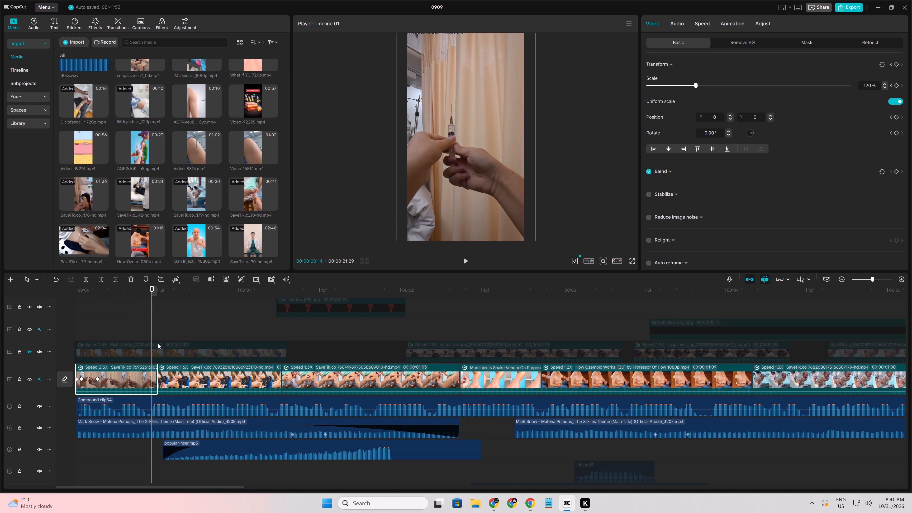
{"action": "left_click_drag", "start_coordinate": [705, 86], "coordinate": [708, 86]}
{"action": "left_click_drag", "start_coordinate": [464, 147], "coordinate": [474, 147]}
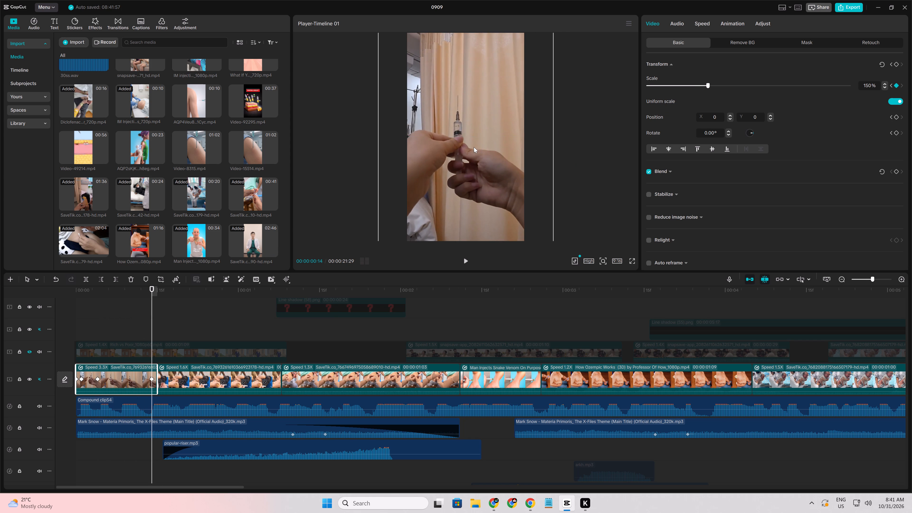
{"action": "left_click_drag", "start_coordinate": [474, 147], "coordinate": [476, 146]}
{"action": "left_click", "coordinate": [120, 317]}
{"action": "left_click_drag", "start_coordinate": [120, 317], "coordinate": [0, 299]}
{"action": "key", "text": "space"}
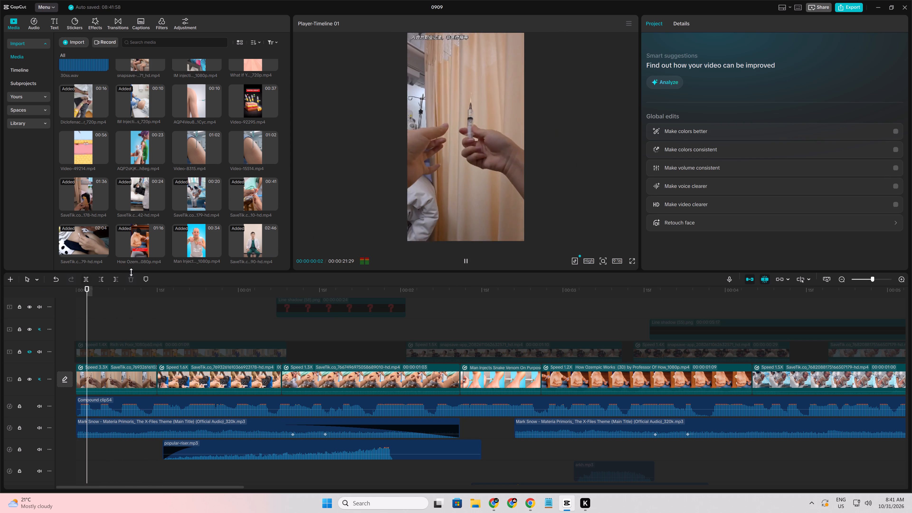
{"action": "key", "text": "space"}
Remove the scale keyframe at 00:00:00:04 from the opening syringe clip and play back the zoom from the start.
{"action": "left_click", "coordinate": [160, 309]}
{"action": "left_click_drag", "start_coordinate": [160, 309], "coordinate": [39, 313]}
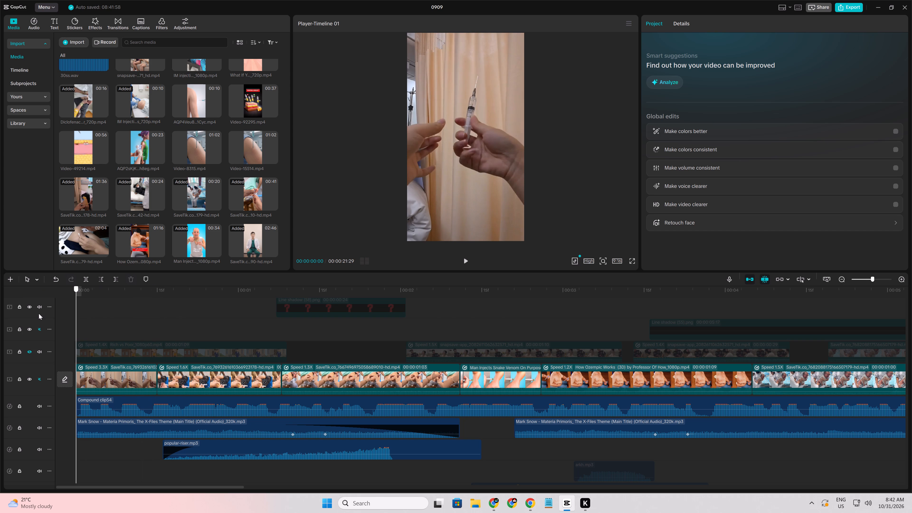
{"action": "left_click_drag", "start_coordinate": [39, 313], "coordinate": [76, 317]}
{"action": "left_click", "coordinate": [100, 382]}
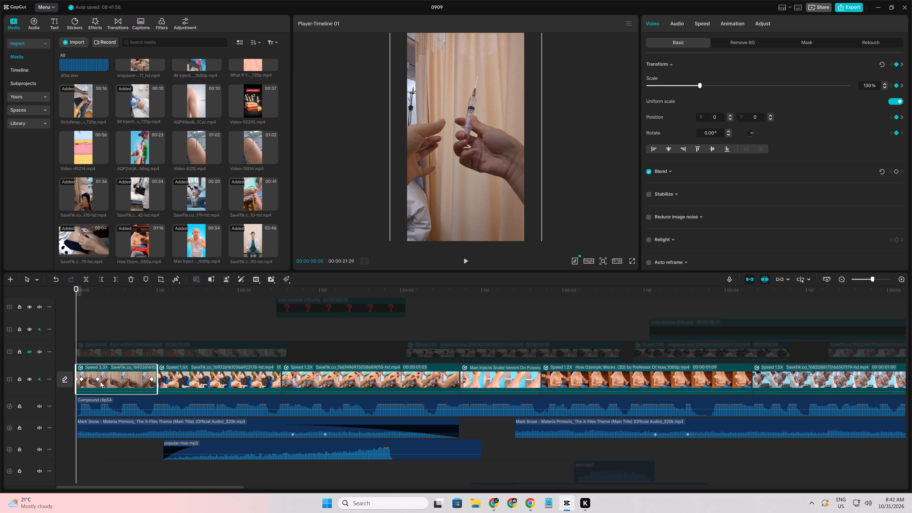
{"action": "key", "text": "Right"}
{"action": "key", "text": "Right"}
{"action": "key", "text": "Right"}
{"action": "key", "text": "Right"}
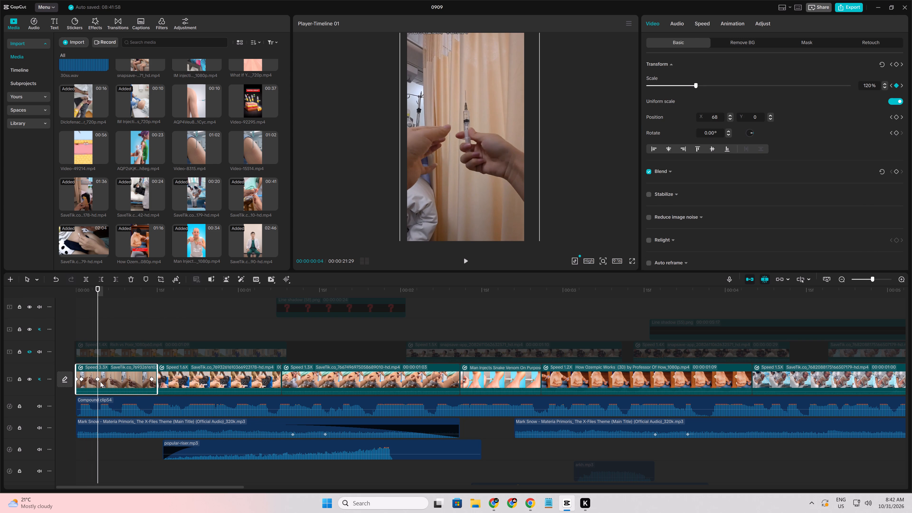
{"action": "left_click", "coordinate": [897, 87]}
{"action": "left_click", "coordinate": [142, 313]}
{"action": "left_click_drag", "start_coordinate": [142, 313], "coordinate": [0, 223]}
{"action": "key", "text": "space"}
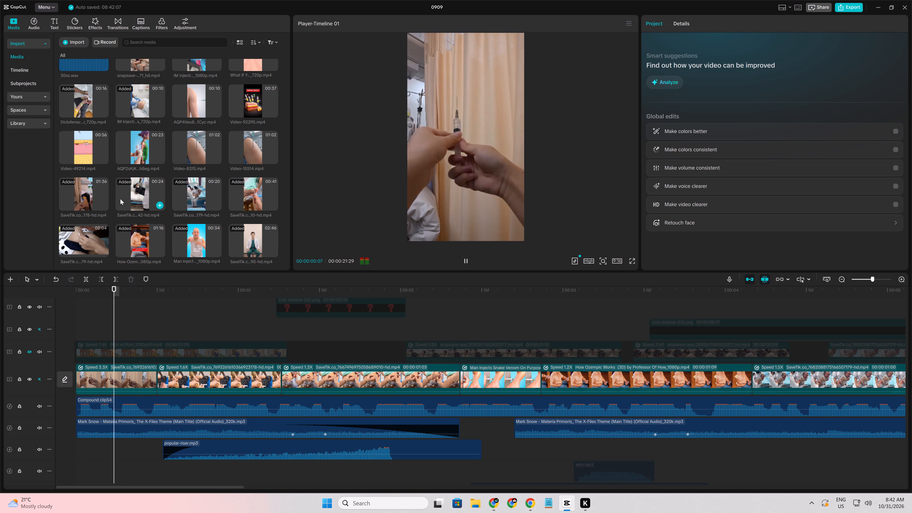
{"action": "key", "text": "space"}
{"action": "left_click", "coordinate": [123, 319]}
{"action": "left_click_drag", "start_coordinate": [122, 319], "coordinate": [99, 320]}
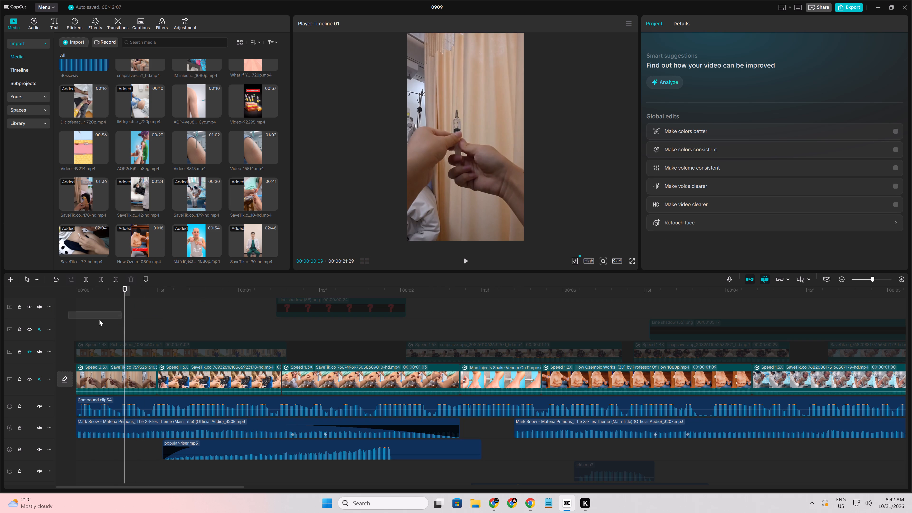
{"action": "left_click_drag", "start_coordinate": [99, 320], "coordinate": [120, 328]}
{"action": "left_click", "coordinate": [120, 327]}
{"action": "left_click_drag", "start_coordinate": [118, 327], "coordinate": [0, 299]}
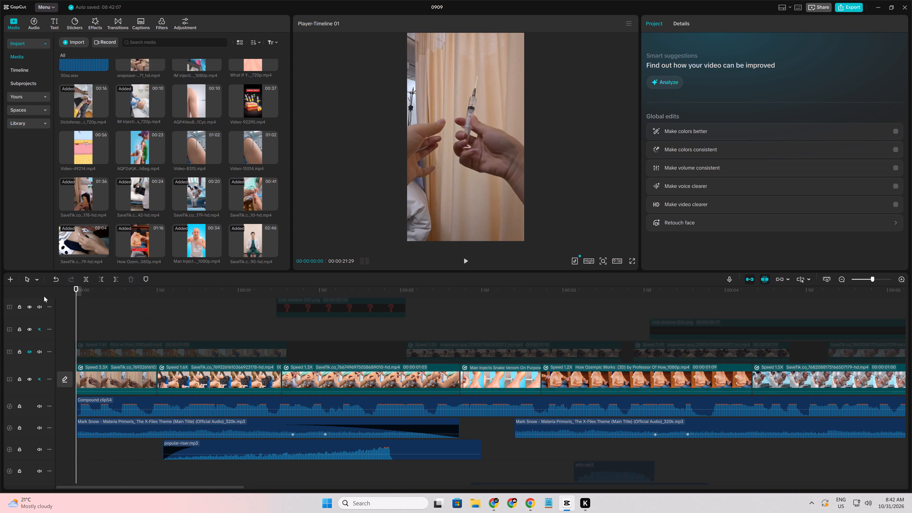
{"action": "key", "text": "space"}
{"action": "key", "text": "space"}
At 00:00:00:14, reduce the opening clip's scale to 111%, shift it to X position 77, and play back the opening.
{"action": "left_click", "coordinate": [144, 382]}
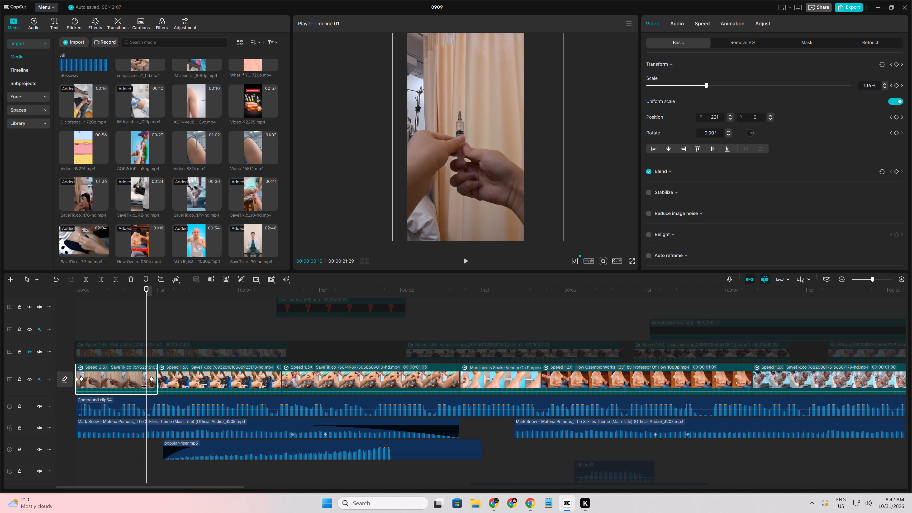
{"action": "key", "text": "Right"}
{"action": "key", "text": "Right"}
{"action": "key", "text": "Left"}
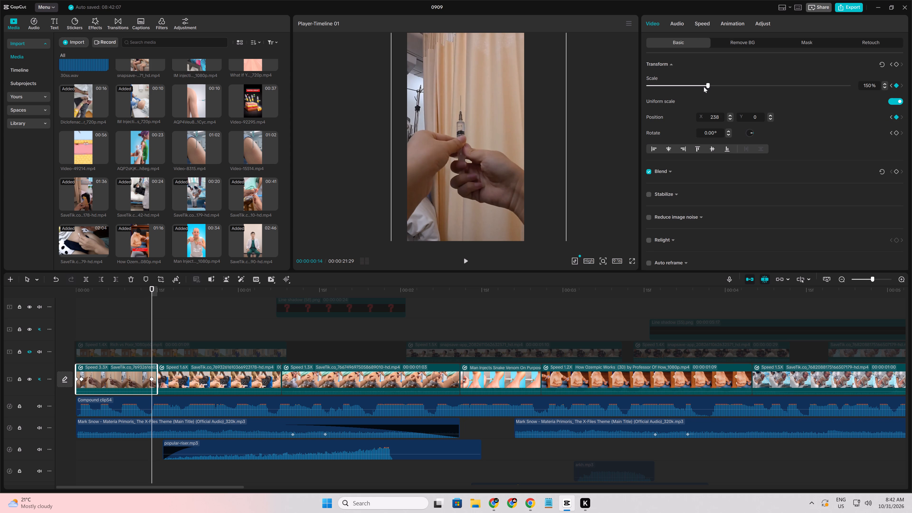
{"action": "left_click_drag", "start_coordinate": [707, 85], "coordinate": [691, 88]}
{"action": "left_click_drag", "start_coordinate": [503, 145], "coordinate": [489, 145]}
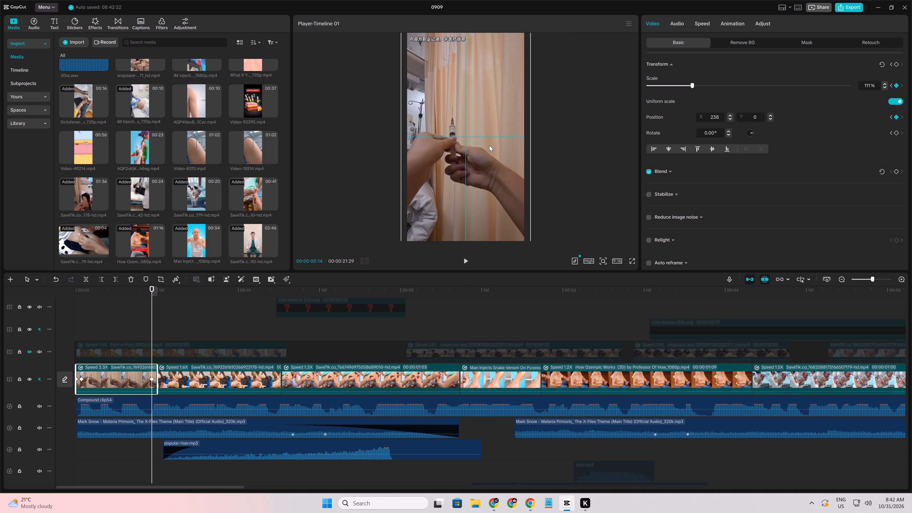
{"action": "left_click_drag", "start_coordinate": [489, 145], "coordinate": [494, 145]}
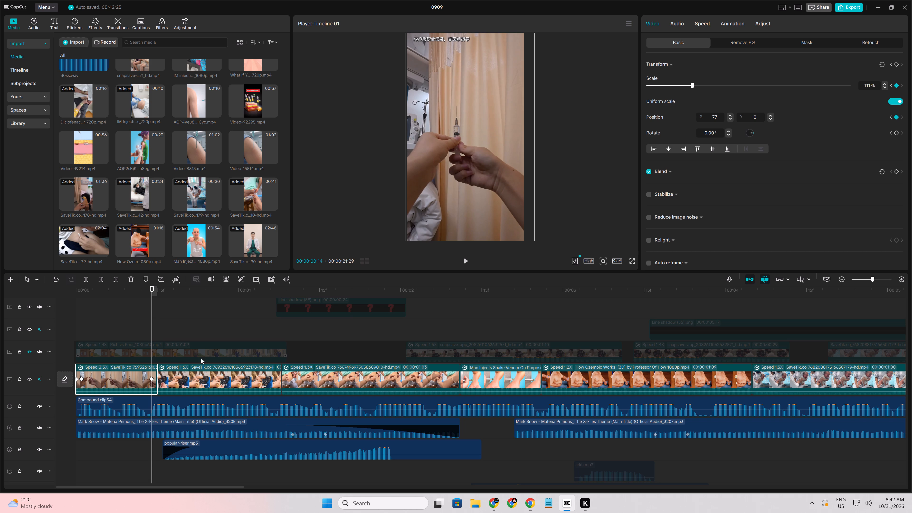
{"action": "left_click", "coordinate": [138, 304]}
{"action": "left_click_drag", "start_coordinate": [138, 304], "coordinate": [0, 303]}
{"action": "key", "text": "space"}
{"action": "key", "text": "space"}
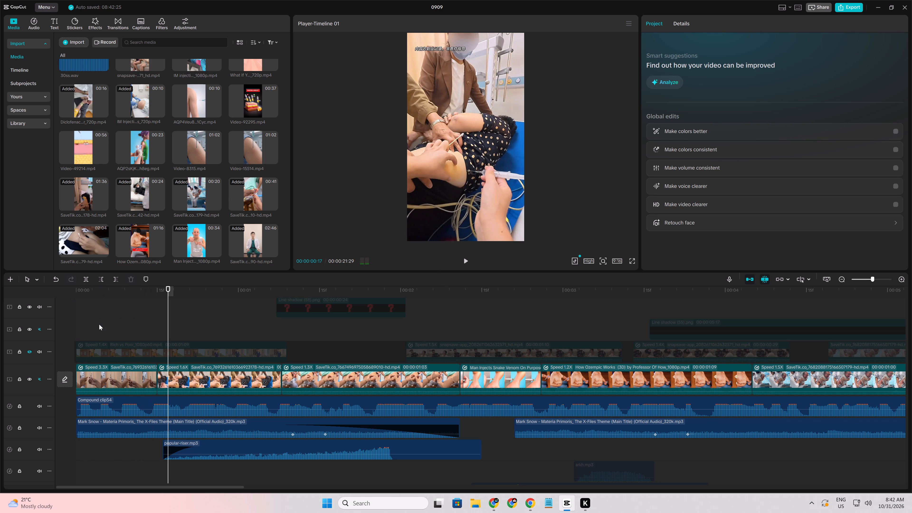
{"action": "left_click", "coordinate": [104, 319]}
{"action": "left_click_drag", "start_coordinate": [104, 319], "coordinate": [26, 321]}
{"action": "key", "text": "space"}
{"action": "key", "text": "space"}
{"action": "left_click", "coordinate": [140, 318]}
{"action": "left_click_drag", "start_coordinate": [140, 318], "coordinate": [14, 311]}
{"action": "key", "text": "space"}
{"action": "key", "text": "space"}
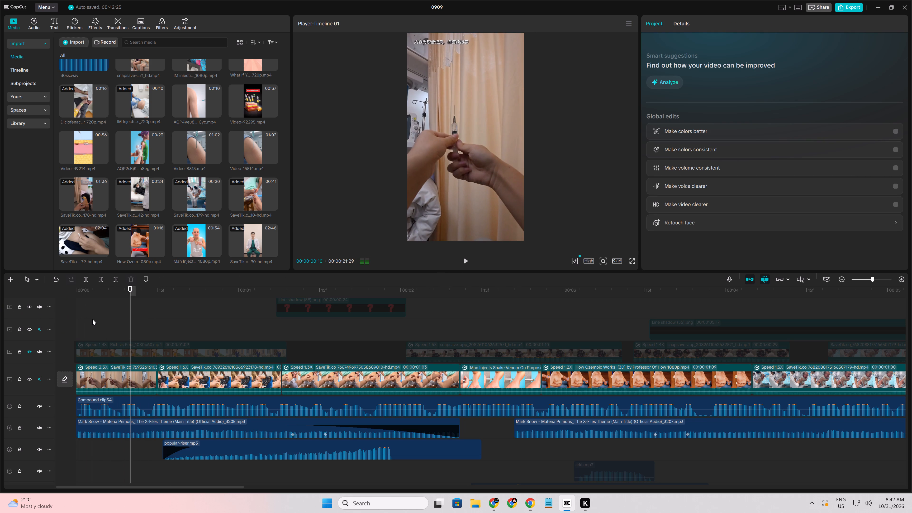
Set the opening clip's scale to 105% at the 00:00:00:14 keyframe and play back the zoom.
{"action": "left_click", "coordinate": [128, 382]}
{"action": "key", "text": "Right"}
{"action": "key", "text": "Right"}
{"action": "key", "text": "Right"}
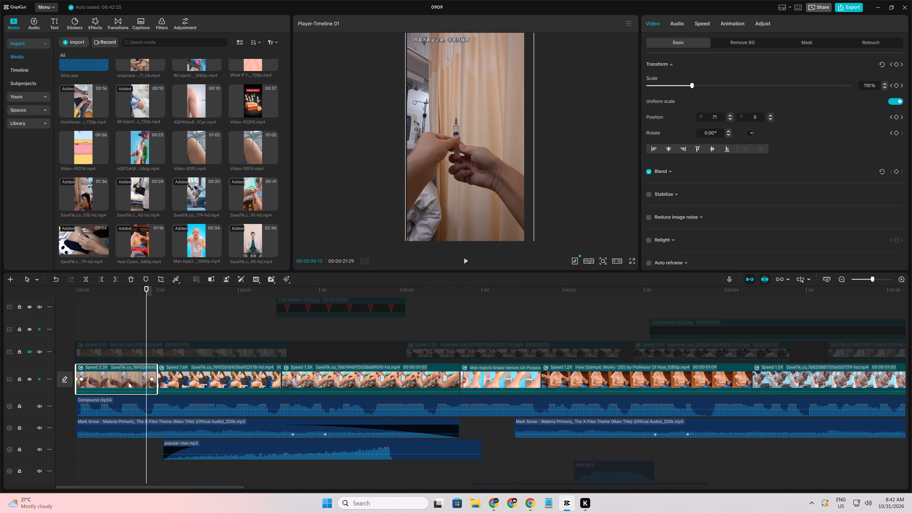
{"action": "key", "text": "Right"}
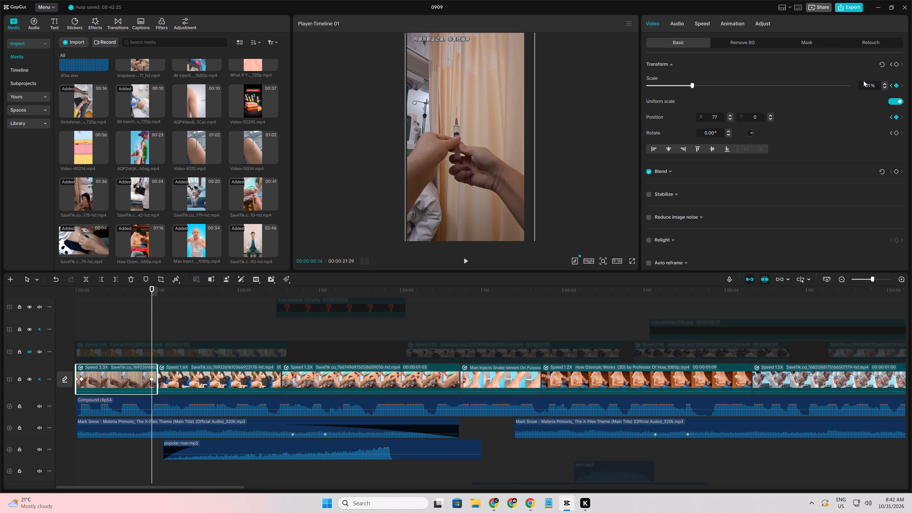
{"action": "left_click", "coordinate": [862, 82]}
{"action": "double_click", "coordinate": [866, 83]}
{"action": "key", "text": "1"}
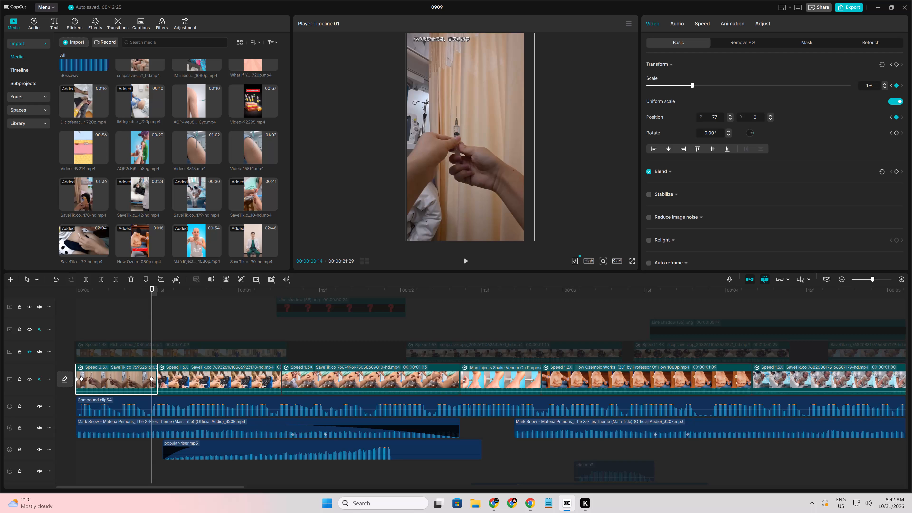
{"action": "type", "text": "05"}
{"action": "key", "text": "Return"}
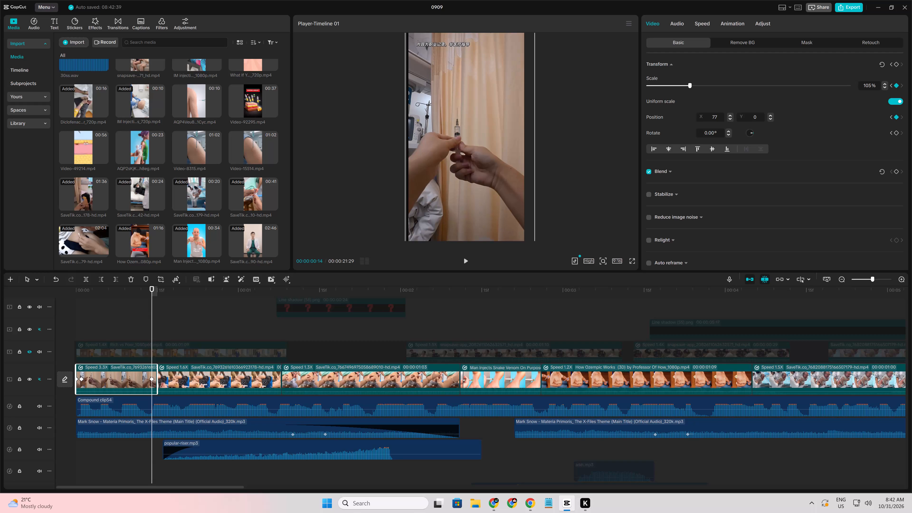
{"action": "left_click", "coordinate": [204, 297]}
{"action": "left_click_drag", "start_coordinate": [204, 297], "coordinate": [0, 296]}
{"action": "key", "text": "space"}
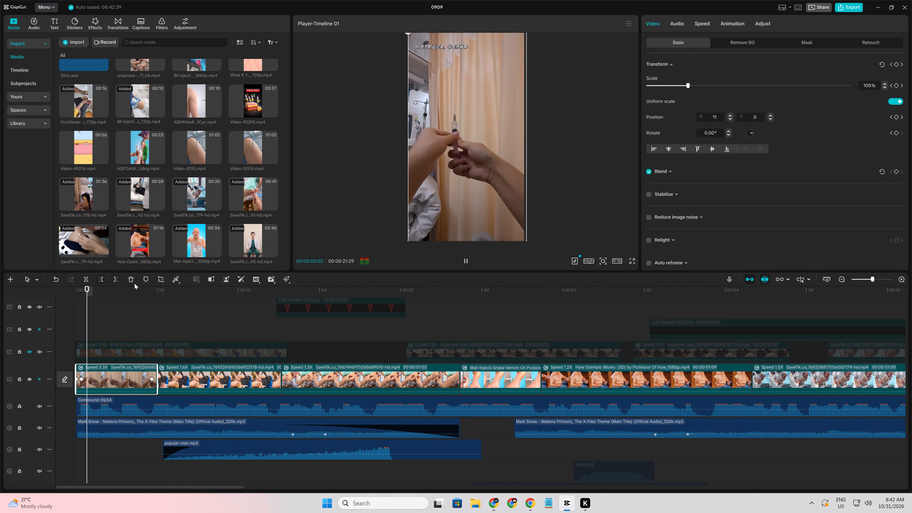
{"action": "key", "text": "space"}
Play the opening with its sound, then shift the popular-riser audio earlier so it ends at 00:00:02:08.
{"action": "left_click", "coordinate": [127, 453]}
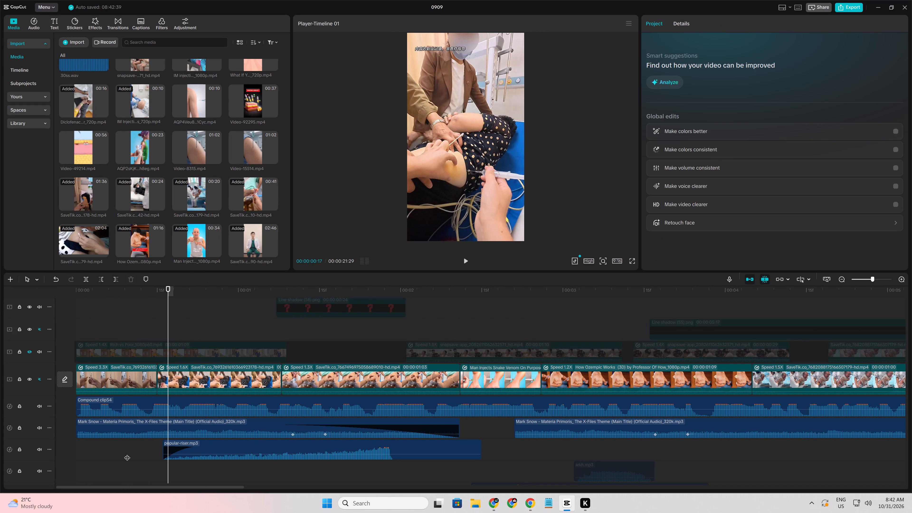
{"action": "left_click_drag", "start_coordinate": [127, 453], "coordinate": [0, 445]}
{"action": "key", "text": "space"}
{"action": "key", "text": "space"}
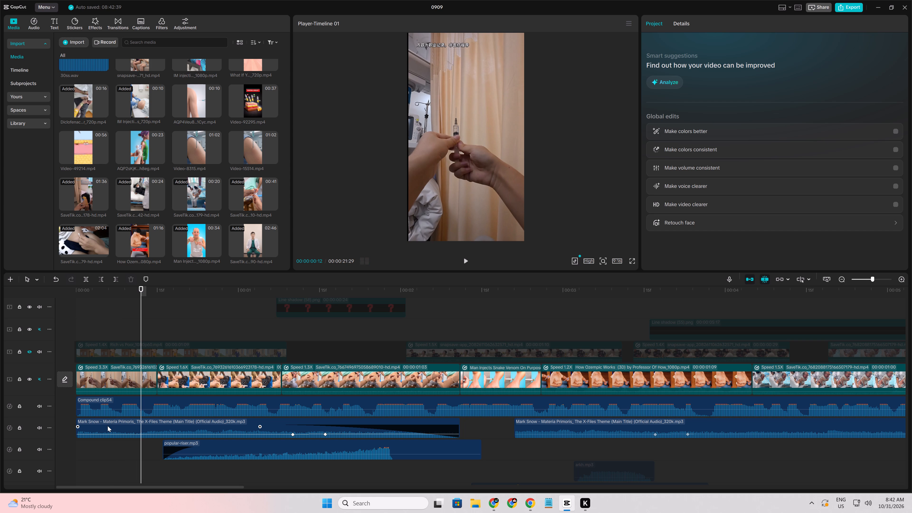
{"action": "key", "text": "space"}
{"action": "key", "text": "space"}
{"action": "key", "text": "space"}
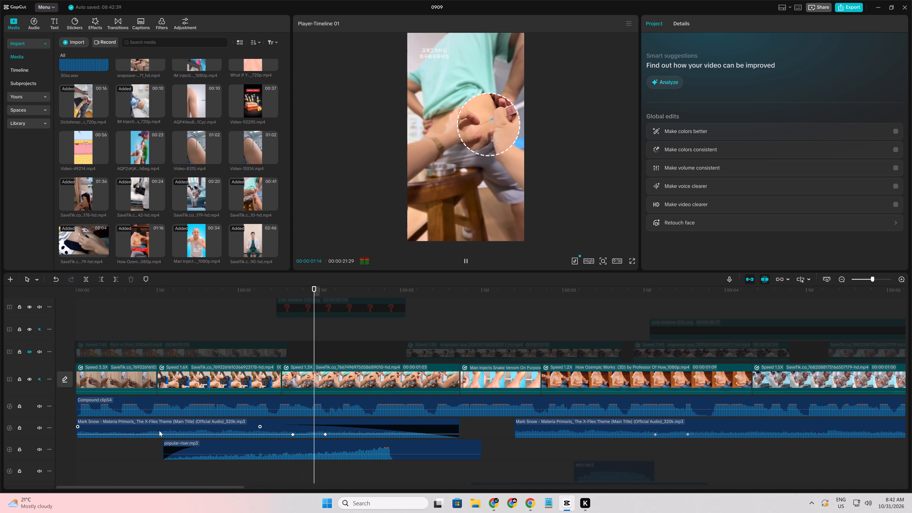
{"action": "key", "text": "space"}
{"action": "left_click_drag", "start_coordinate": [263, 446], "coordinate": [226, 446]}
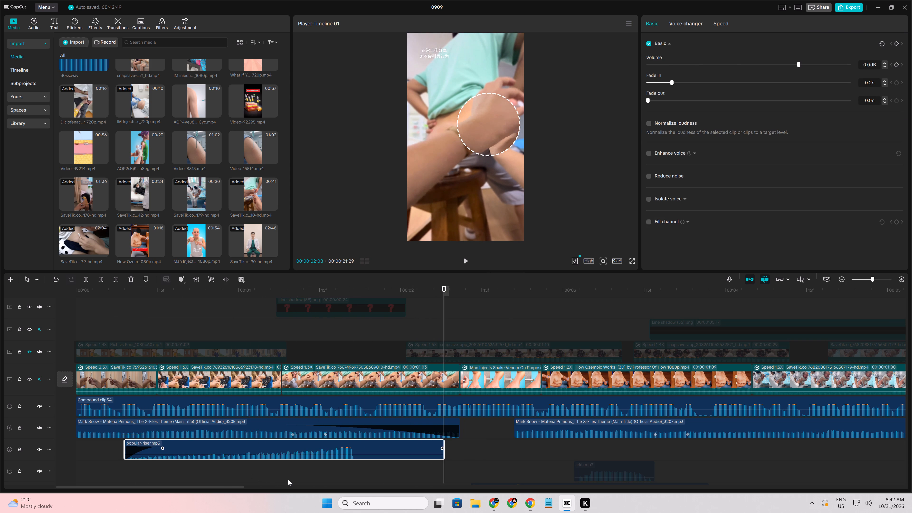
{"action": "left_click", "coordinate": [288, 480]}
Play the timeline through the injection and illustration clips, checking the audio and the match between footage and voice-over.
{"action": "key", "text": "space"}
{"action": "key", "text": "space"}
{"action": "key", "text": "space"}
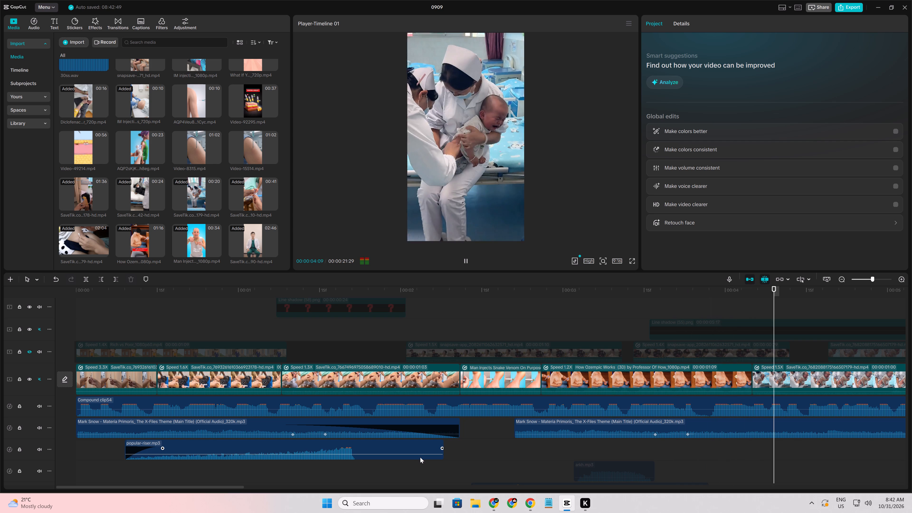
{"action": "scroll", "coordinate": [420, 457], "scroll_direction": "down", "scroll_amount": 17, "text": "ctrl"}
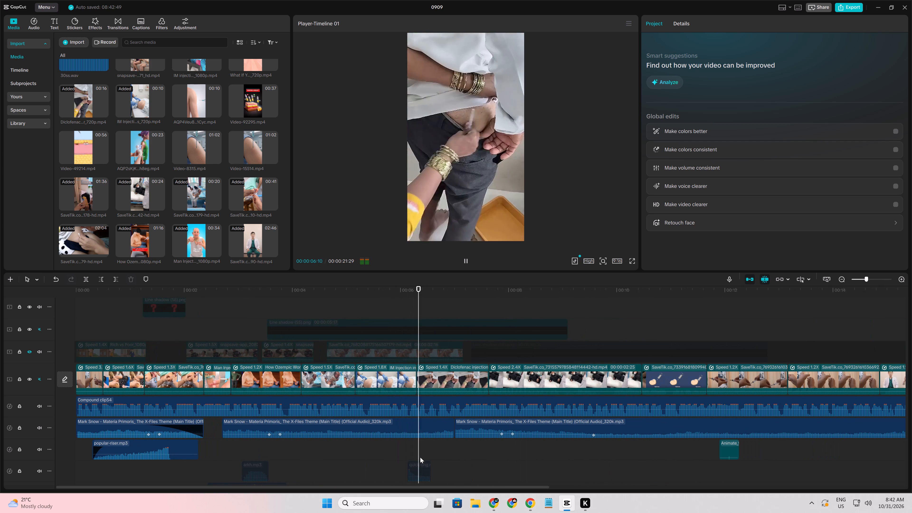
{"action": "scroll", "coordinate": [420, 457], "scroll_direction": "down", "scroll_amount": 4, "text": "ctrl"}
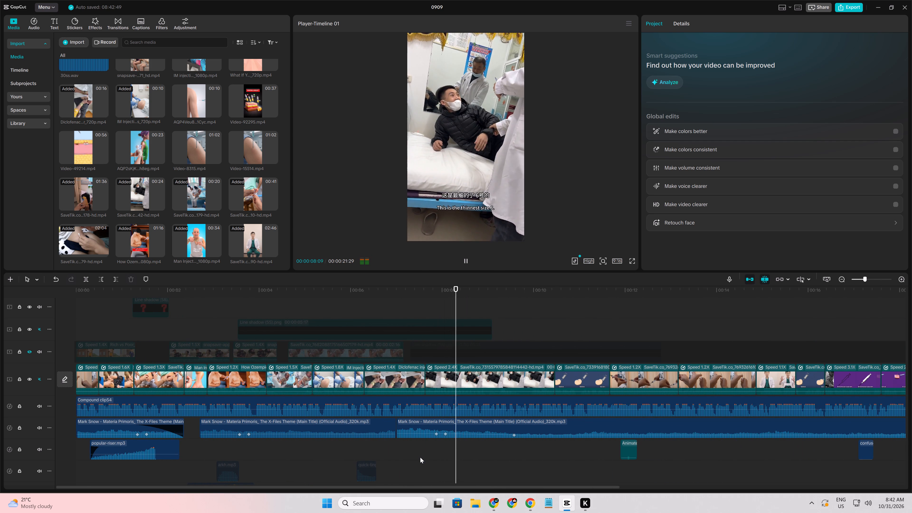
{"action": "scroll", "coordinate": [420, 457], "scroll_direction": "up", "scroll_amount": 3, "text": "ctrl"}
{"action": "left_click_drag", "start_coordinate": [430, 487], "coordinate": [518, 504]}
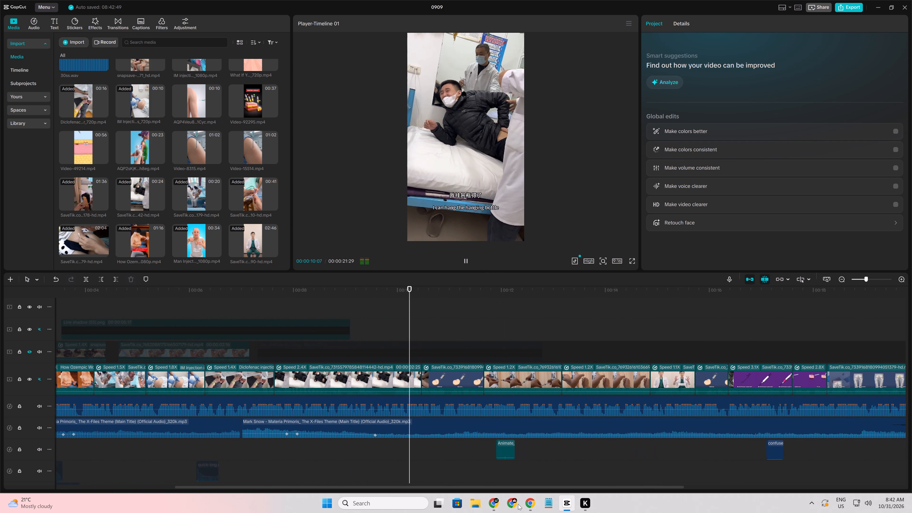
{"action": "left_click_drag", "start_coordinate": [518, 504], "coordinate": [544, 499]}
{"action": "key", "text": "space"}
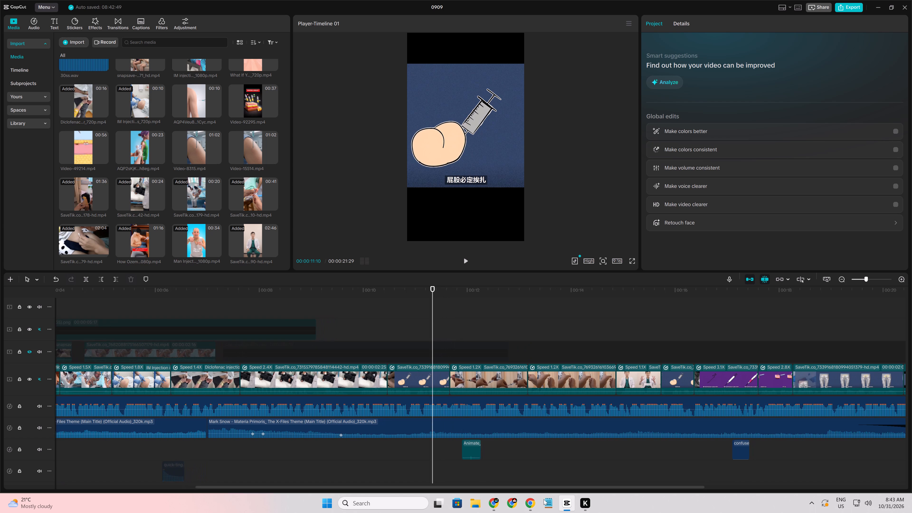
{"action": "left_click_drag", "start_coordinate": [544, 499], "coordinate": [547, 498]}
{"action": "key", "text": "space"}
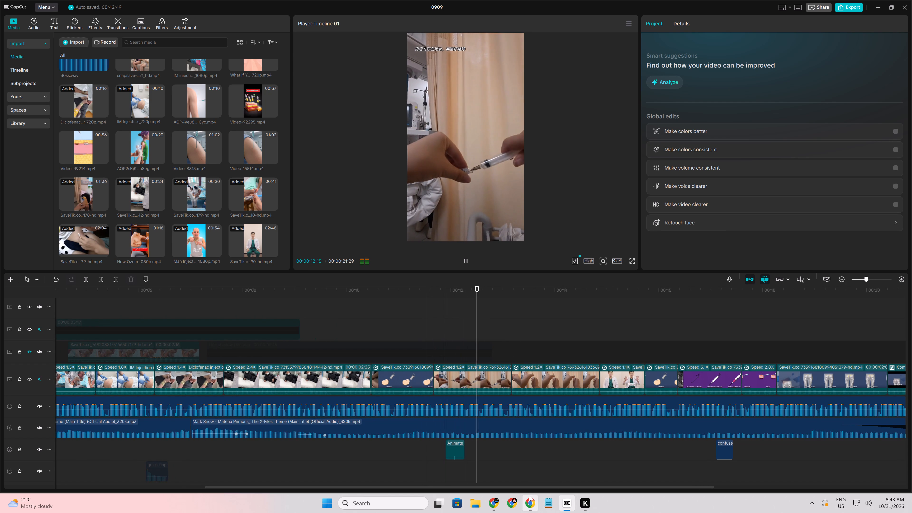
{"action": "scroll", "coordinate": [529, 495], "scroll_direction": "up", "scroll_amount": 3, "text": "ctrl"}
{"action": "left_click_drag", "start_coordinate": [395, 486], "coordinate": [404, 488]}
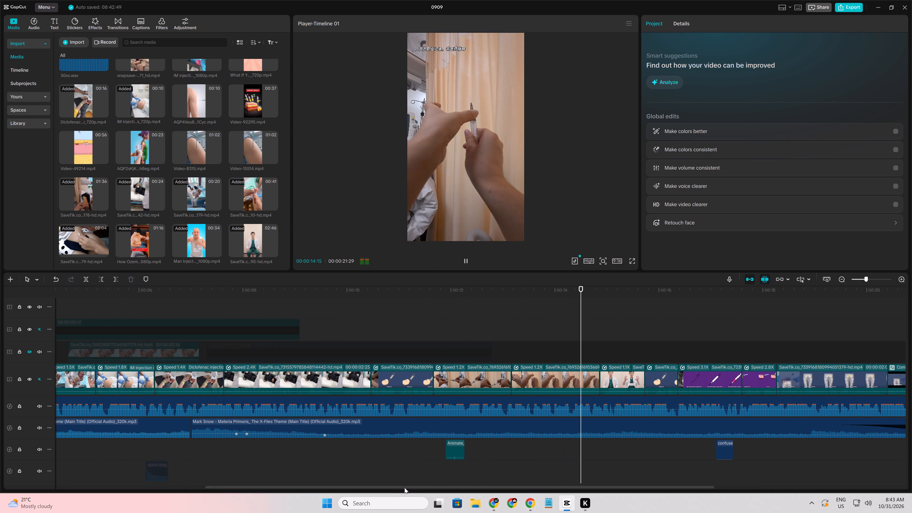
{"action": "left_click_drag", "start_coordinate": [404, 488], "coordinate": [469, 500]}
Play the timeline from 00:00:10:00 and replay the syringe-preparation clips, checking how they match the voice-over.
{"action": "left_click", "coordinate": [224, 461]}
{"action": "key", "text": "space"}
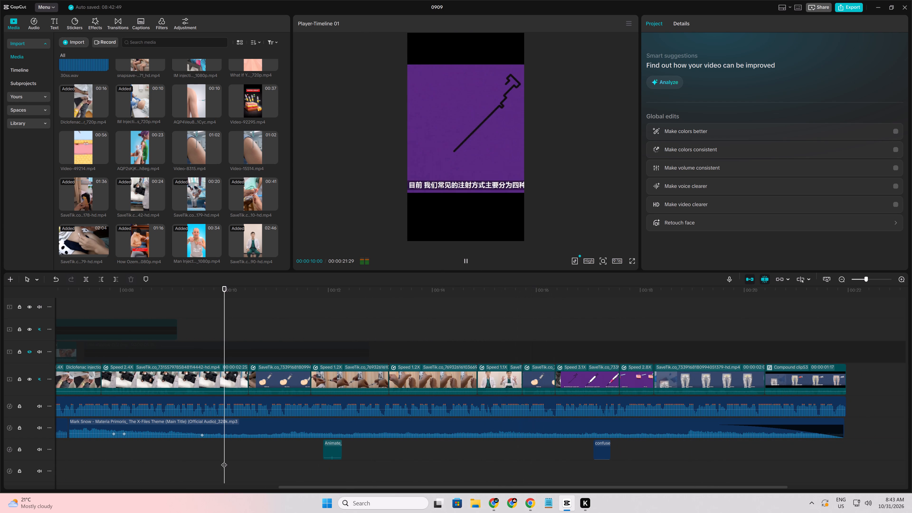
{"action": "key", "text": "space"}
{"action": "key", "text": "space"}
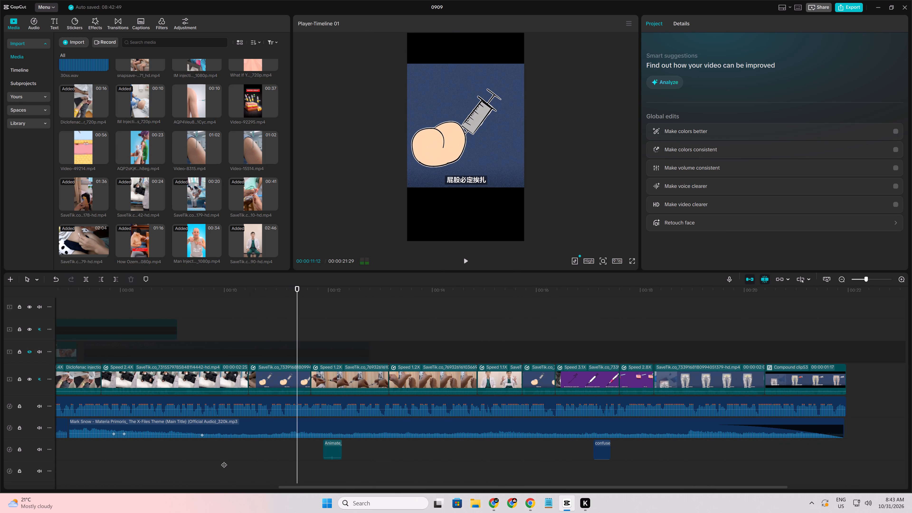
{"action": "key", "text": "space"}
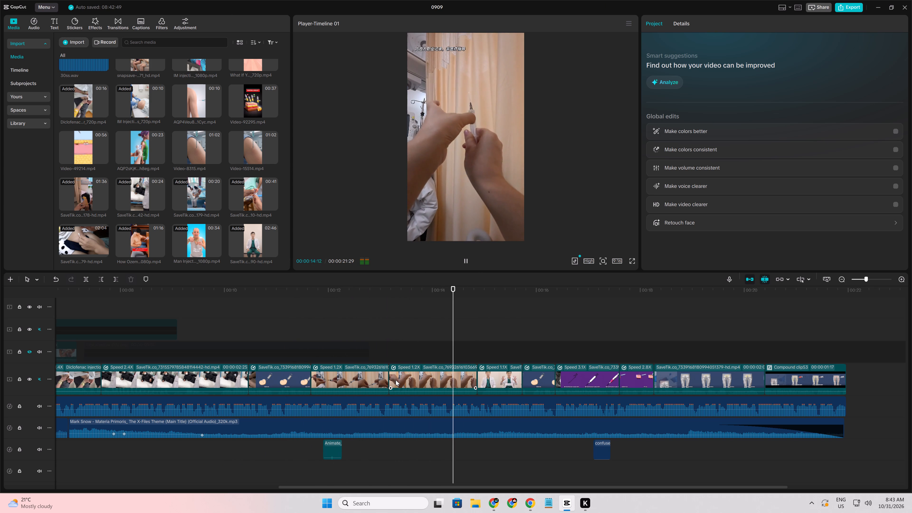
{"action": "key", "text": "space"}
{"action": "left_click", "coordinate": [397, 326]}
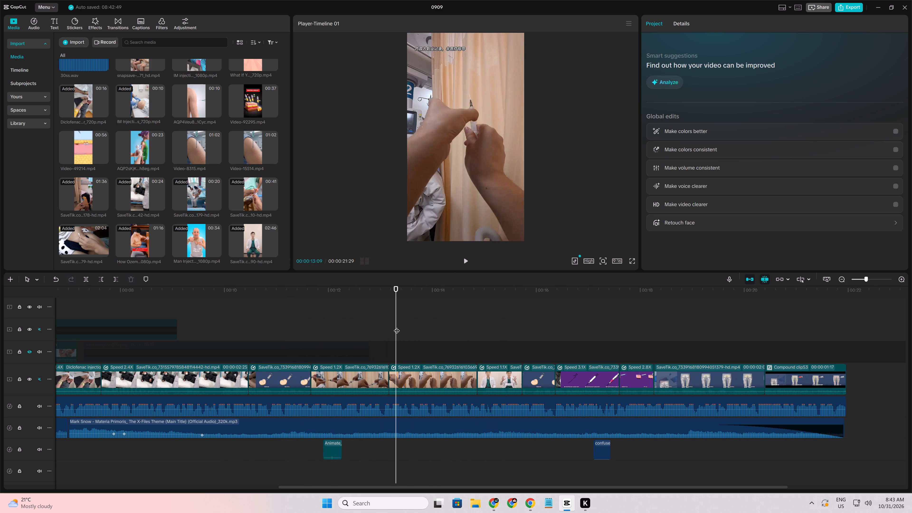
{"action": "key", "text": "space"}
{"action": "key", "text": "space"}
{"action": "key", "text": "space"}
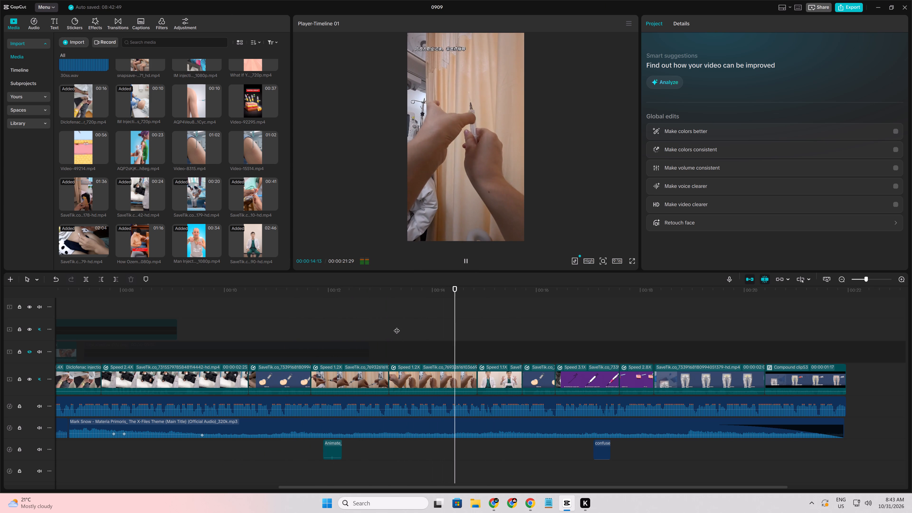
{"action": "key", "text": "space"}
{"action": "left_click", "coordinate": [357, 331]}
{"action": "key", "text": "space"}
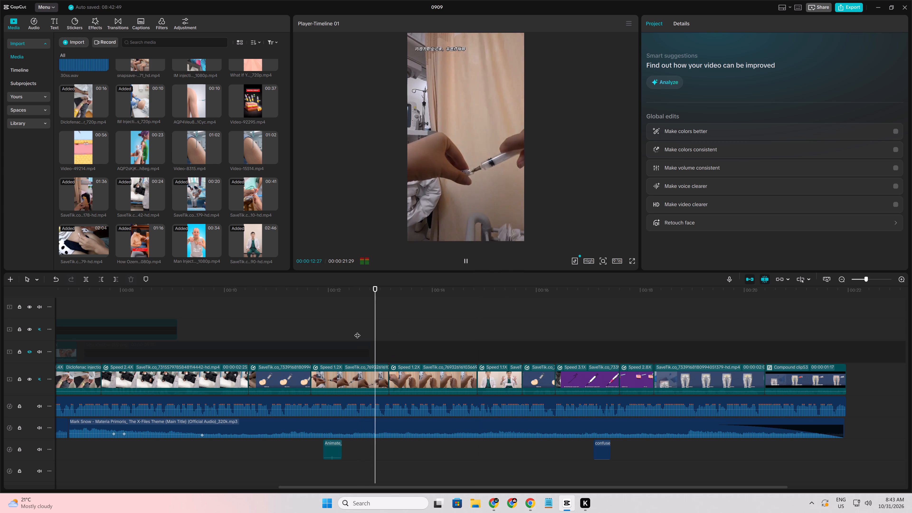
{"action": "key", "text": "space"}
{"action": "key", "text": "space"}
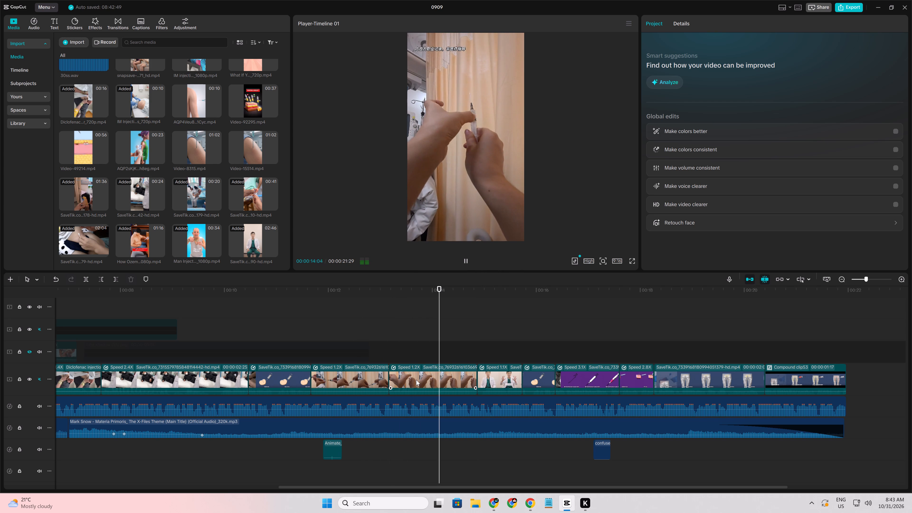
{"action": "key", "text": "space"}
Review the seated doctor, purple syringe illustration and following X-ray clip, checking the cuts and the empty space around the illustrations.
{"action": "key", "text": "space"}
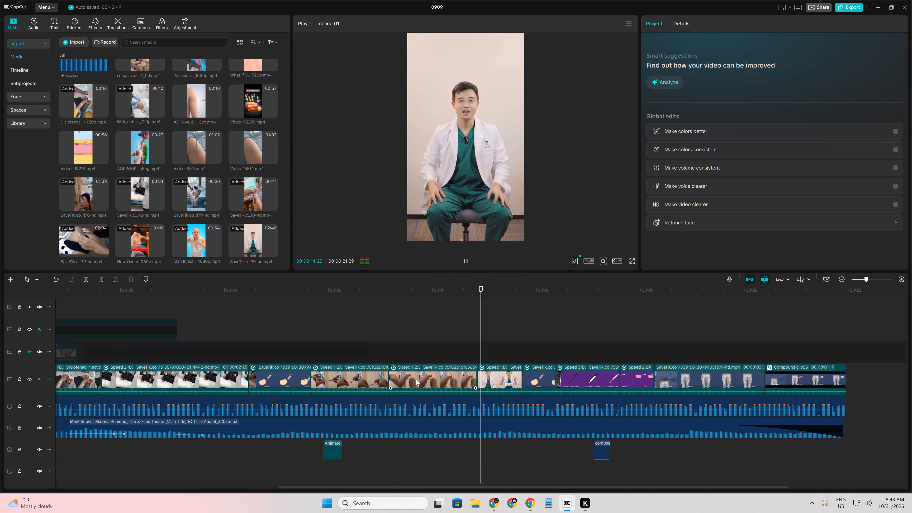
{"action": "key", "text": "space"}
{"action": "key", "text": "space"}
{"action": "key", "text": "space"}
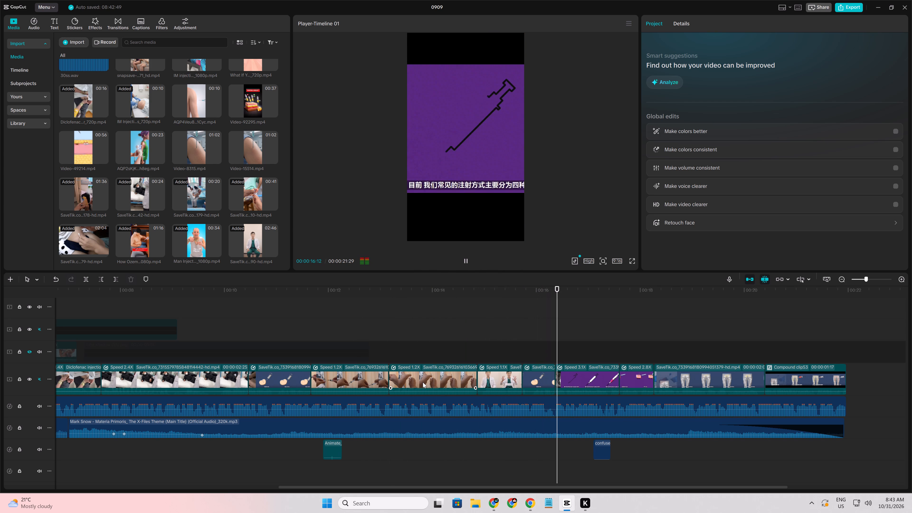
{"action": "key", "text": "space"}
{"action": "key", "text": "space"}
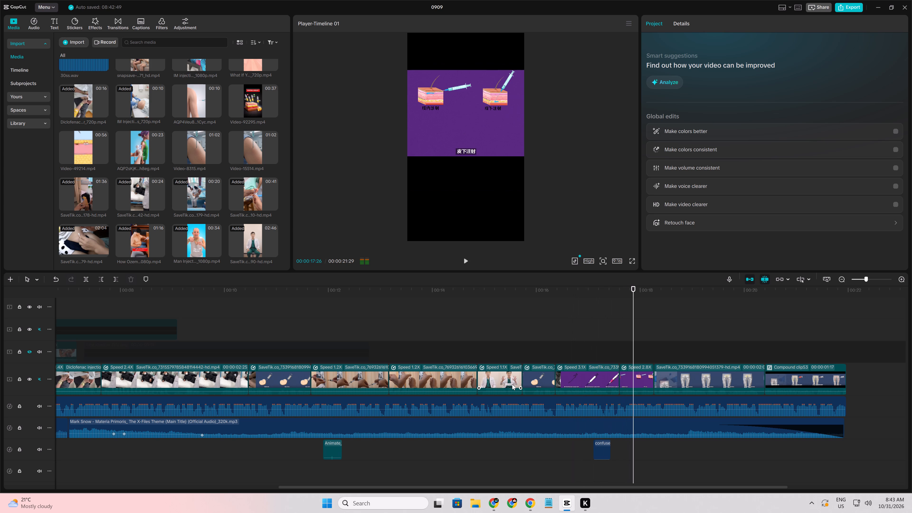
{"action": "key", "text": "space"}
{"action": "left_click", "coordinate": [583, 322]}
{"action": "left_click_drag", "start_coordinate": [583, 322], "coordinate": [611, 330]}
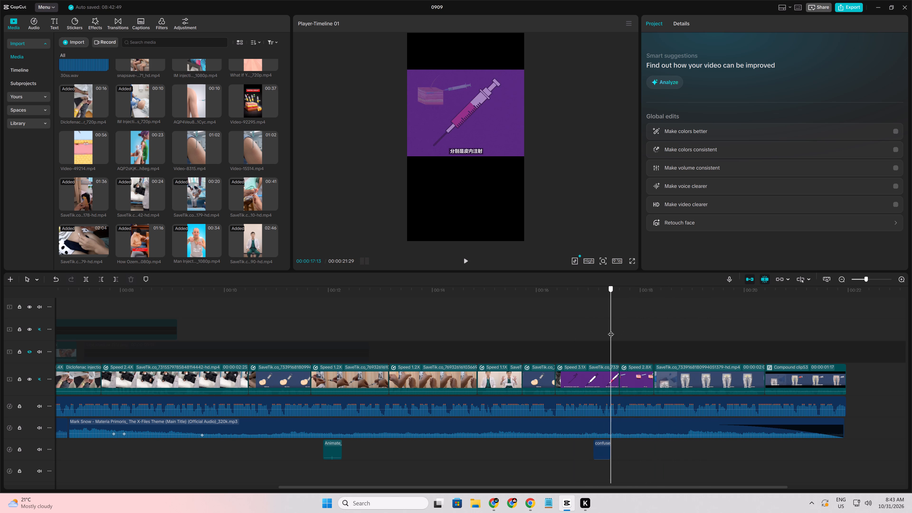
{"action": "left_click_drag", "start_coordinate": [611, 330], "coordinate": [655, 343]}
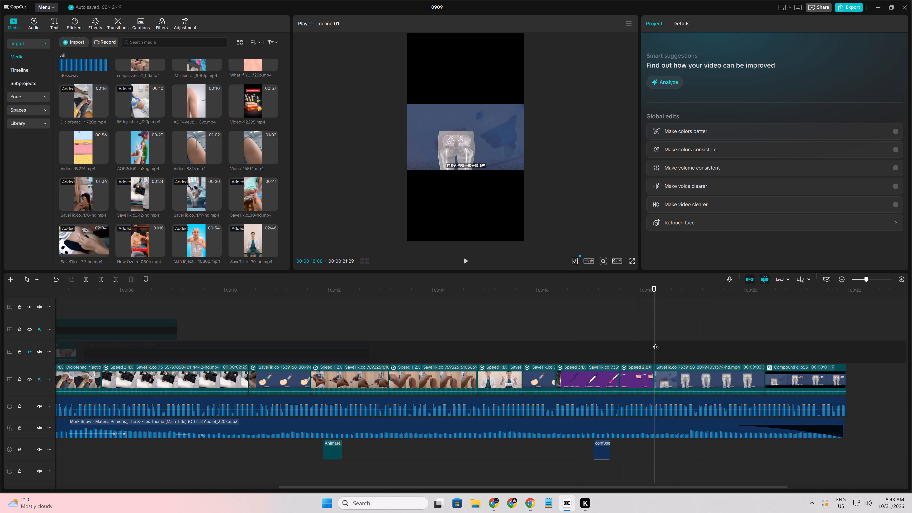
Select all clips on the main video track and set their canvas to Blur at the second blur strength.
{"action": "left_click", "coordinate": [613, 379]}
{"action": "left_click", "coordinate": [596, 365]}
{"action": "left_click", "coordinate": [590, 350]}
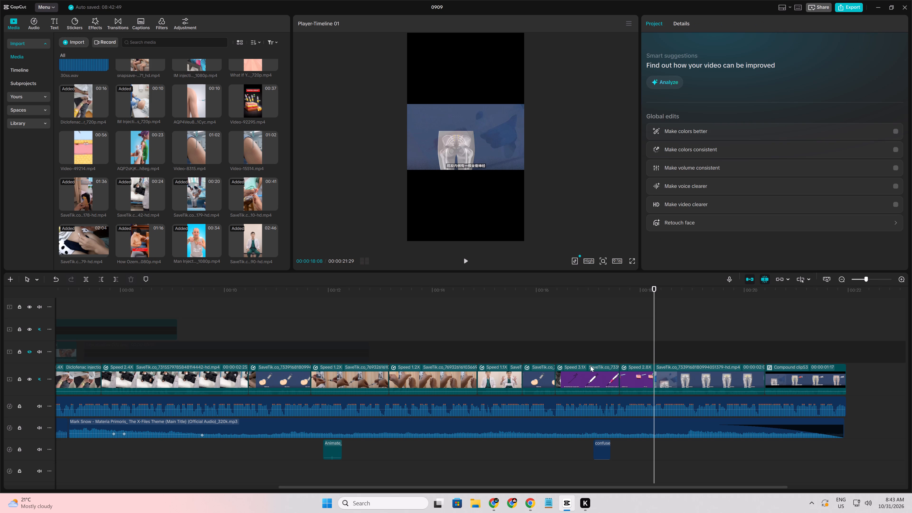
{"action": "left_click", "coordinate": [590, 370]}
{"action": "left_click_drag", "start_coordinate": [900, 370], "coordinate": [198, 385]}
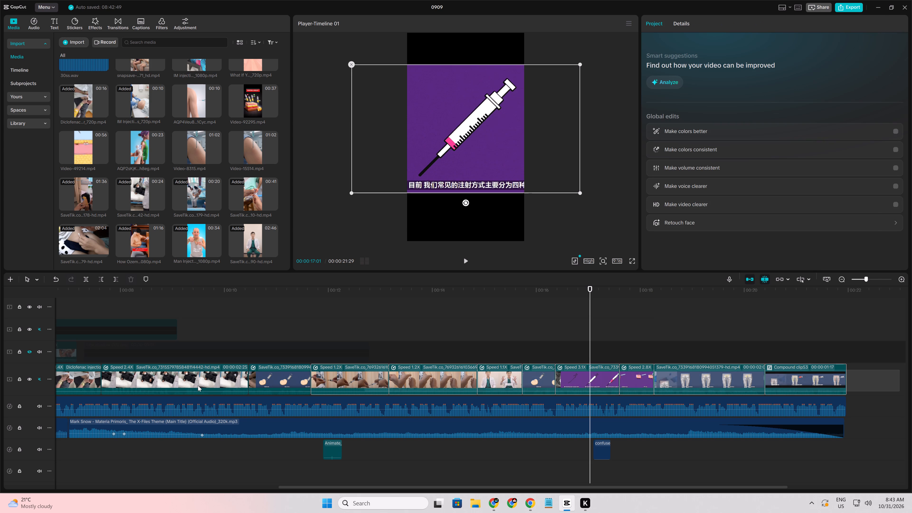
{"action": "left_click_drag", "start_coordinate": [198, 385], "coordinate": [0, 377]}
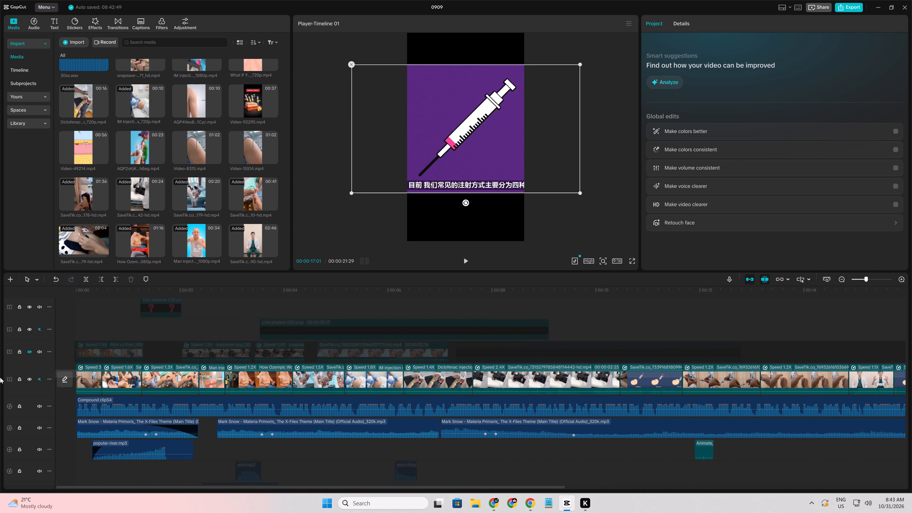
{"action": "left_click_drag", "start_coordinate": [0, 377], "coordinate": [71, 379]}
{"action": "scroll", "coordinate": [852, 197], "scroll_direction": "down", "scroll_amount": 4}
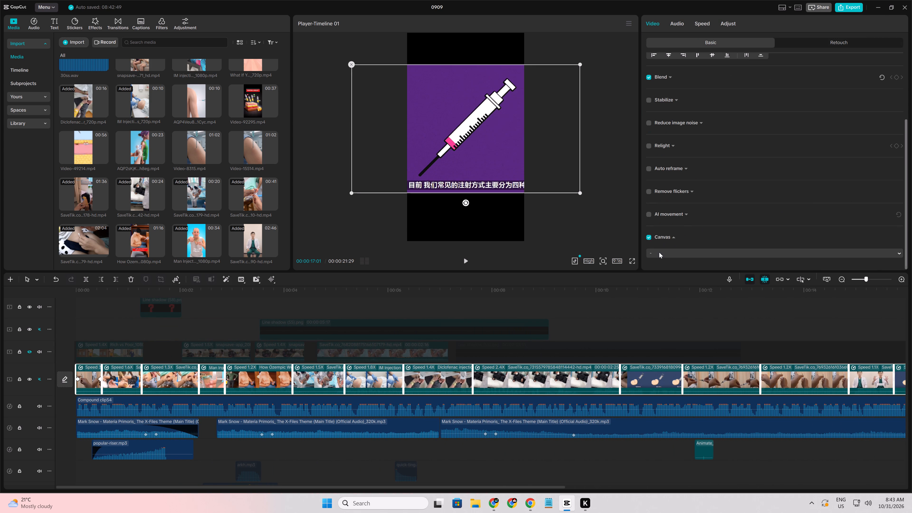
{"action": "left_click", "coordinate": [659, 252]}
{"action": "left_click", "coordinate": [660, 282]}
{"action": "scroll", "coordinate": [677, 248], "scroll_direction": "down", "scroll_amount": 3}
{"action": "left_click", "coordinate": [685, 240]}
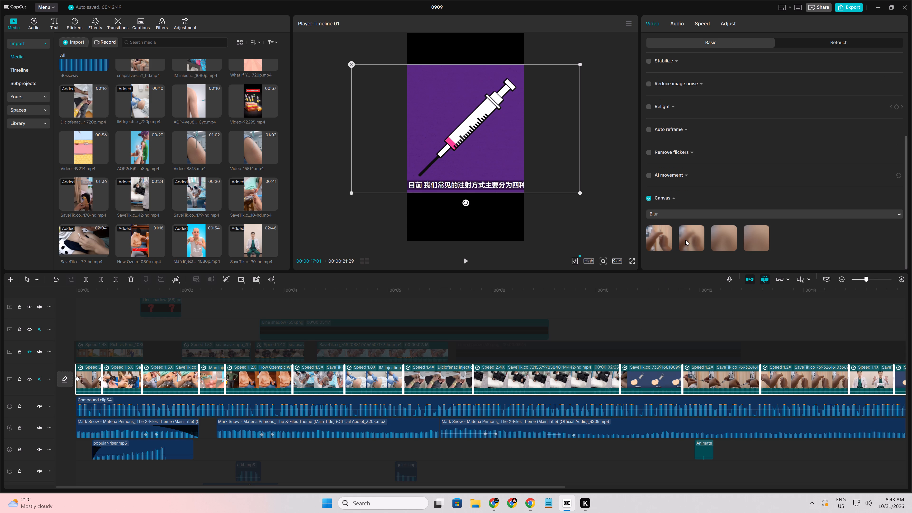
Skim the timeline to its end and back to the start, checking the backgrounds behind the clips.
{"action": "left_click", "coordinate": [591, 318]}
{"action": "left_click_drag", "start_coordinate": [591, 318], "coordinate": [628, 326]}
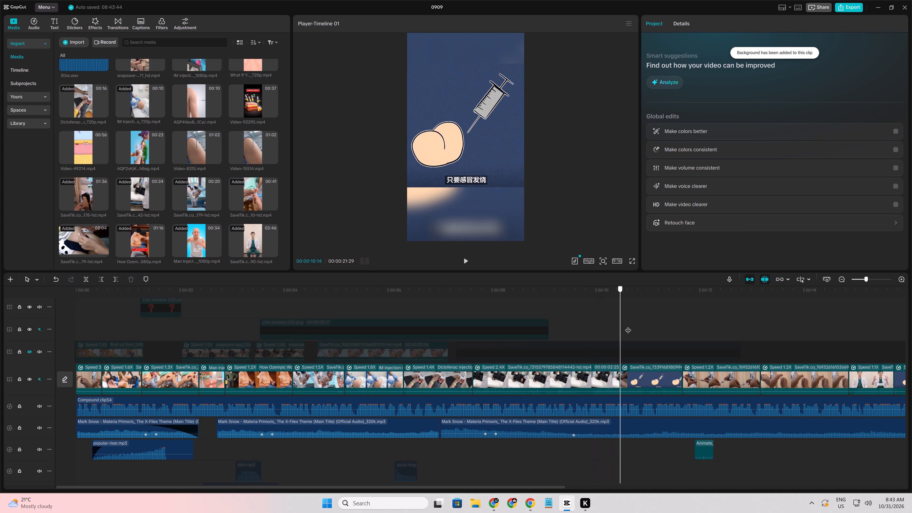
{"action": "left_click_drag", "start_coordinate": [628, 326], "coordinate": [829, 338]}
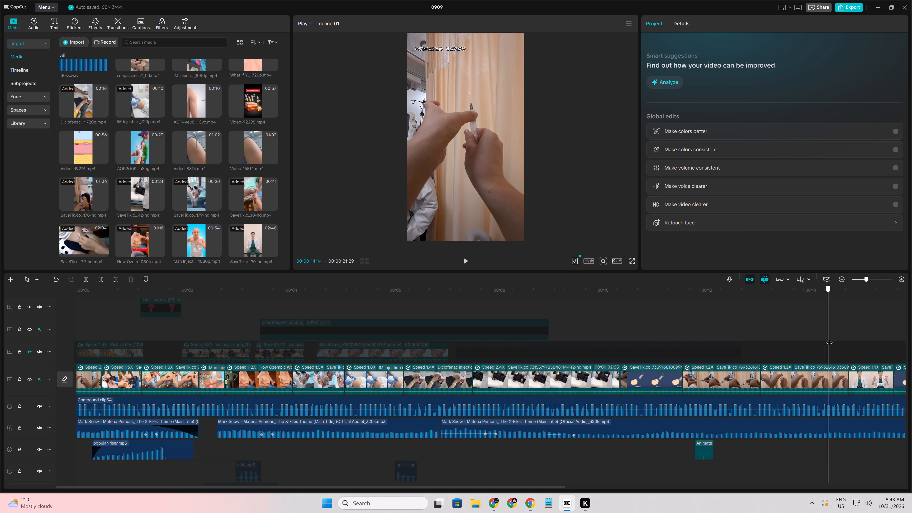
{"action": "left_click_drag", "start_coordinate": [829, 338], "coordinate": [911, 340]}
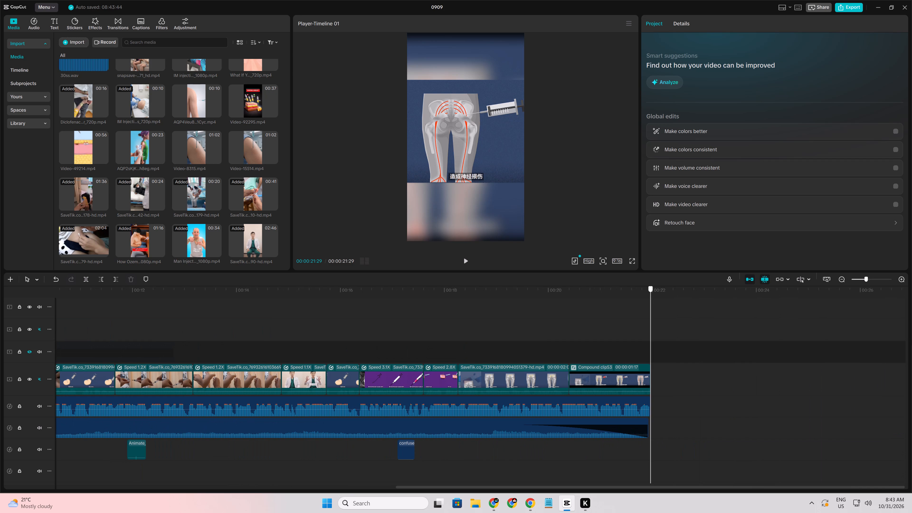
{"action": "left_click_drag", "start_coordinate": [911, 340], "coordinate": [339, 361]}
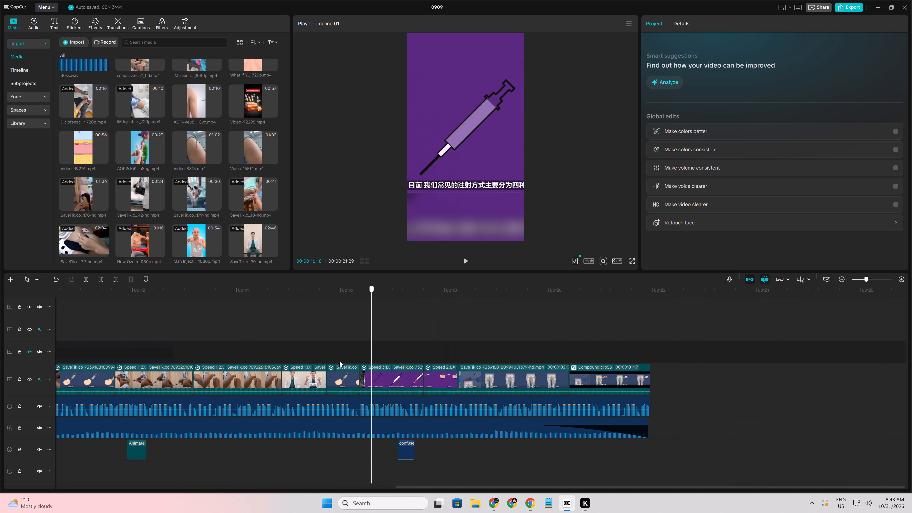
{"action": "left_click_drag", "start_coordinate": [339, 361], "coordinate": [0, 361]}
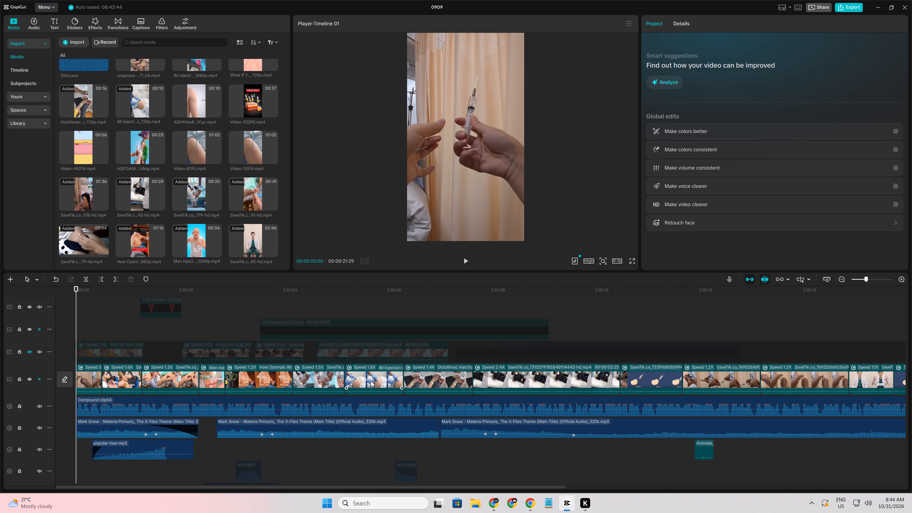
Examine the cut at 00:00:02:11 after the popular-riser audio and play on from there through the injection clips.
{"action": "scroll", "coordinate": [431, 452], "scroll_direction": "down", "scroll_amount": 10, "text": "ctrl"}
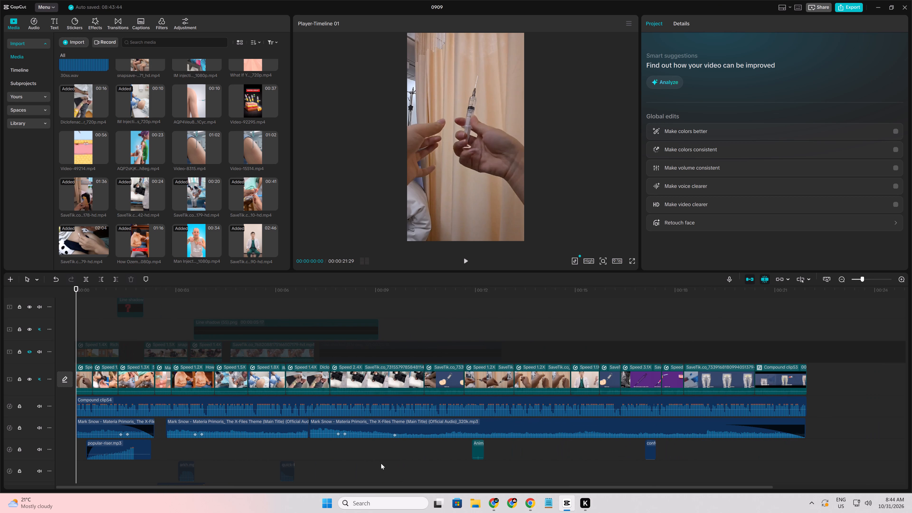
{"action": "left_click", "coordinate": [221, 458]}
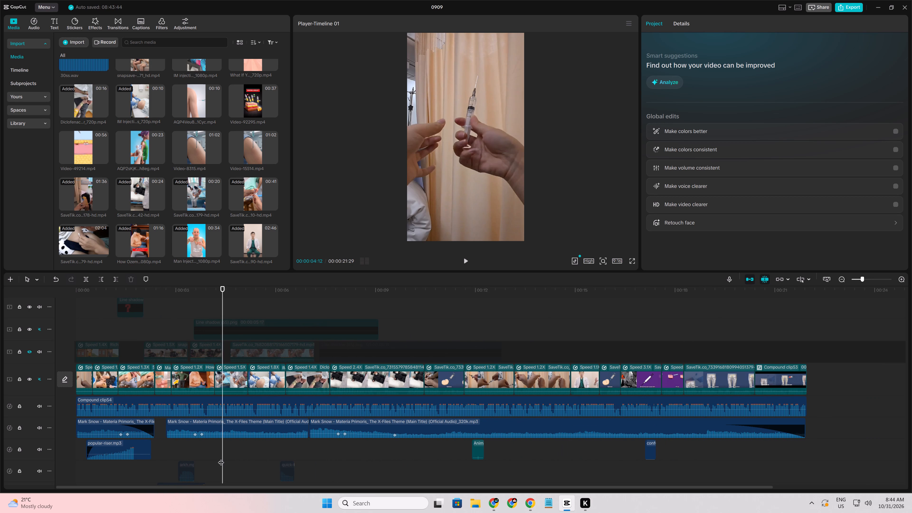
{"action": "left_click_drag", "start_coordinate": [221, 458], "coordinate": [145, 454]}
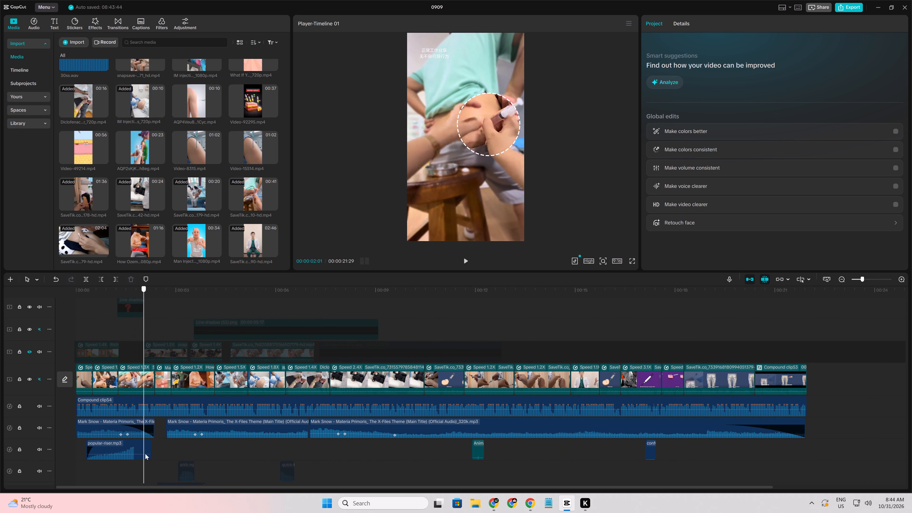
{"action": "left_click_drag", "start_coordinate": [145, 454], "coordinate": [152, 452]}
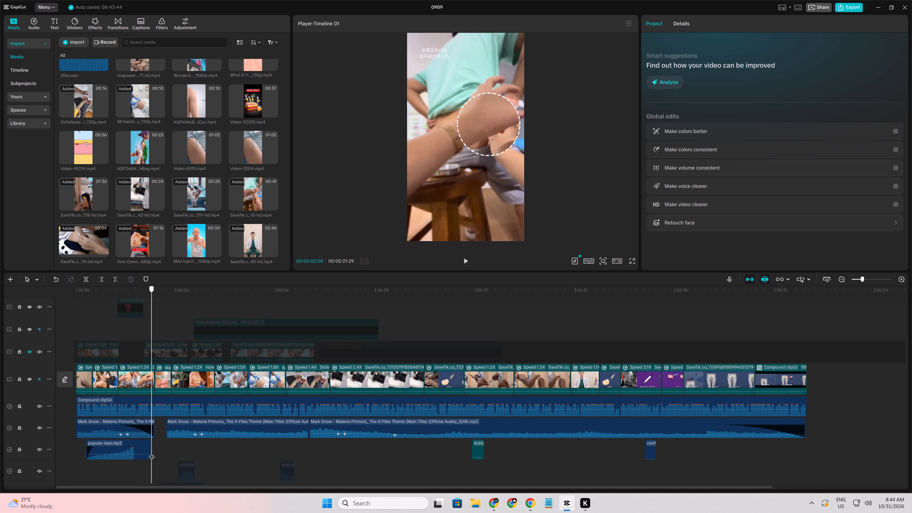
{"action": "left_click_drag", "start_coordinate": [152, 452], "coordinate": [155, 452]}
{"action": "left_click", "coordinate": [154, 387]}
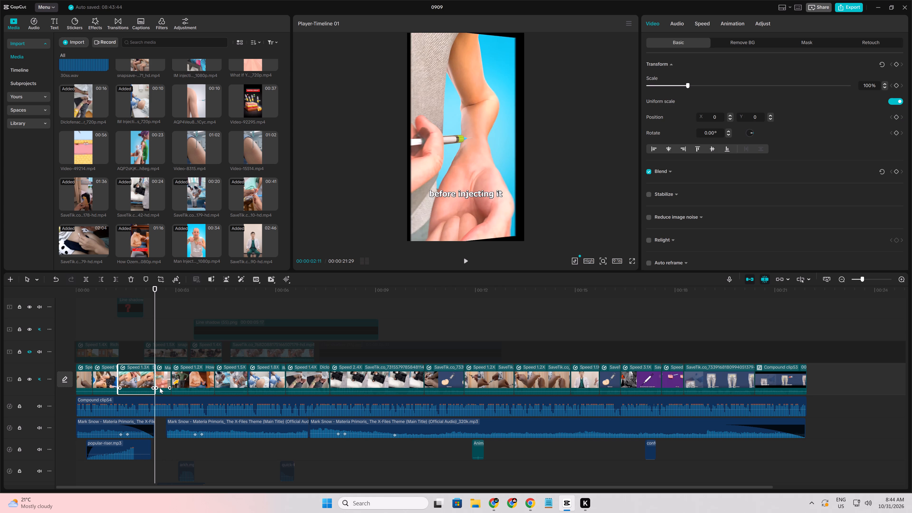
{"action": "left_click", "coordinate": [160, 388]}
{"action": "key", "text": "space"}
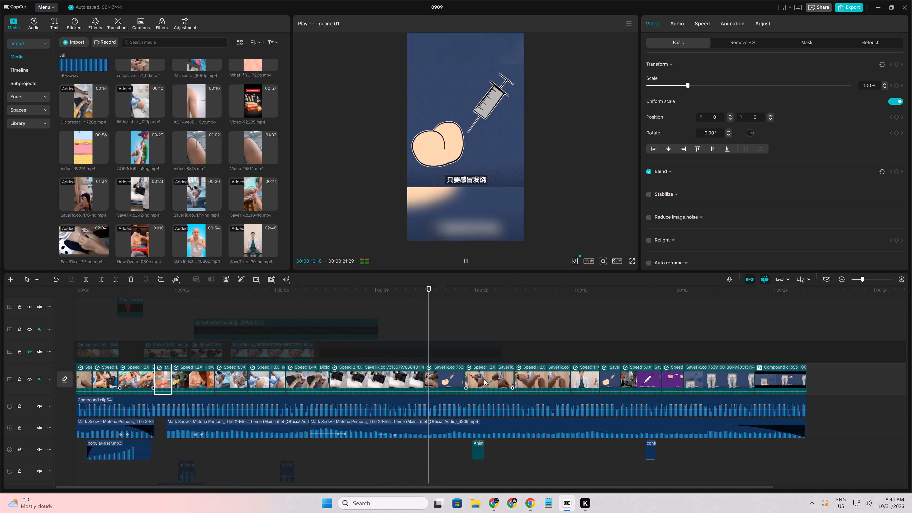
{"action": "key", "text": "space"}
{"action": "key", "text": "space"}
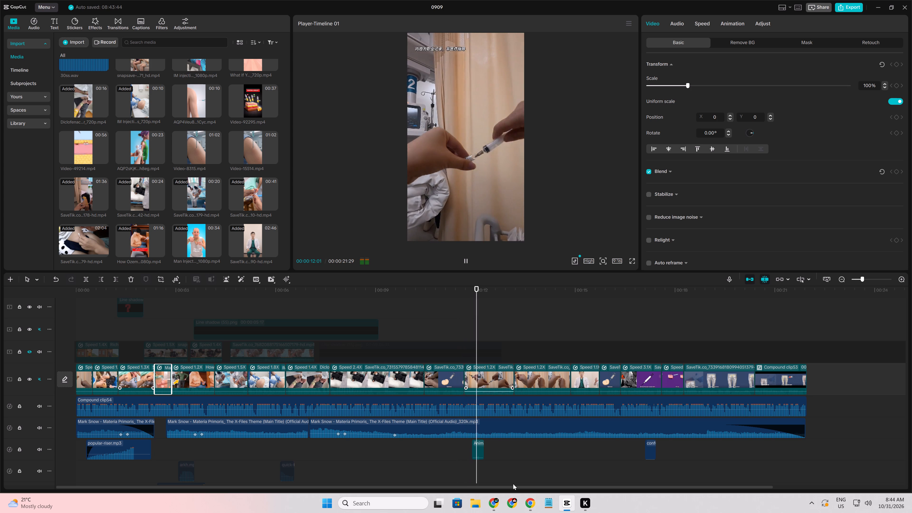
{"action": "key", "text": "space"}
Switch to Chrome and replay the masked doctor's Douyin knee-pain video from its start, examining the opening captions and inserted illustrations.
{"action": "left_click", "coordinate": [492, 500]}
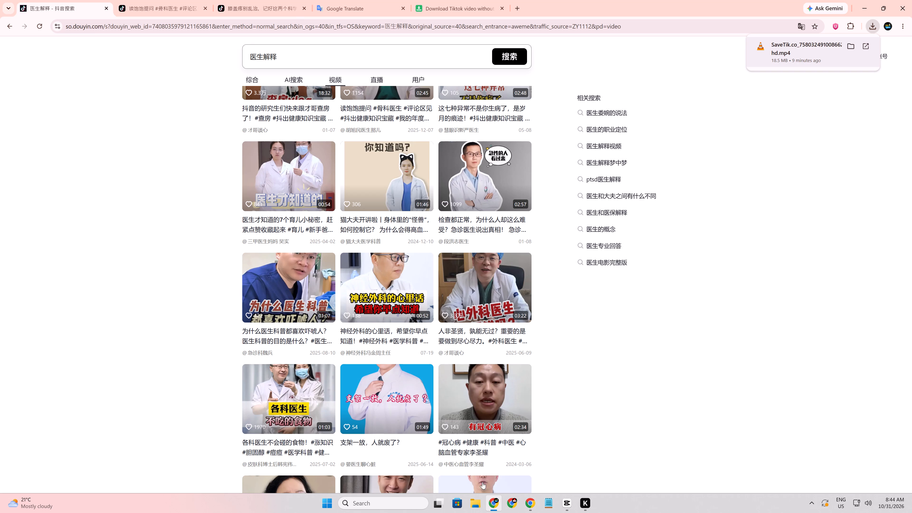
{"action": "left_click", "coordinate": [248, 0]}
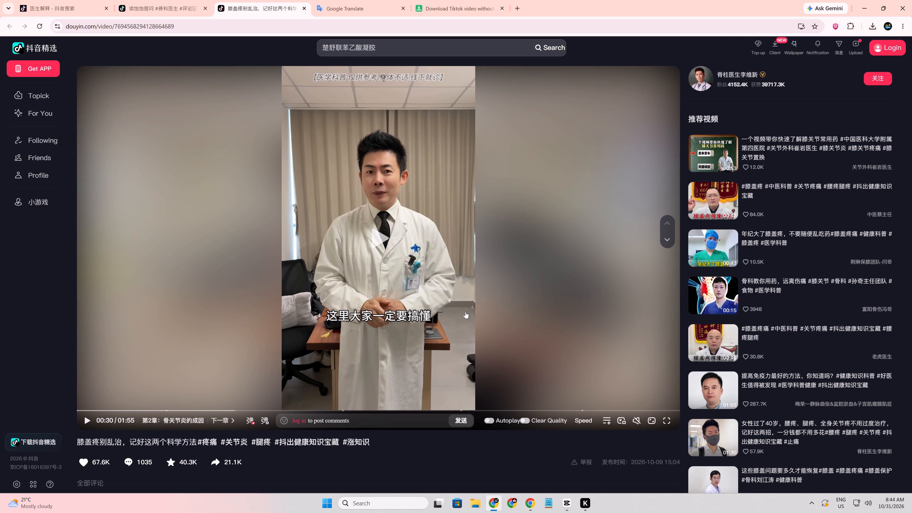
{"action": "left_click", "coordinate": [182, 411]}
{"action": "left_click", "coordinate": [172, 319]}
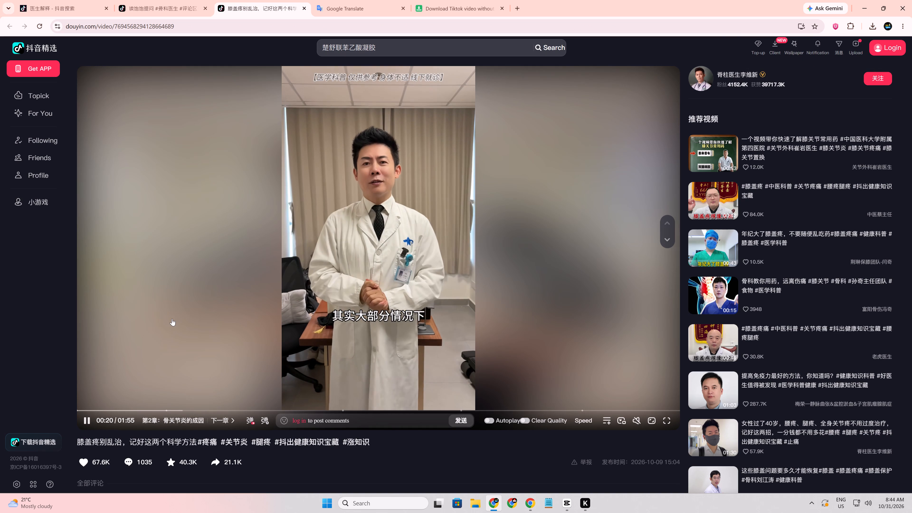
{"action": "left_click_drag", "start_coordinate": [92, 411], "coordinate": [69, 415]}
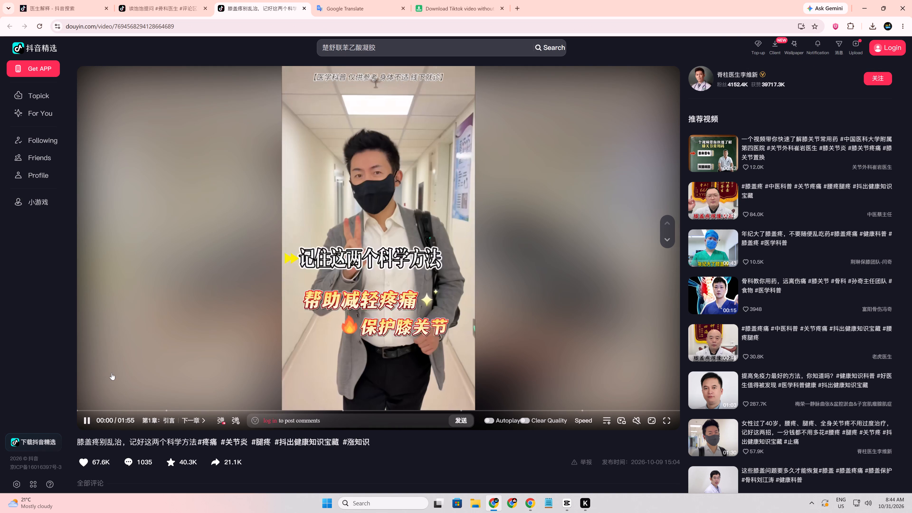
{"action": "left_click", "coordinate": [327, 252]}
{"action": "key", "text": "space"}
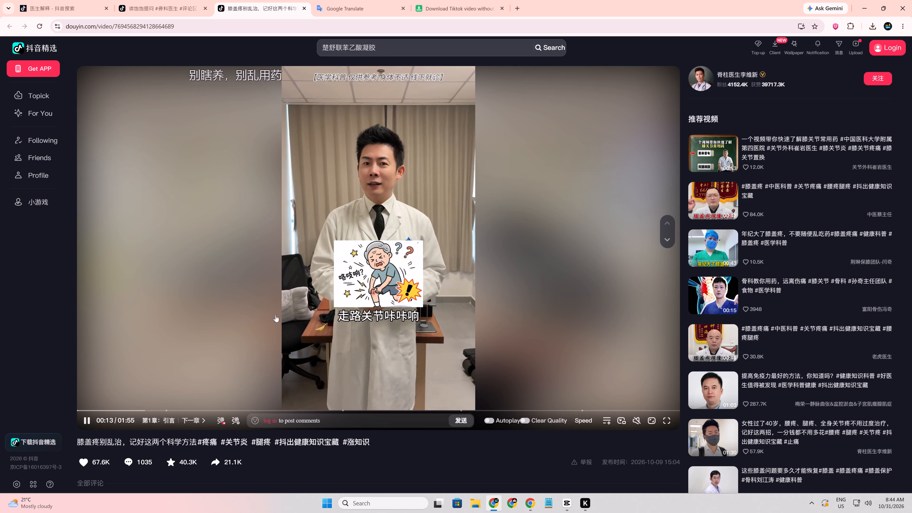
{"action": "key", "text": "space"}
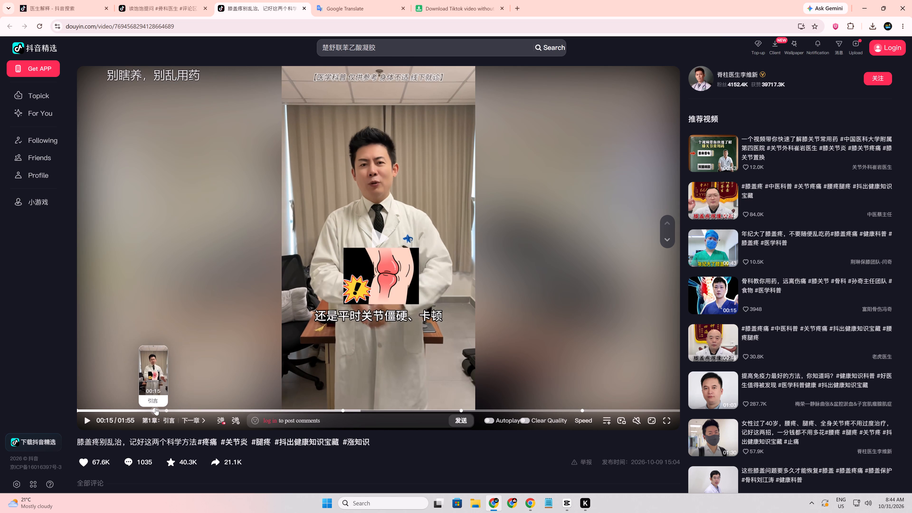
{"action": "left_click_drag", "start_coordinate": [157, 409], "coordinate": [74, 410]}
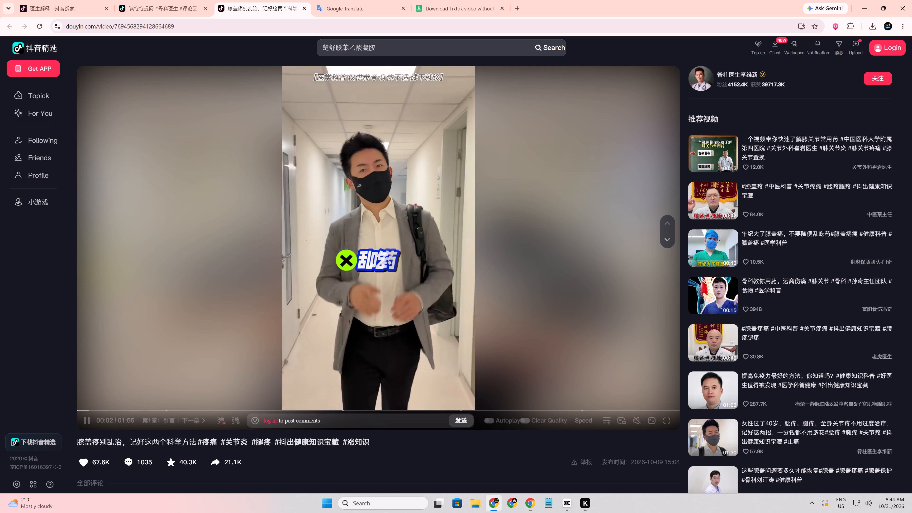
{"action": "key", "text": "space"}
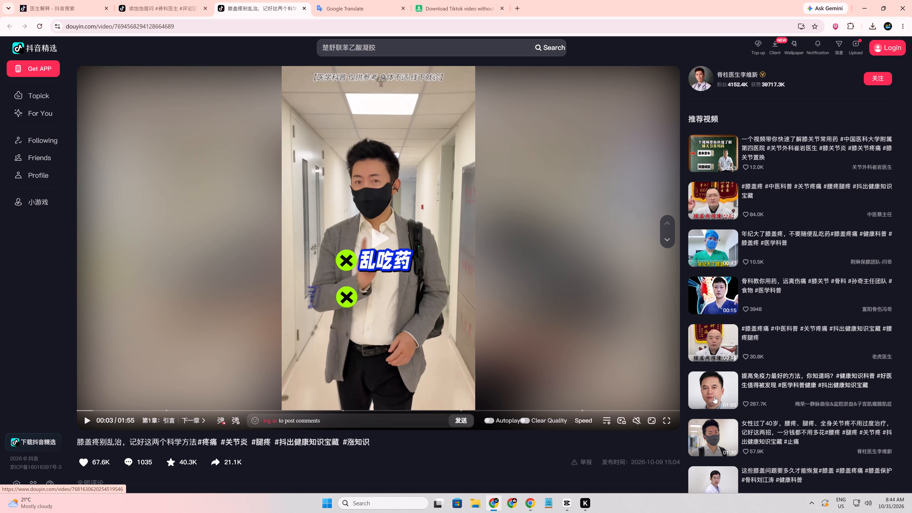
Open the recommended Douyin video on improving immunity and watch how the doctor presents the handwritten signs.
{"action": "left_click", "coordinate": [701, 405]}
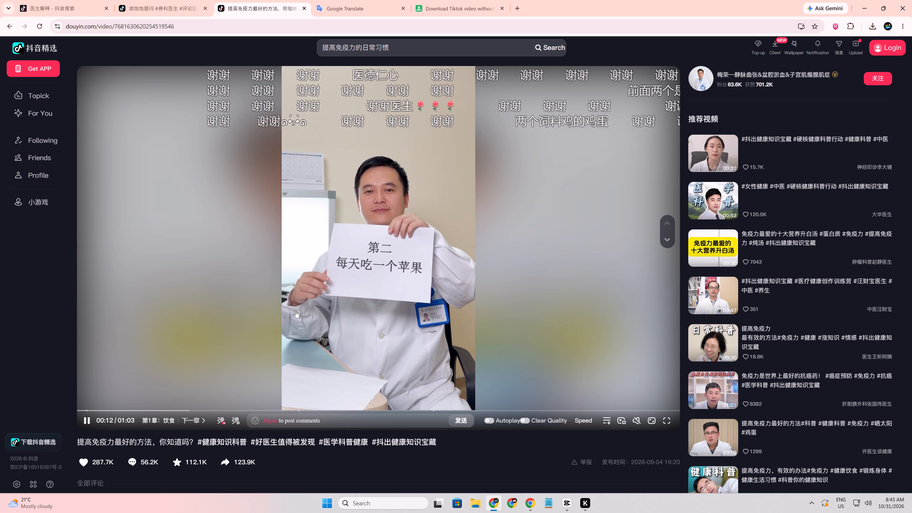
{"action": "left_click", "coordinate": [324, 277]}
Close the two Douyin video tabs, Google Translate and SaveTik, keeping only the Douyin search results open.
{"action": "left_click", "coordinate": [347, 5]}
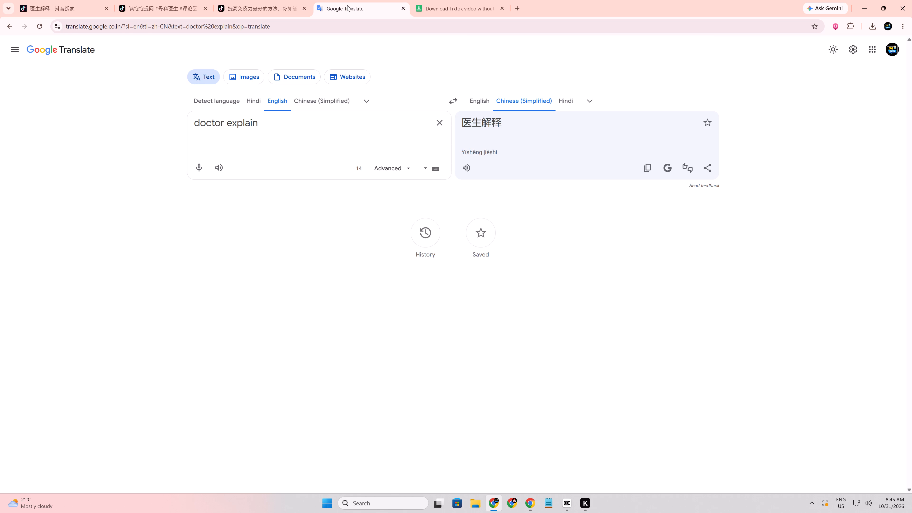
{"action": "left_click", "coordinate": [466, 5]}
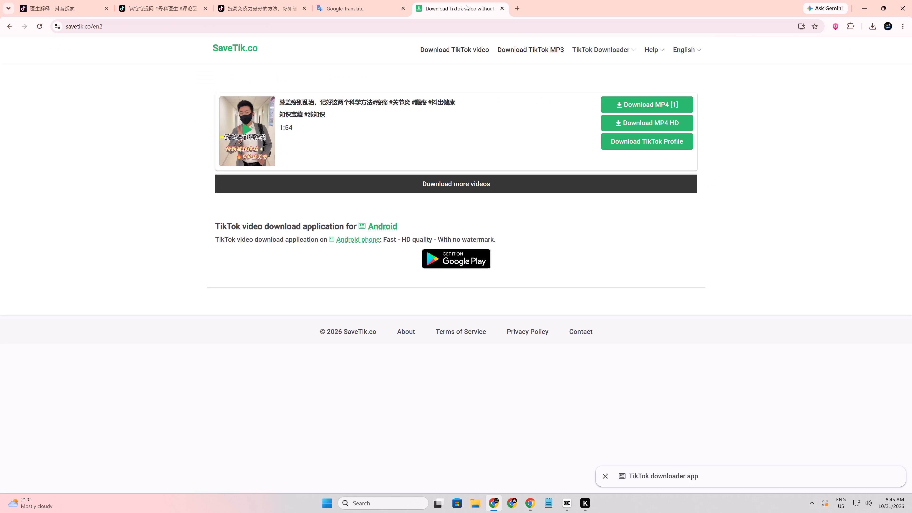
{"action": "scroll", "coordinate": [457, 134], "scroll_direction": "up", "scroll_amount": 3}
{"action": "left_click", "coordinate": [313, 0]}
{"action": "left_click", "coordinate": [255, 13]}
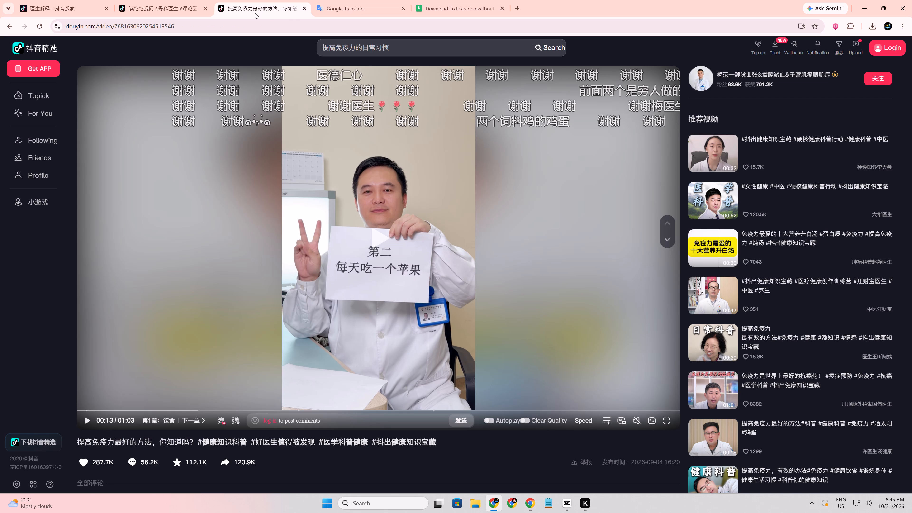
{"action": "left_click", "coordinate": [189, 5]}
{"action": "scroll", "coordinate": [277, 184], "scroll_direction": "up", "scroll_amount": 3}
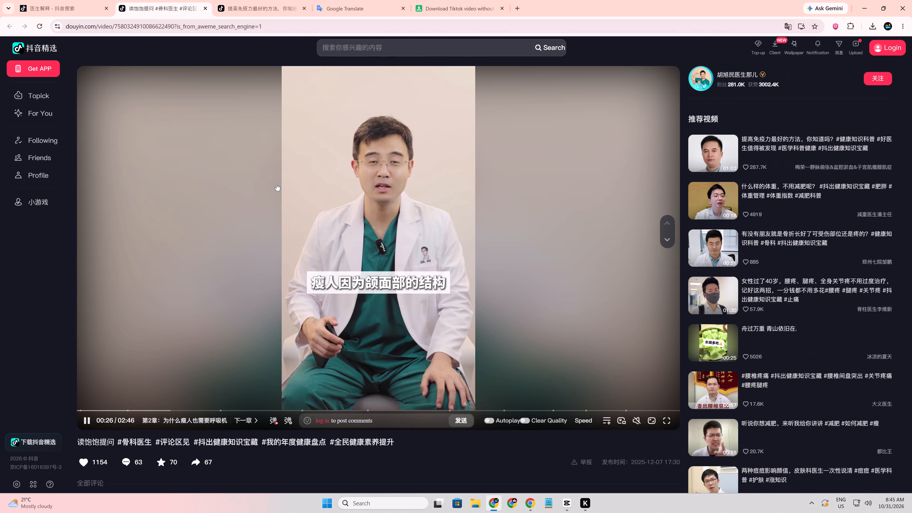
{"action": "scroll", "coordinate": [277, 184], "scroll_direction": "up", "scroll_amount": 2}
{"action": "left_click", "coordinate": [345, 206]}
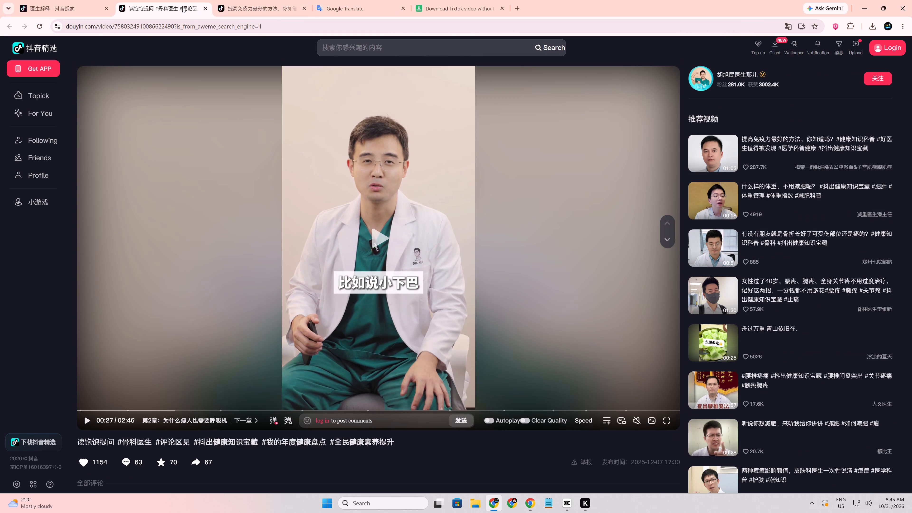
{"action": "middle_click", "coordinate": [182, 6]}
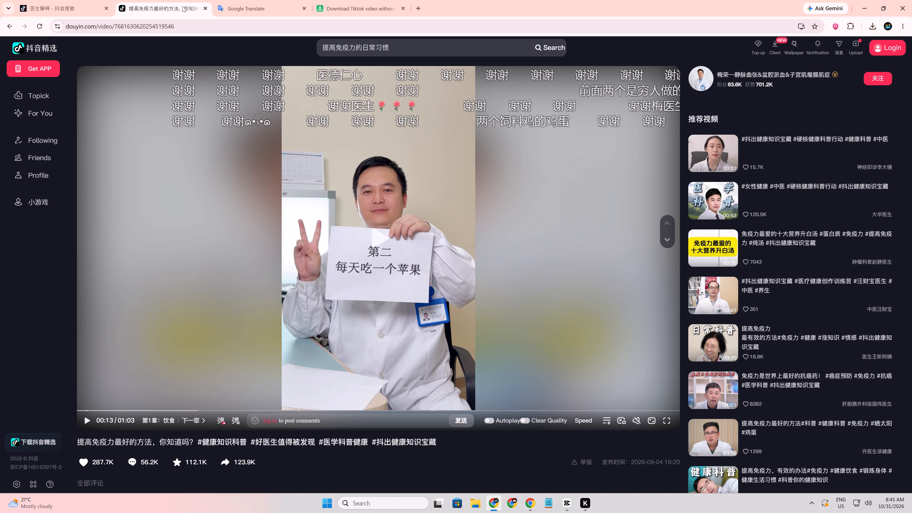
{"action": "middle_click", "coordinate": [182, 6]}
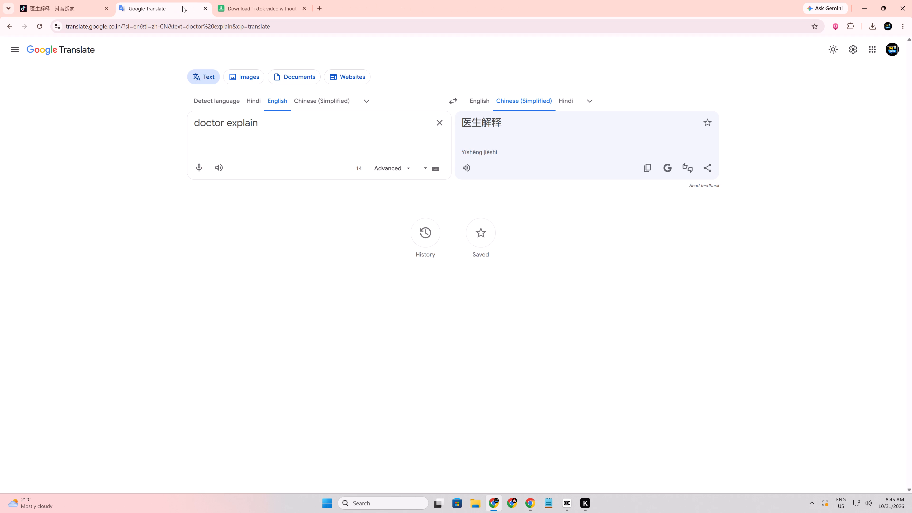
{"action": "middle_click", "coordinate": [182, 6]}
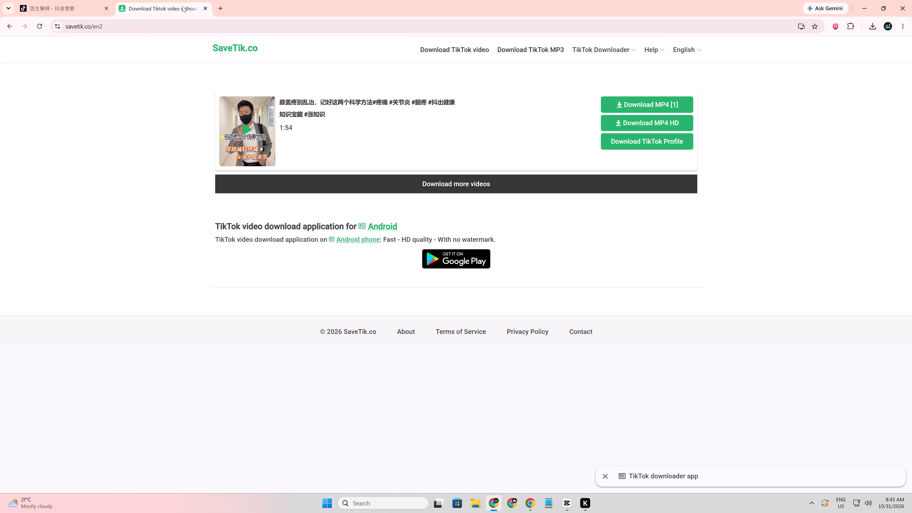
{"action": "middle_click", "coordinate": [182, 6]}
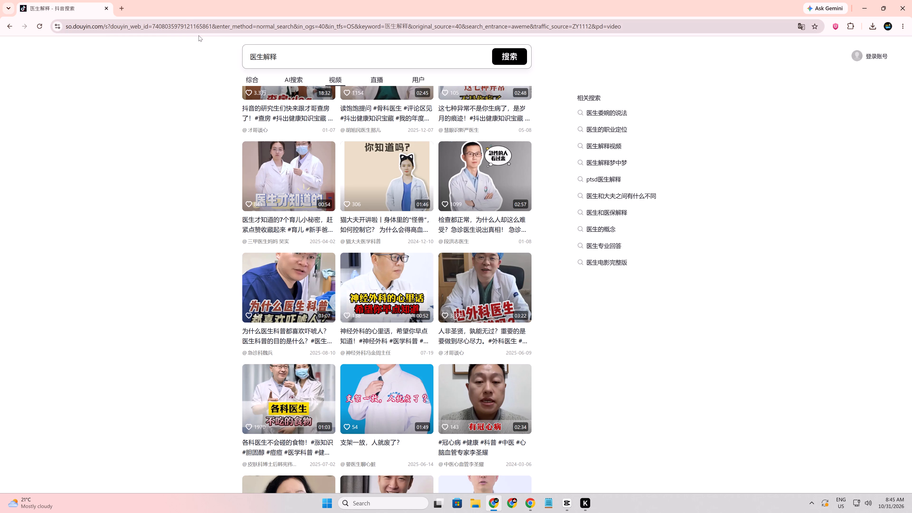
Return to CapCut, deselect the clip and bring the playhead back to the start of project 0909.
{"action": "left_click", "coordinate": [857, 4]}
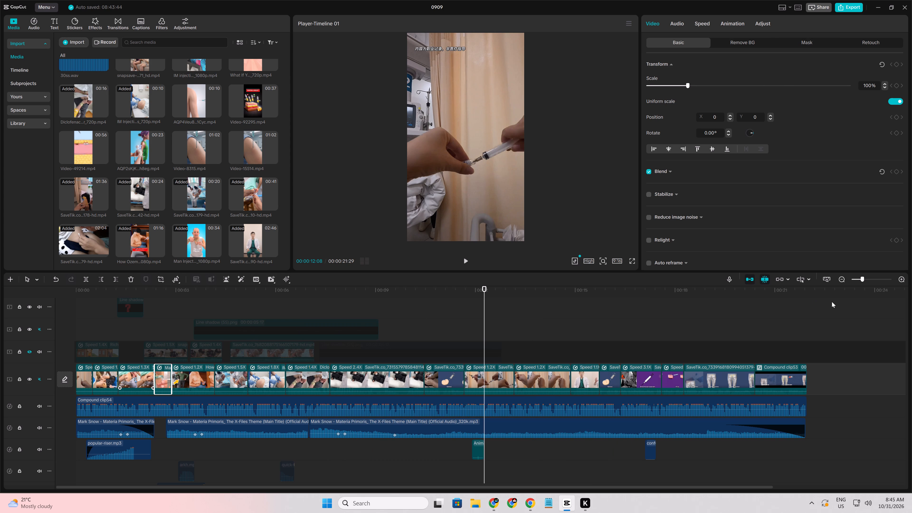
{"action": "left_click", "coordinate": [703, 325]}
{"action": "left_click_drag", "start_coordinate": [703, 325], "coordinate": [0, 508]}
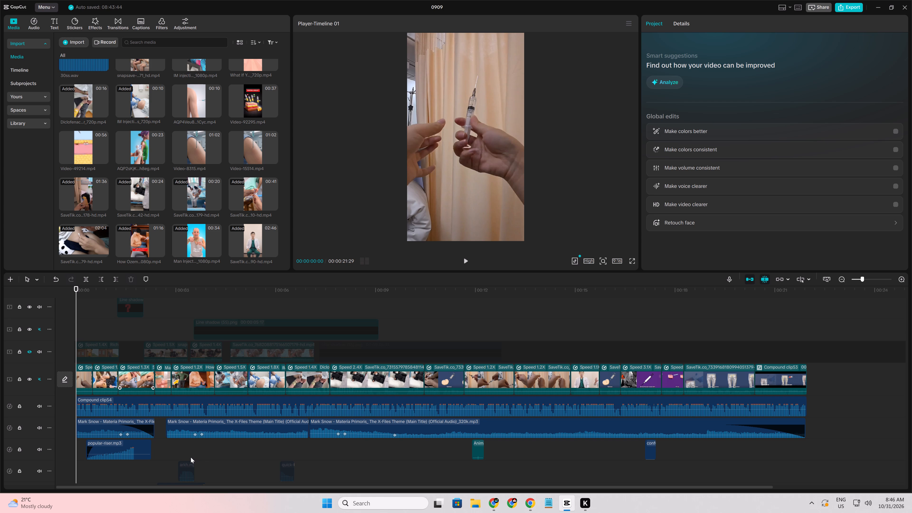
Leave project 0909 for the CapCut home page and open project 1002.
{"action": "left_click", "coordinate": [52, 9]}
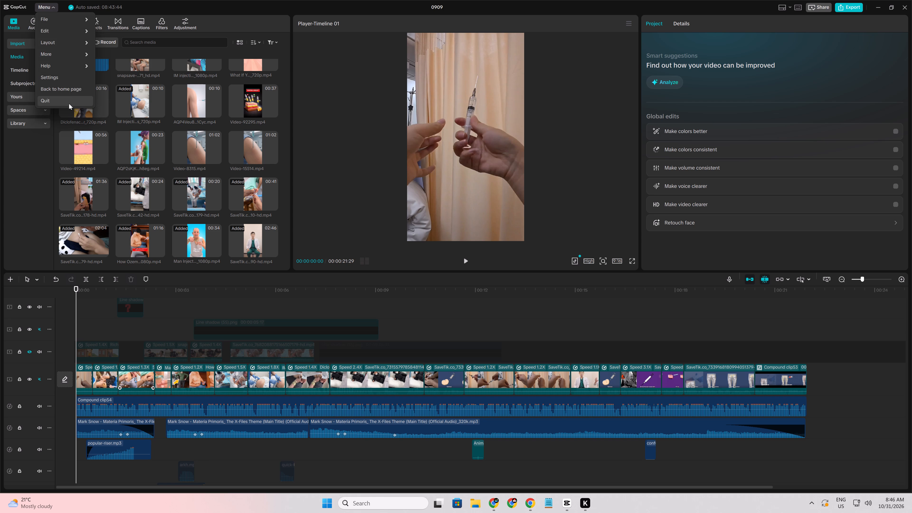
{"action": "left_click", "coordinate": [68, 94]}
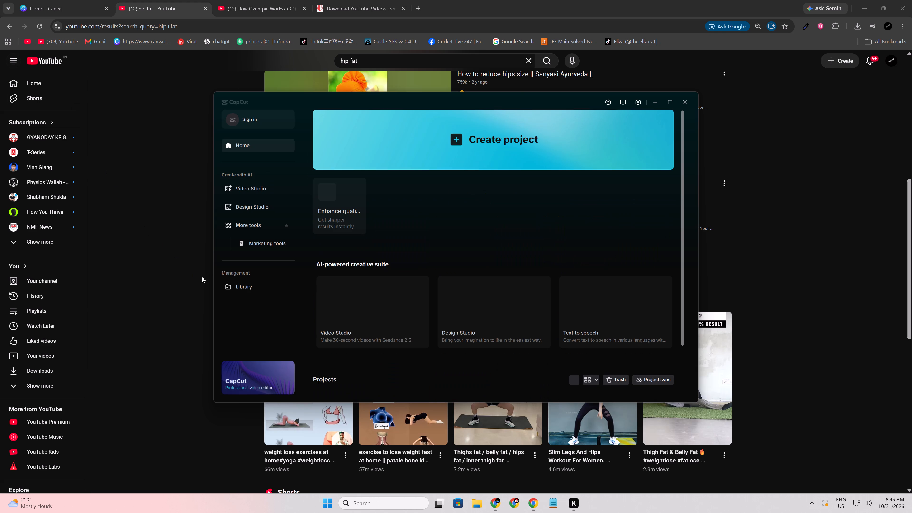
{"action": "scroll", "coordinate": [400, 290], "scroll_direction": "down", "scroll_amount": 3}
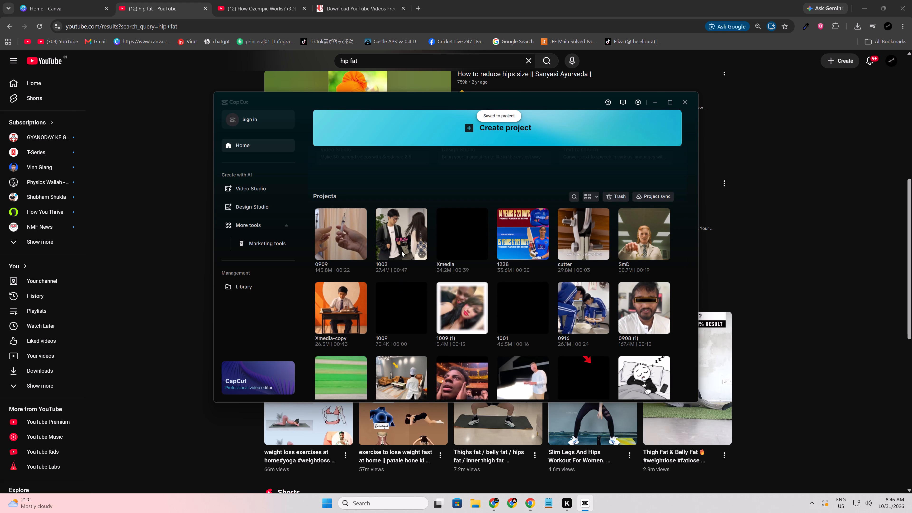
{"action": "left_click", "coordinate": [401, 234]}
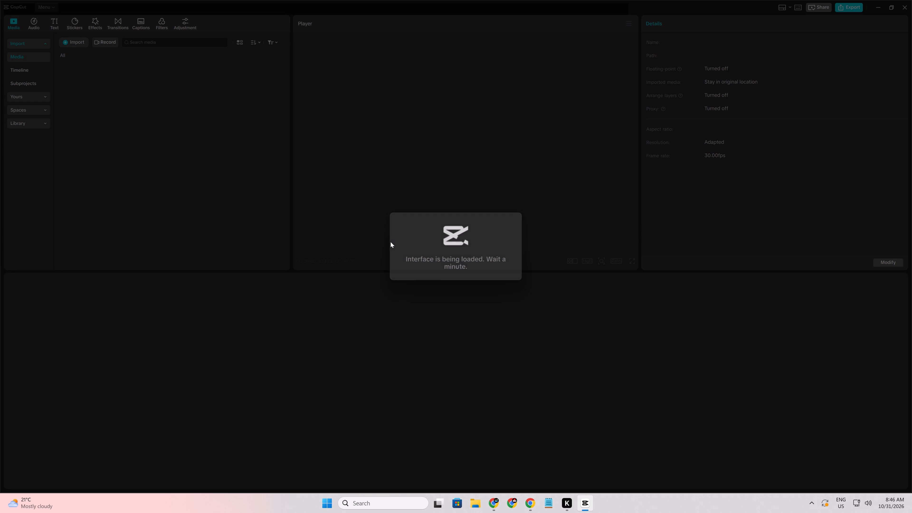
Unmute the audio track holding the Scheming-Weasel-faster music below Compound clip10.
{"action": "scroll", "coordinate": [232, 395], "scroll_direction": "up", "scroll_amount": 10}
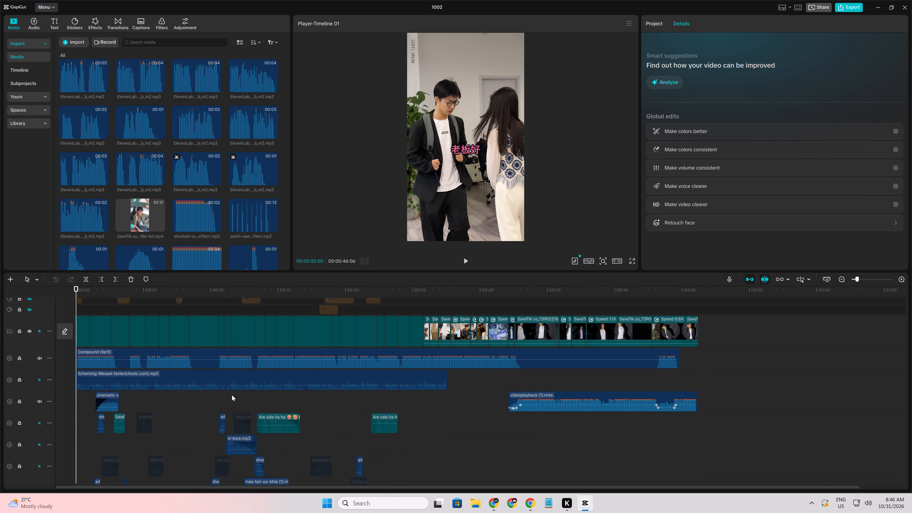
{"action": "scroll", "coordinate": [232, 395], "scroll_direction": "up", "scroll_amount": 3}
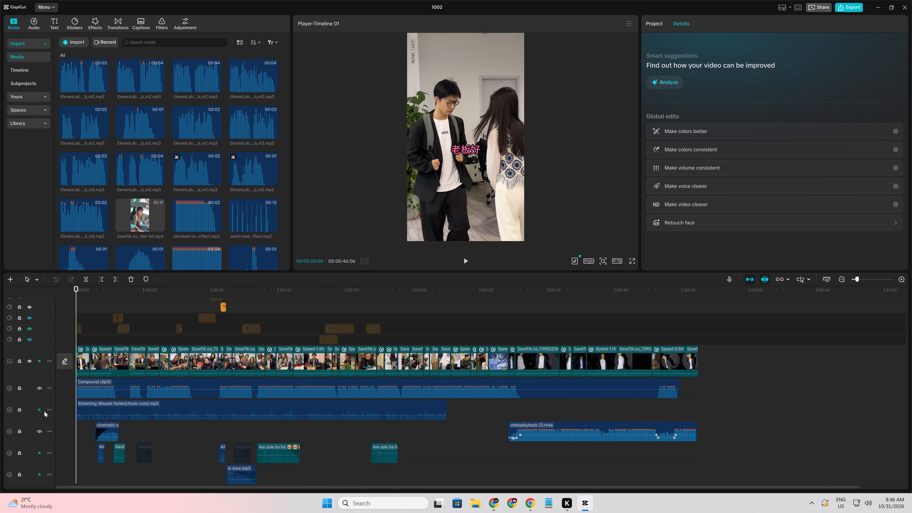
{"action": "left_click", "coordinate": [41, 411]}
Extend the end of the Scheming-Weasel-faster music clip to the end of the main video track.
{"action": "left_click", "coordinate": [110, 409]}
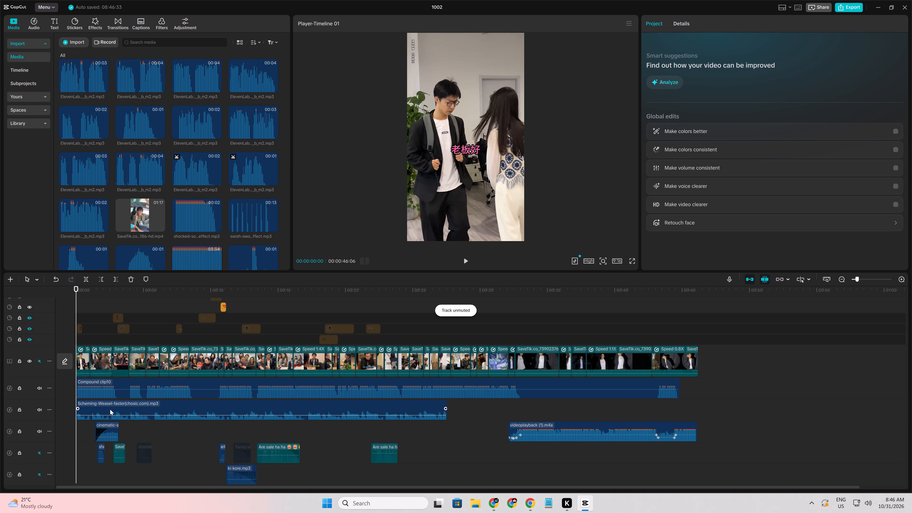
{"action": "left_click", "coordinate": [449, 407]}
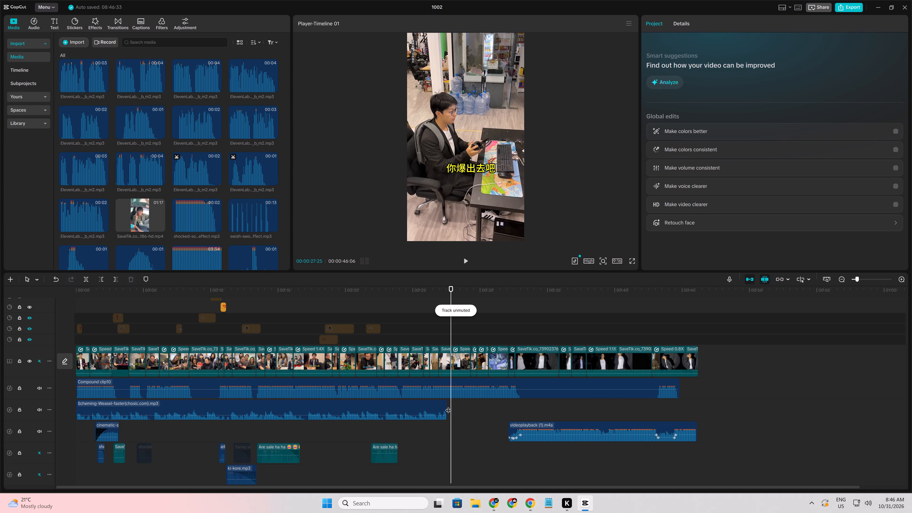
{"action": "left_click", "coordinate": [443, 404]}
{"action": "left_click_drag", "start_coordinate": [447, 404], "coordinate": [616, 416]}
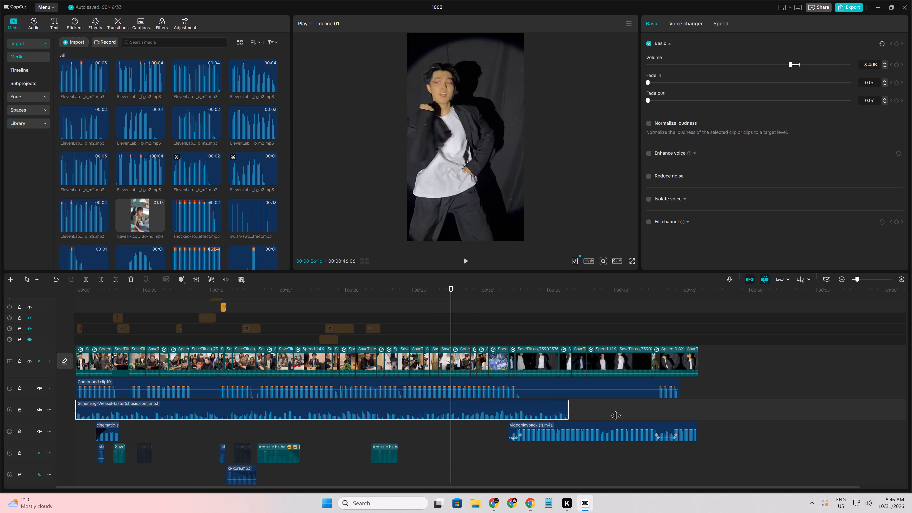
{"action": "left_click_drag", "start_coordinate": [616, 416], "coordinate": [698, 424]}
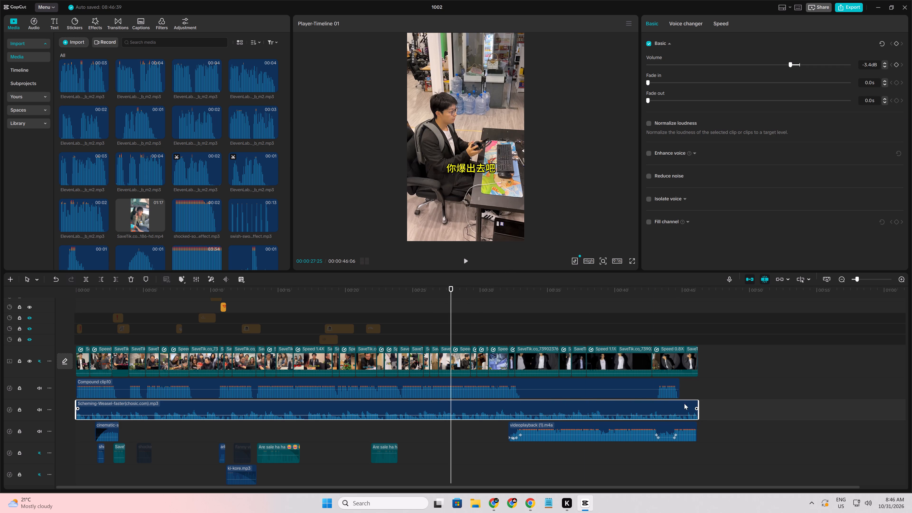
Scrub through the whole 1002 timeline from start to end to review the edit against the extended music.
{"action": "left_click", "coordinate": [688, 388]}
{"action": "left_click_drag", "start_coordinate": [688, 388], "coordinate": [705, 391]}
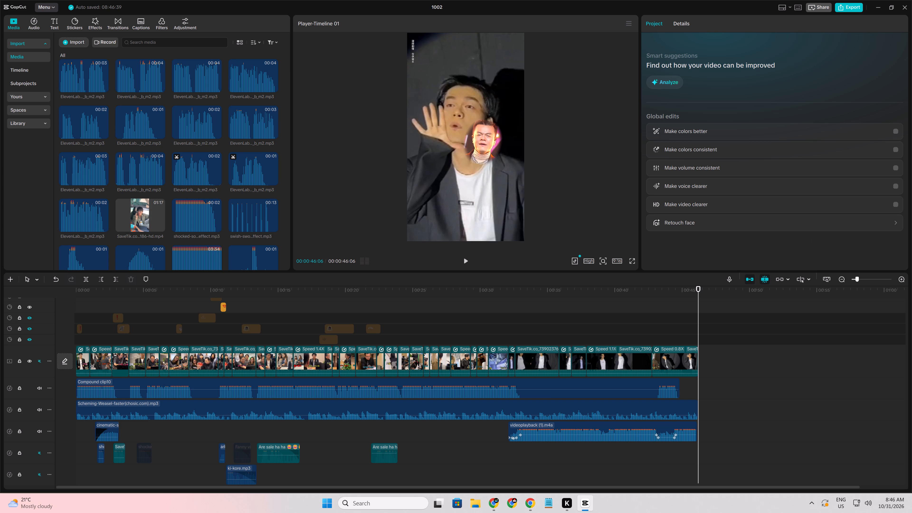
{"action": "left_click", "coordinate": [152, 435]}
{"action": "left_click_drag", "start_coordinate": [152, 435], "coordinate": [56, 425]}
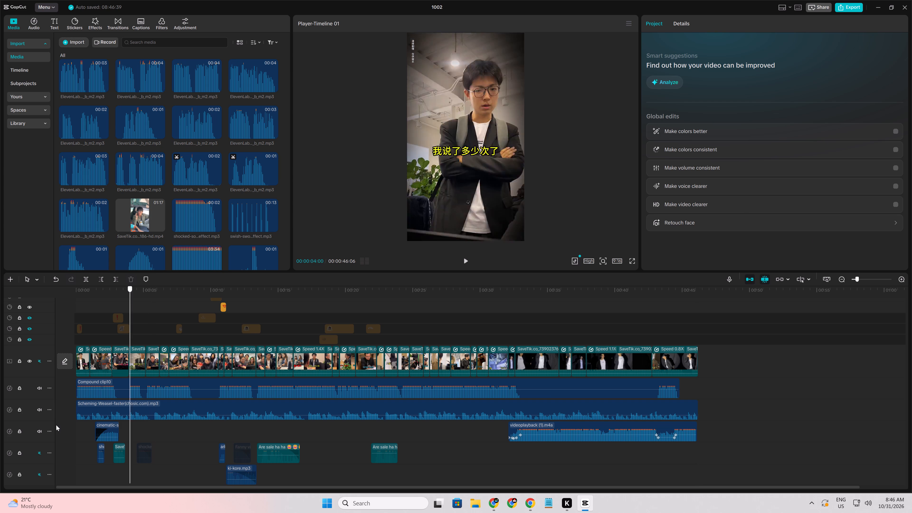
{"action": "left_click_drag", "start_coordinate": [56, 425], "coordinate": [133, 432]}
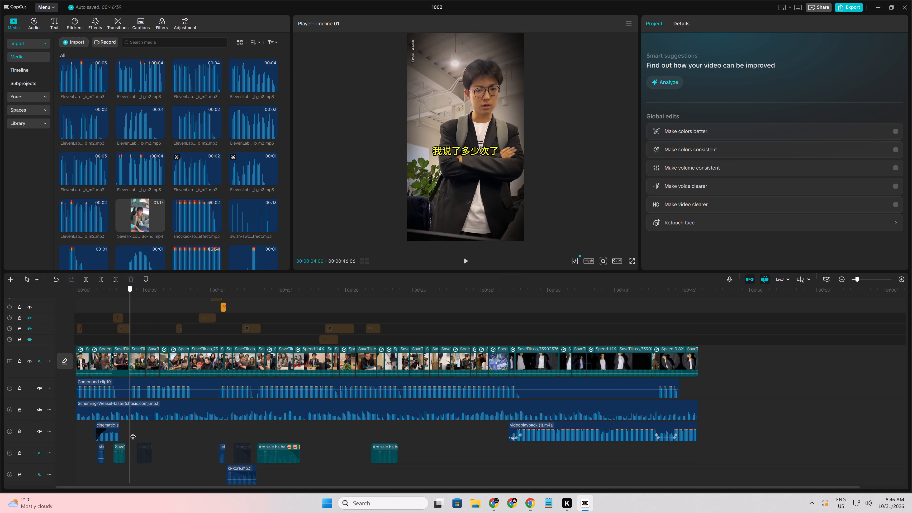
{"action": "left_click_drag", "start_coordinate": [133, 432], "coordinate": [234, 445]}
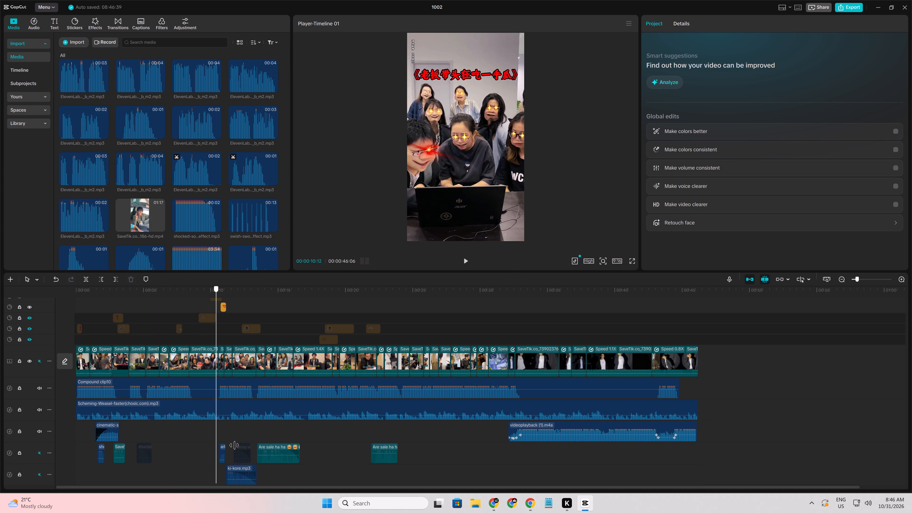
{"action": "left_click_drag", "start_coordinate": [234, 445], "coordinate": [306, 448]}
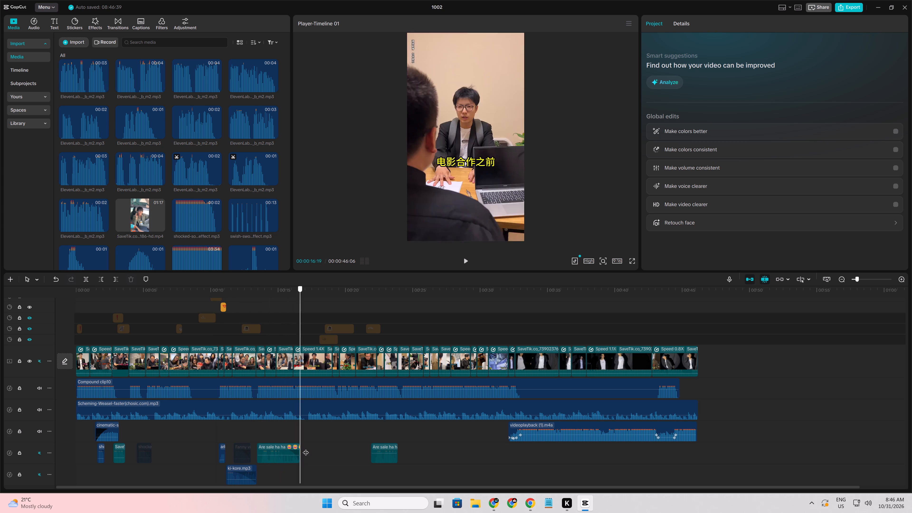
{"action": "left_click_drag", "start_coordinate": [306, 448], "coordinate": [500, 472]}
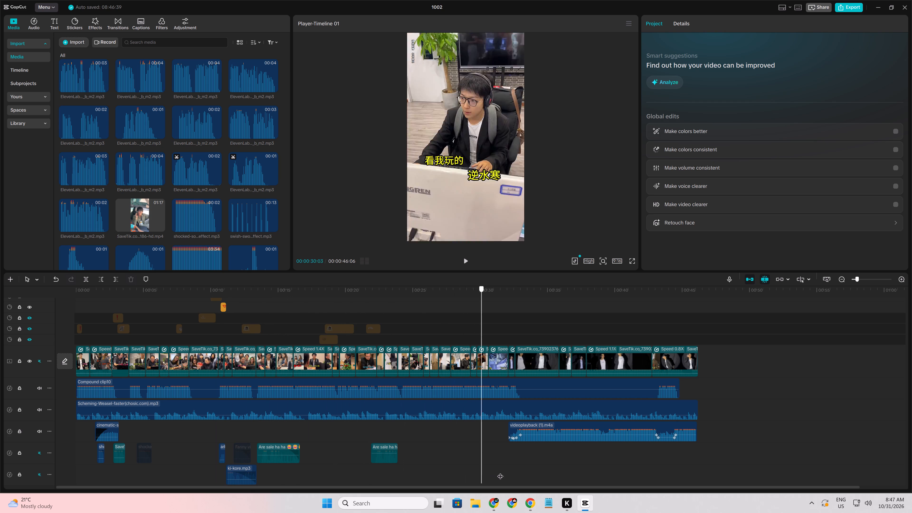
{"action": "left_click_drag", "start_coordinate": [500, 472], "coordinate": [497, 477]}
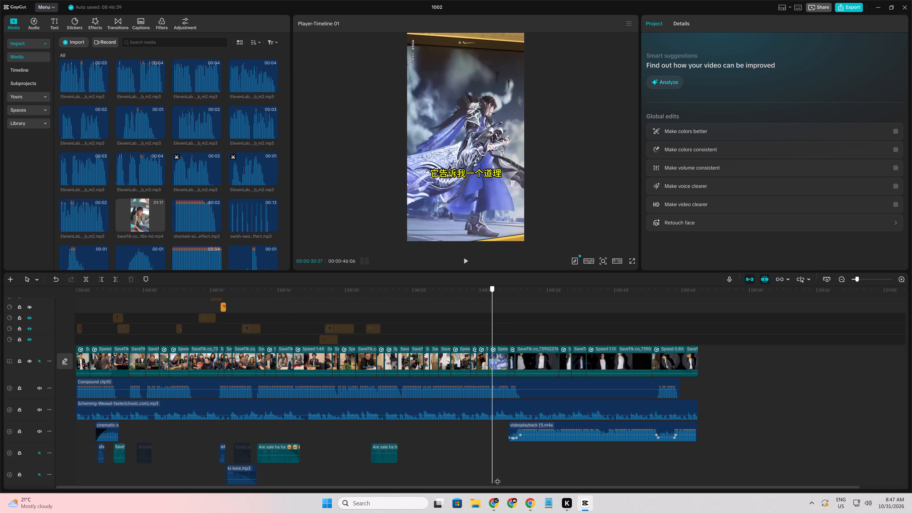
{"action": "left_click_drag", "start_coordinate": [497, 477], "coordinate": [549, 488]}
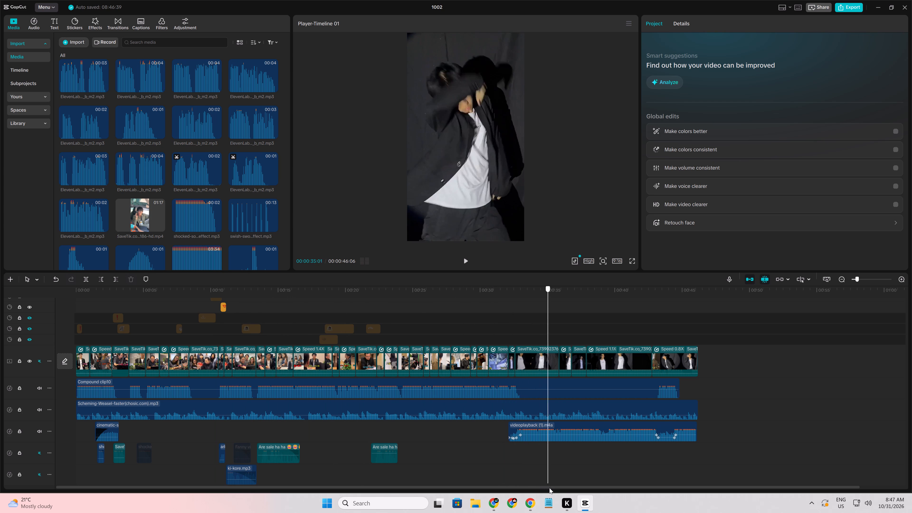
{"action": "left_click_drag", "start_coordinate": [549, 488], "coordinate": [606, 491]}
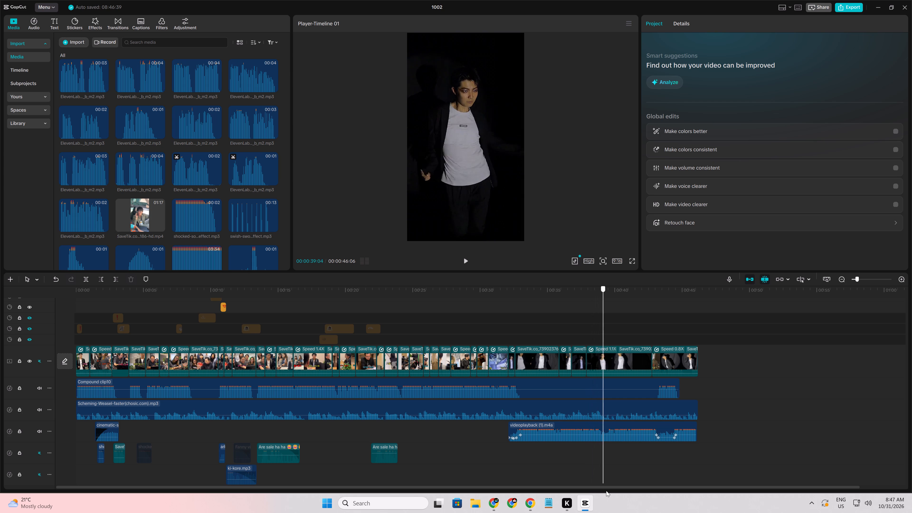
{"action": "left_click_drag", "start_coordinate": [606, 491], "coordinate": [654, 500]}
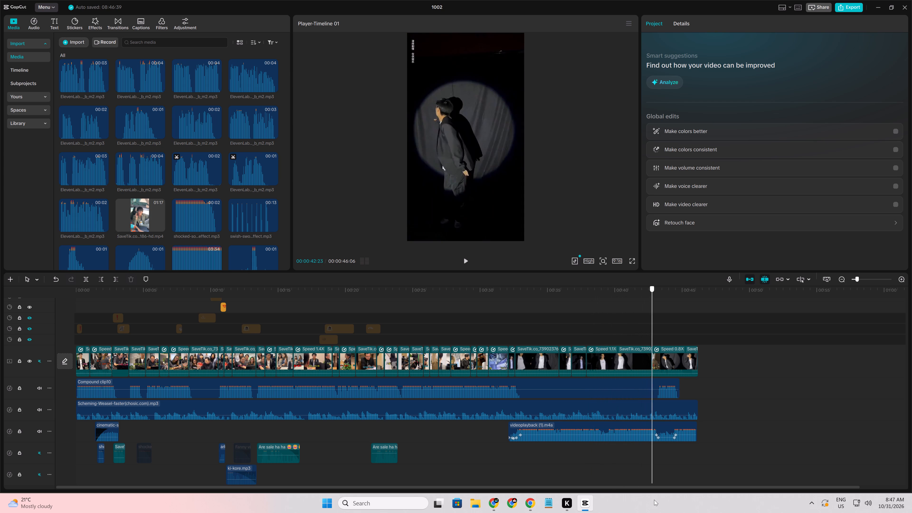
{"action": "left_click_drag", "start_coordinate": [654, 500], "coordinate": [685, 506]}
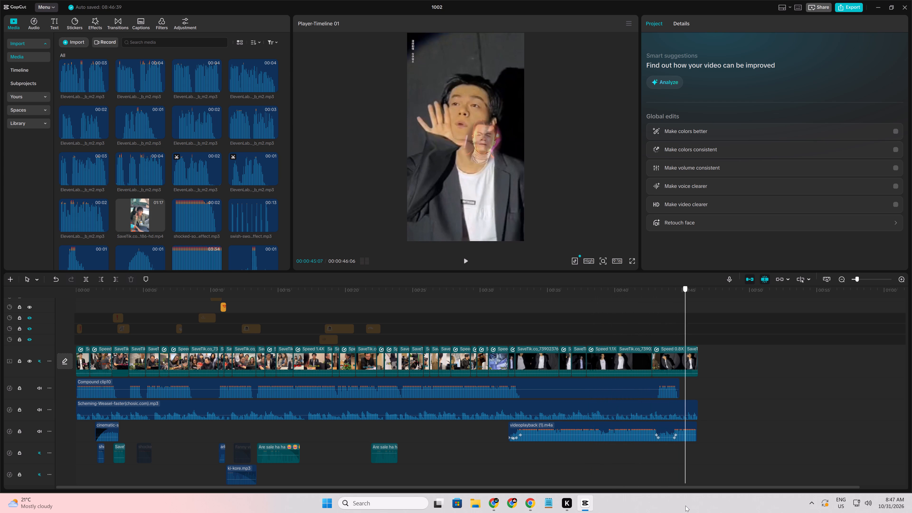
{"action": "left_click_drag", "start_coordinate": [685, 506], "coordinate": [699, 510]}
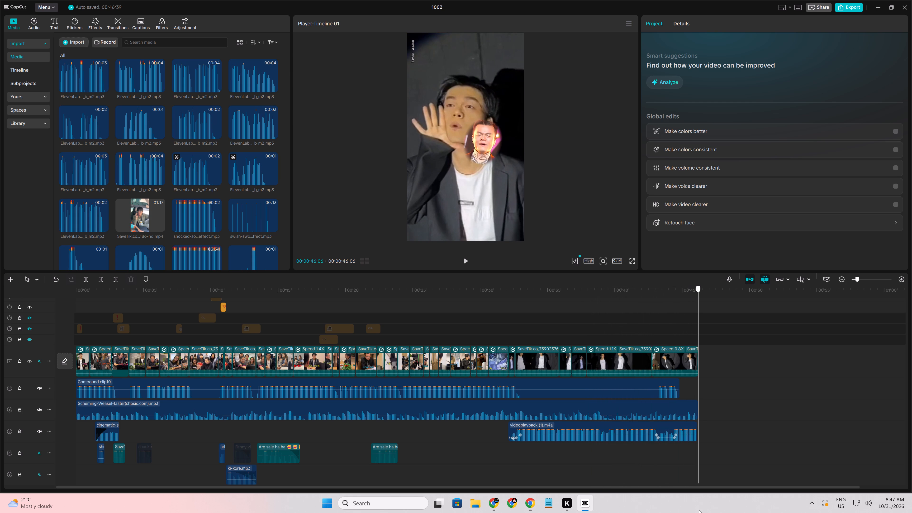
{"action": "left_click_drag", "start_coordinate": [699, 510], "coordinate": [700, 510]}
Export the timeline as a 2K HEVC mp4 video named mittar2 in the D:/appeal folder.
{"action": "left_click", "coordinate": [855, 8]}
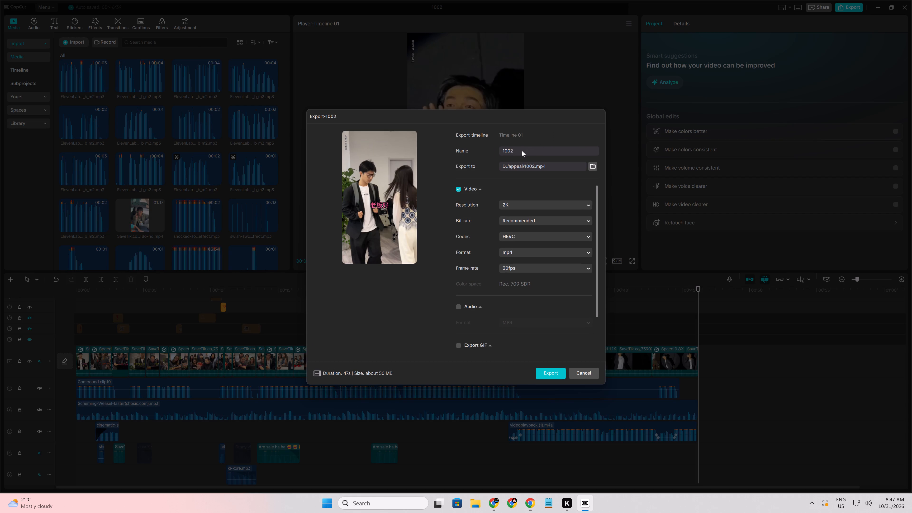
{"action": "triple_click", "coordinate": [520, 151]}
{"action": "type", "text": "mittar2"}
{"action": "left_click", "coordinate": [548, 371]}
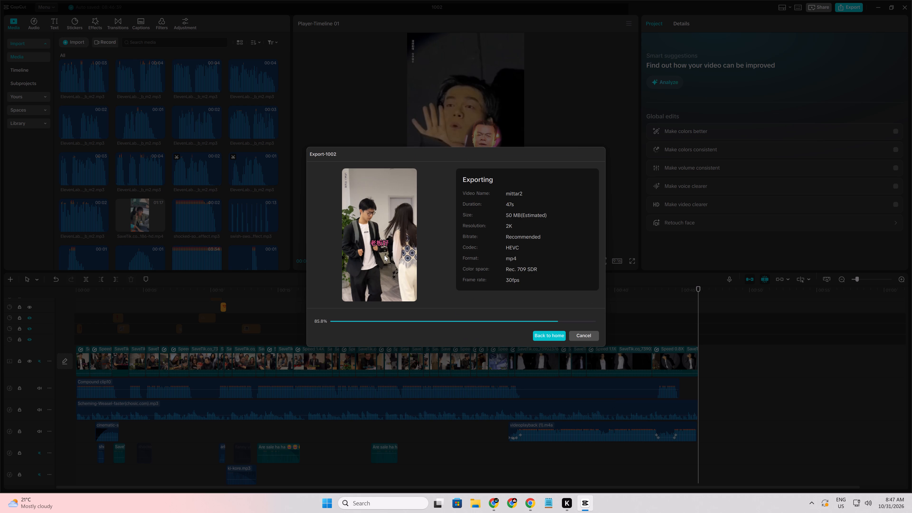